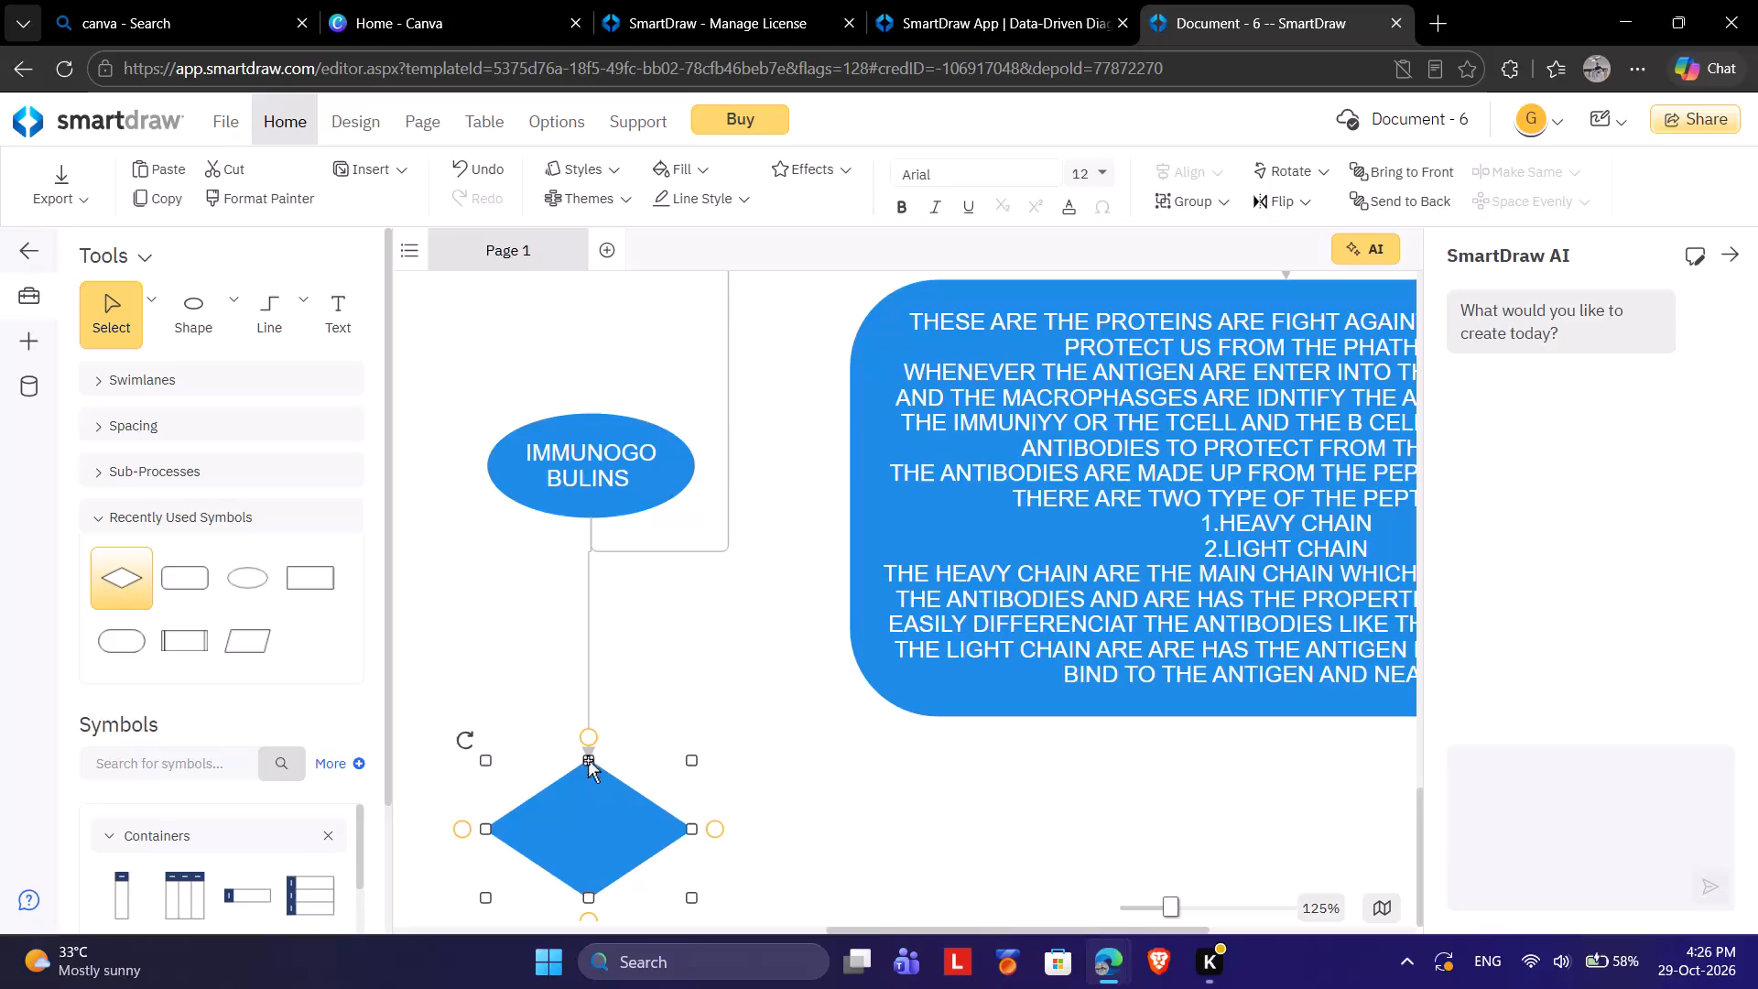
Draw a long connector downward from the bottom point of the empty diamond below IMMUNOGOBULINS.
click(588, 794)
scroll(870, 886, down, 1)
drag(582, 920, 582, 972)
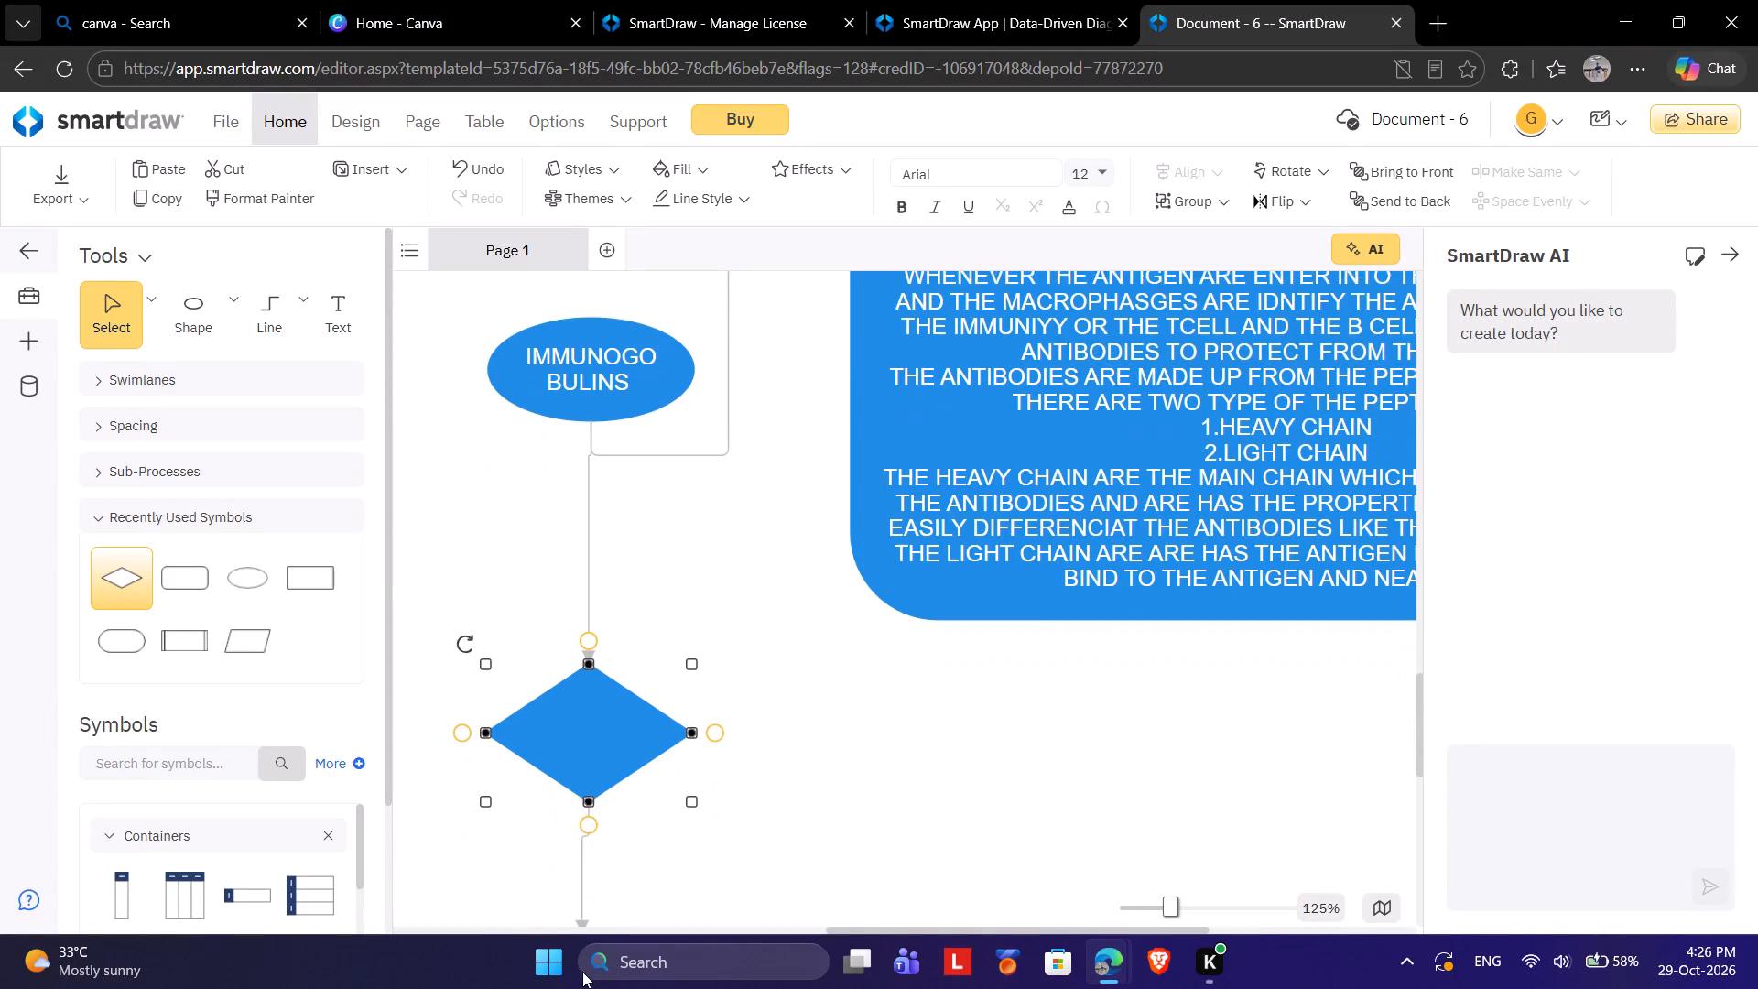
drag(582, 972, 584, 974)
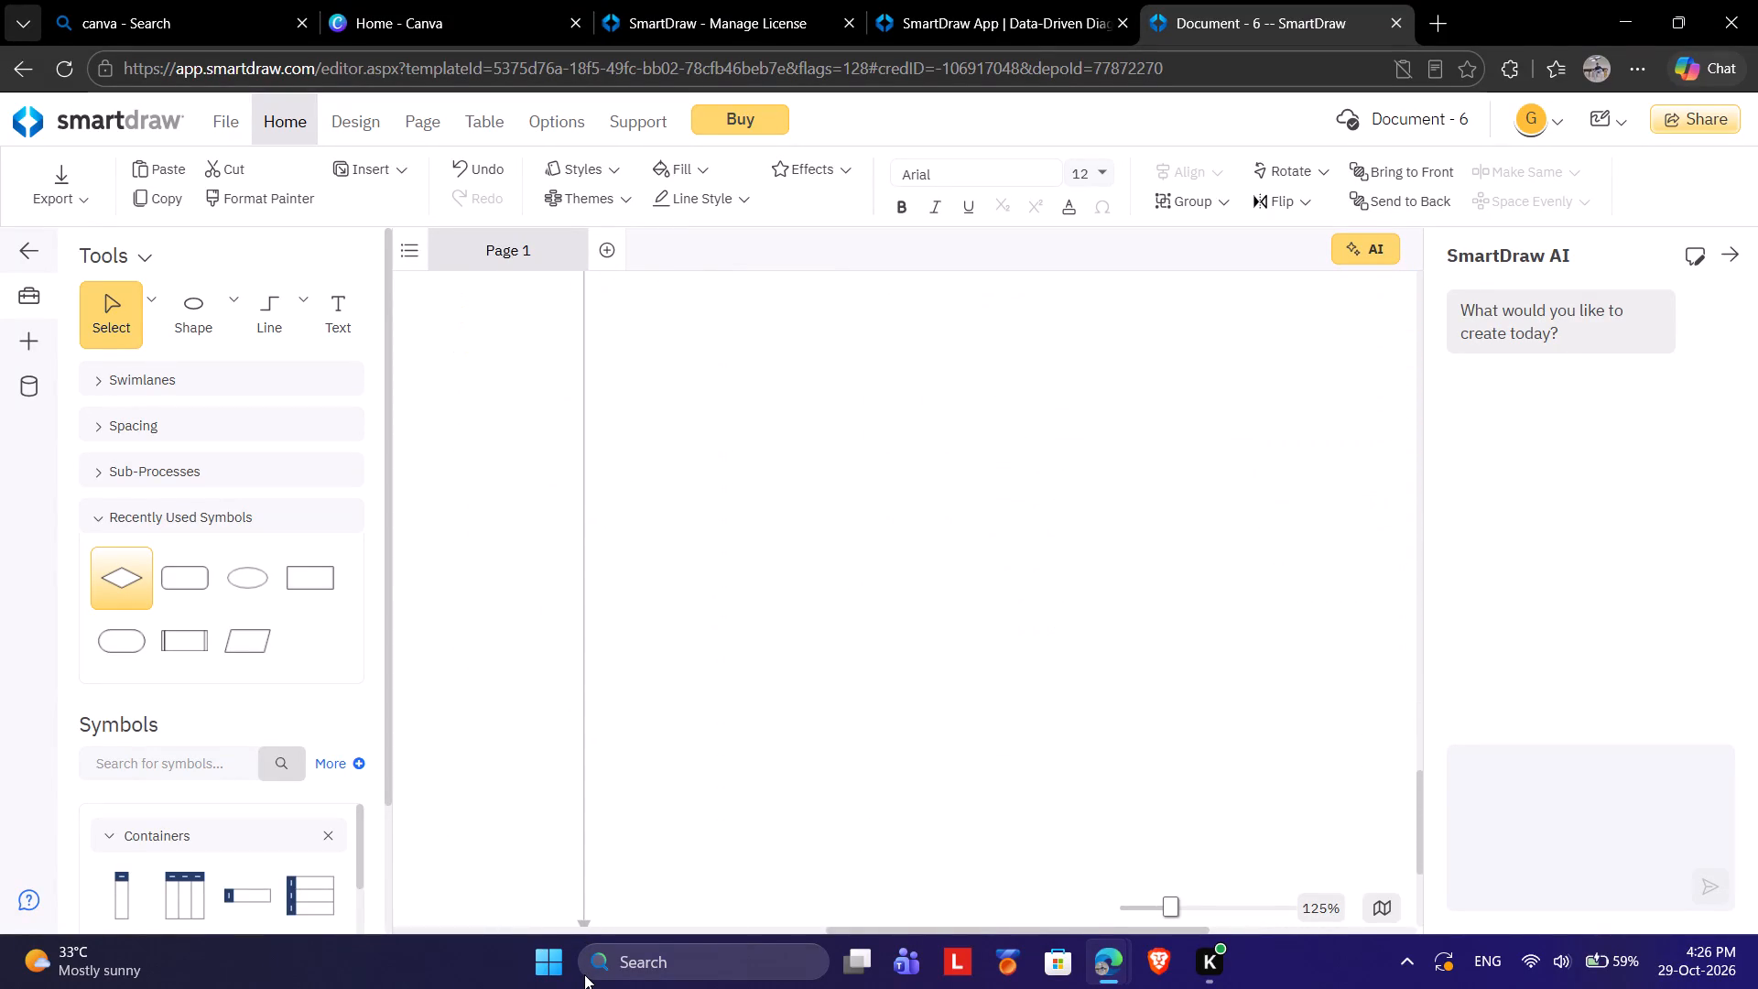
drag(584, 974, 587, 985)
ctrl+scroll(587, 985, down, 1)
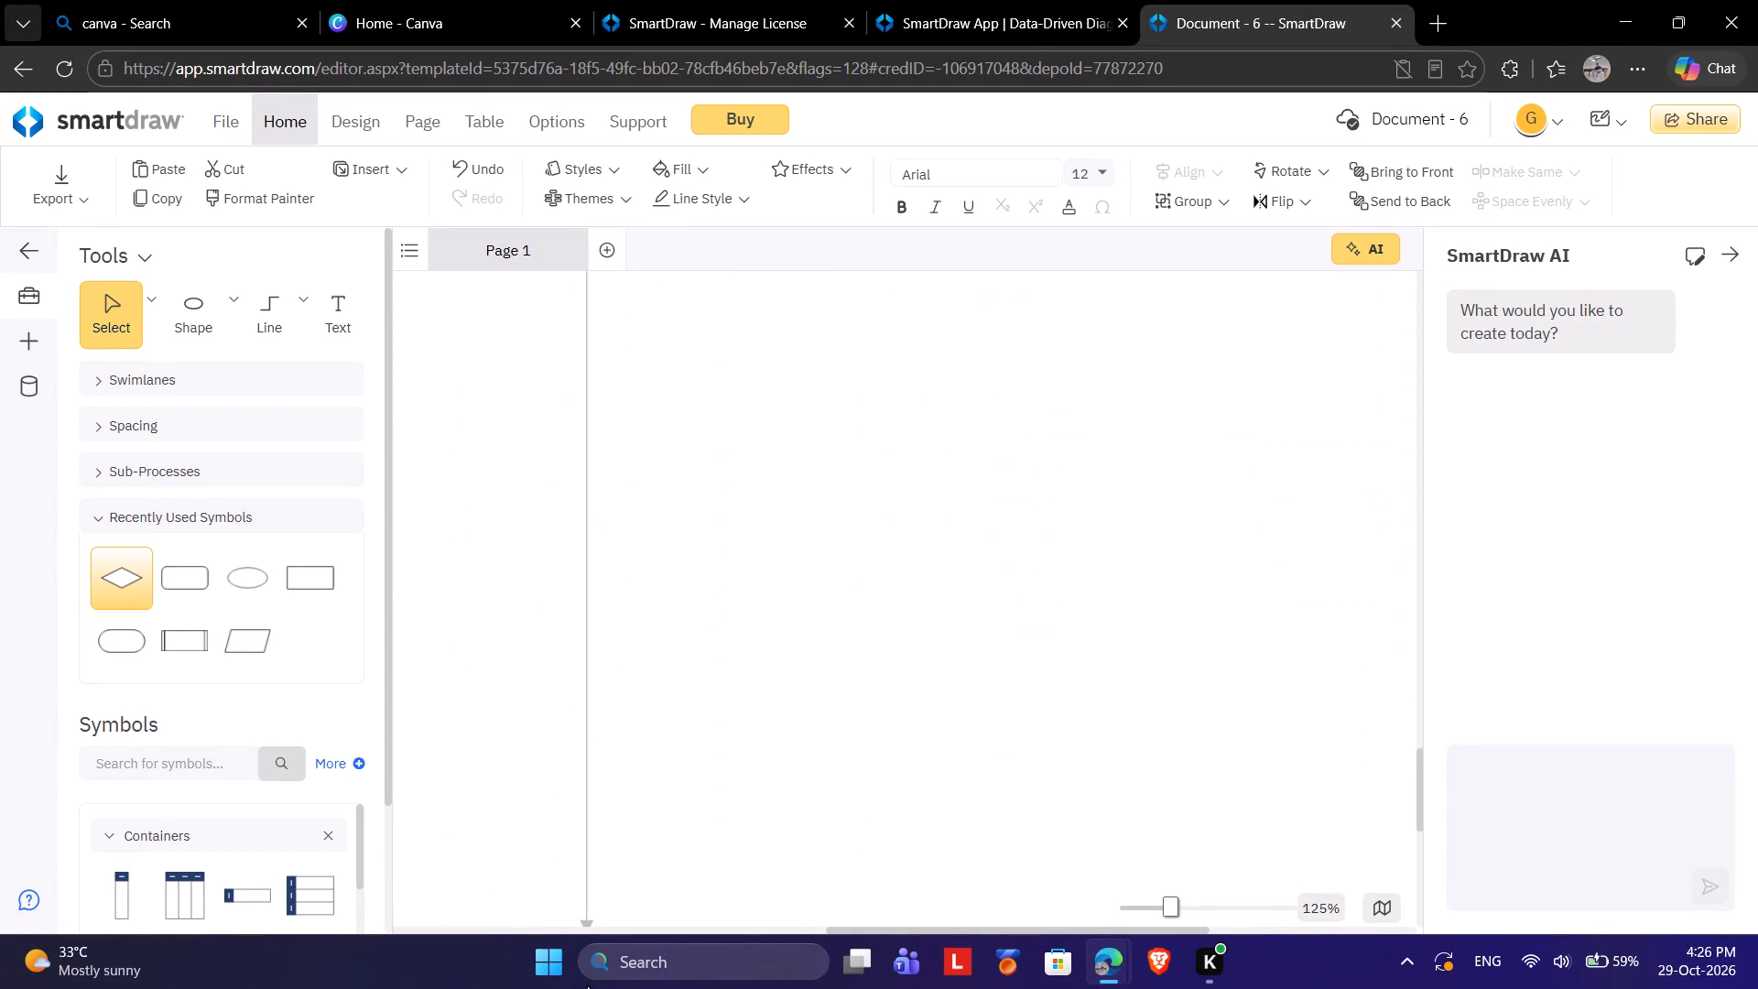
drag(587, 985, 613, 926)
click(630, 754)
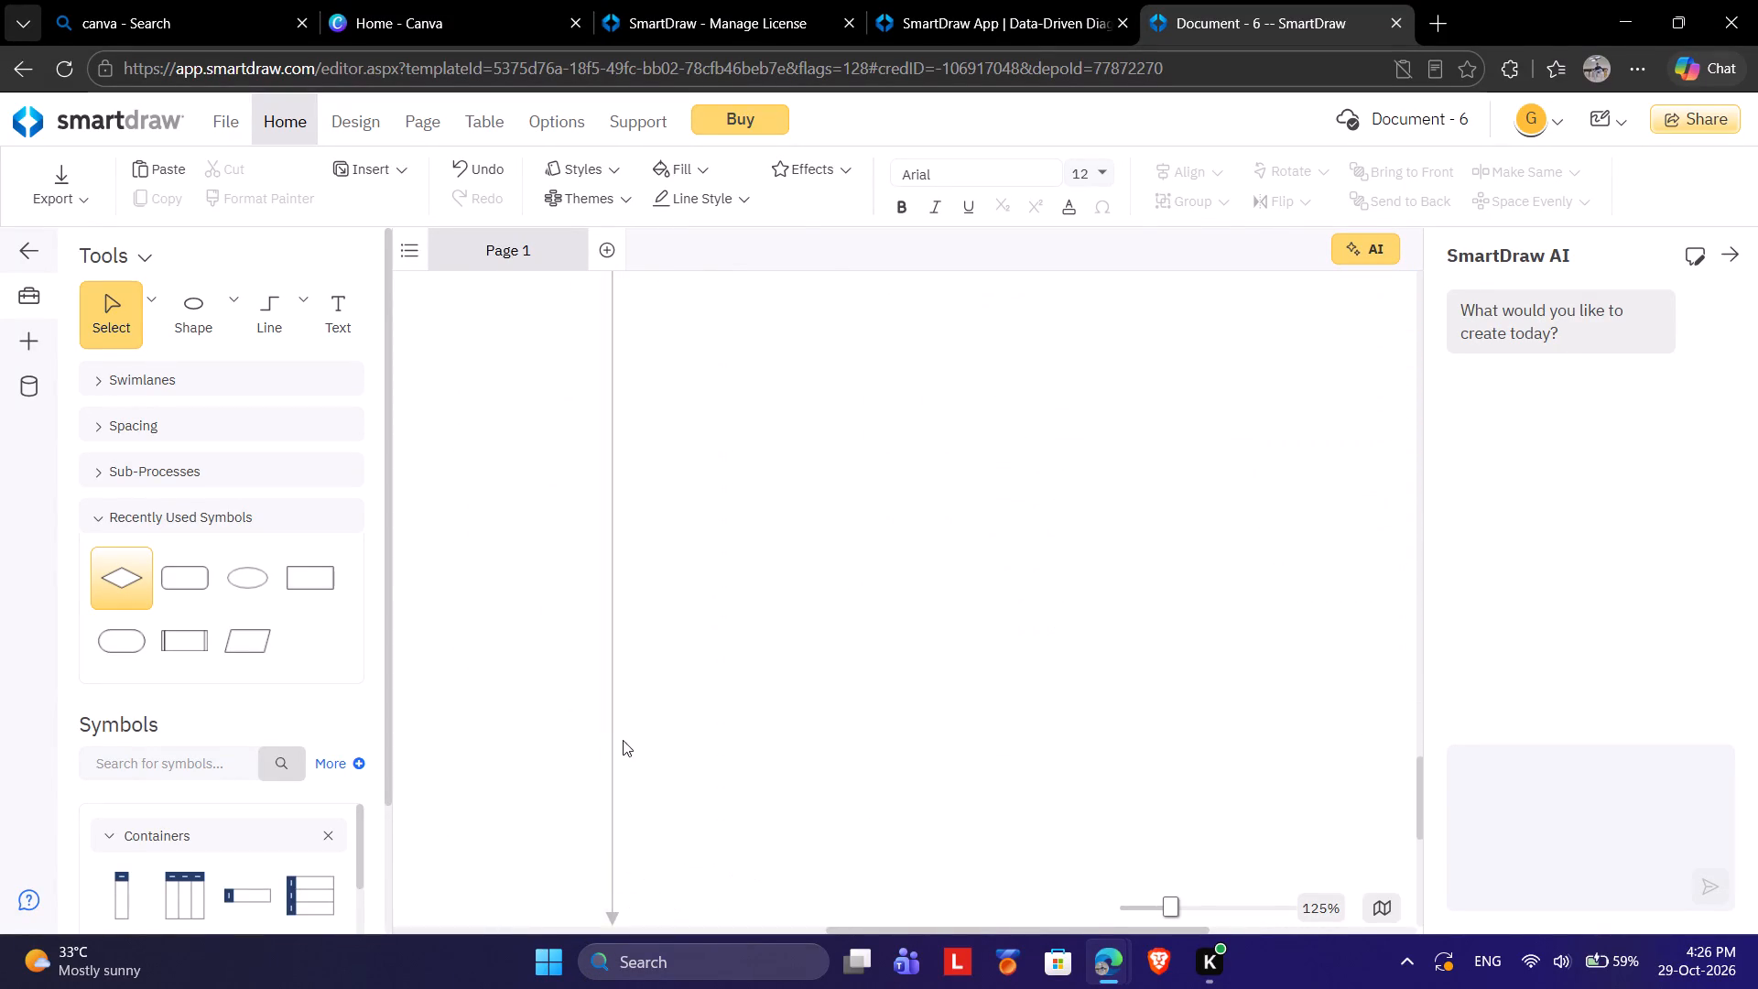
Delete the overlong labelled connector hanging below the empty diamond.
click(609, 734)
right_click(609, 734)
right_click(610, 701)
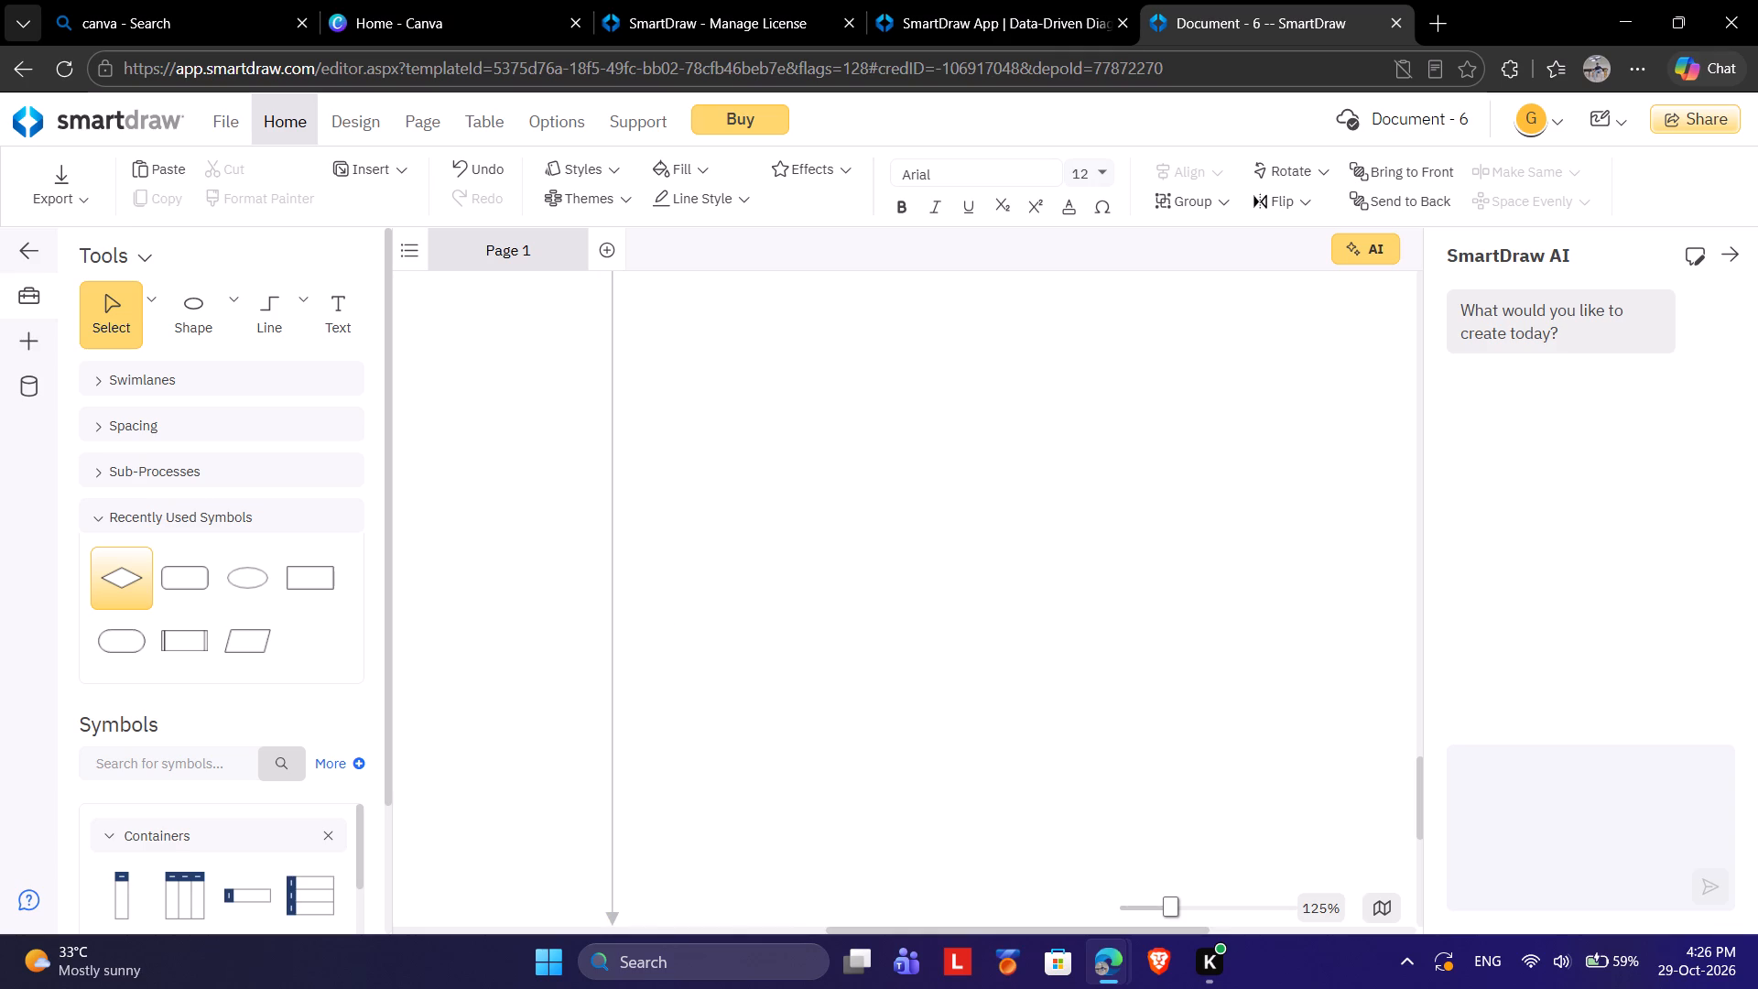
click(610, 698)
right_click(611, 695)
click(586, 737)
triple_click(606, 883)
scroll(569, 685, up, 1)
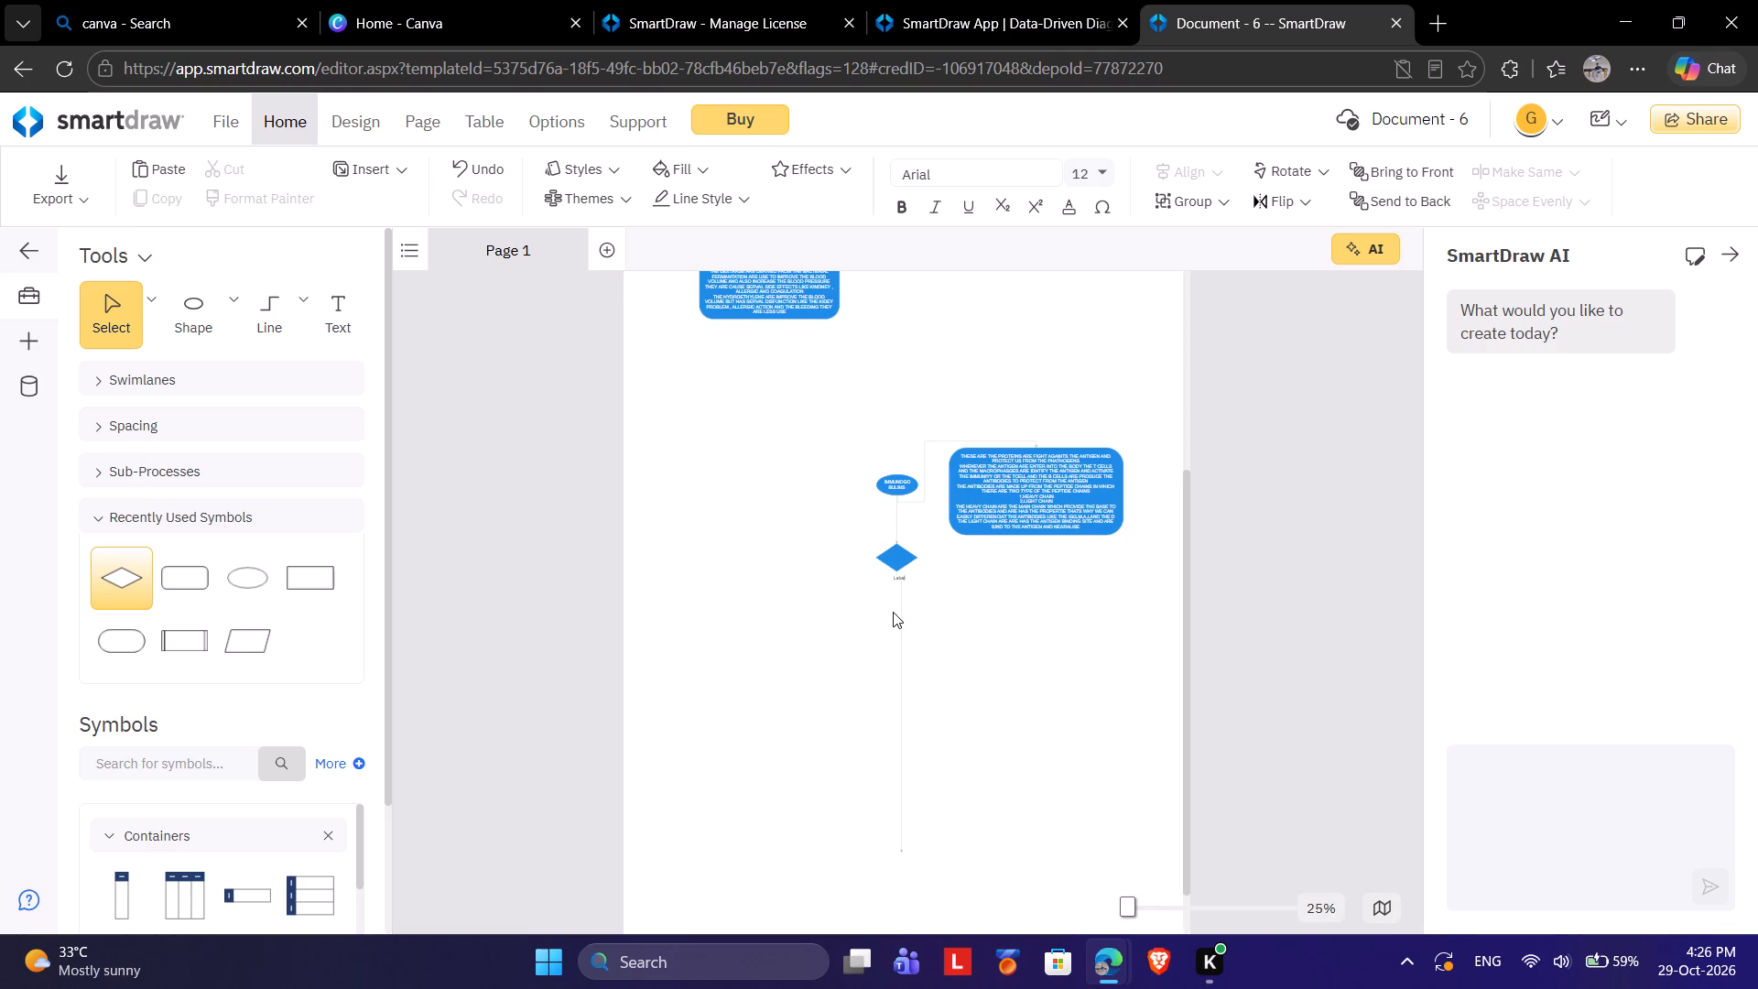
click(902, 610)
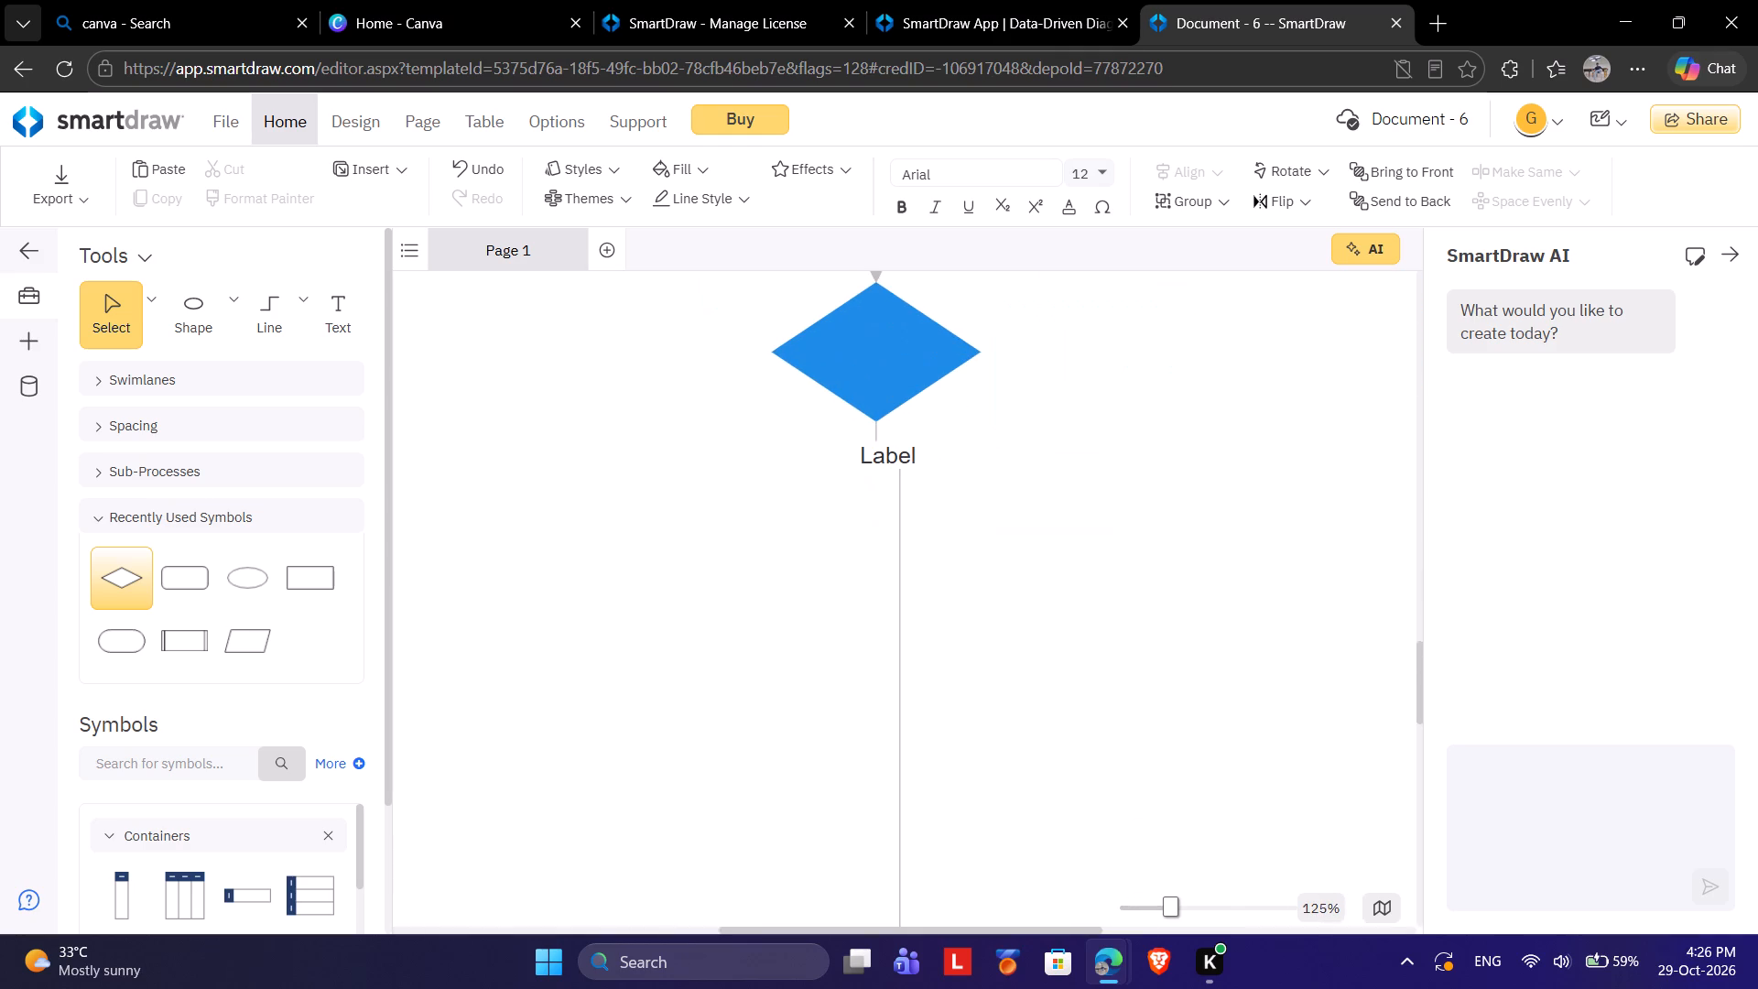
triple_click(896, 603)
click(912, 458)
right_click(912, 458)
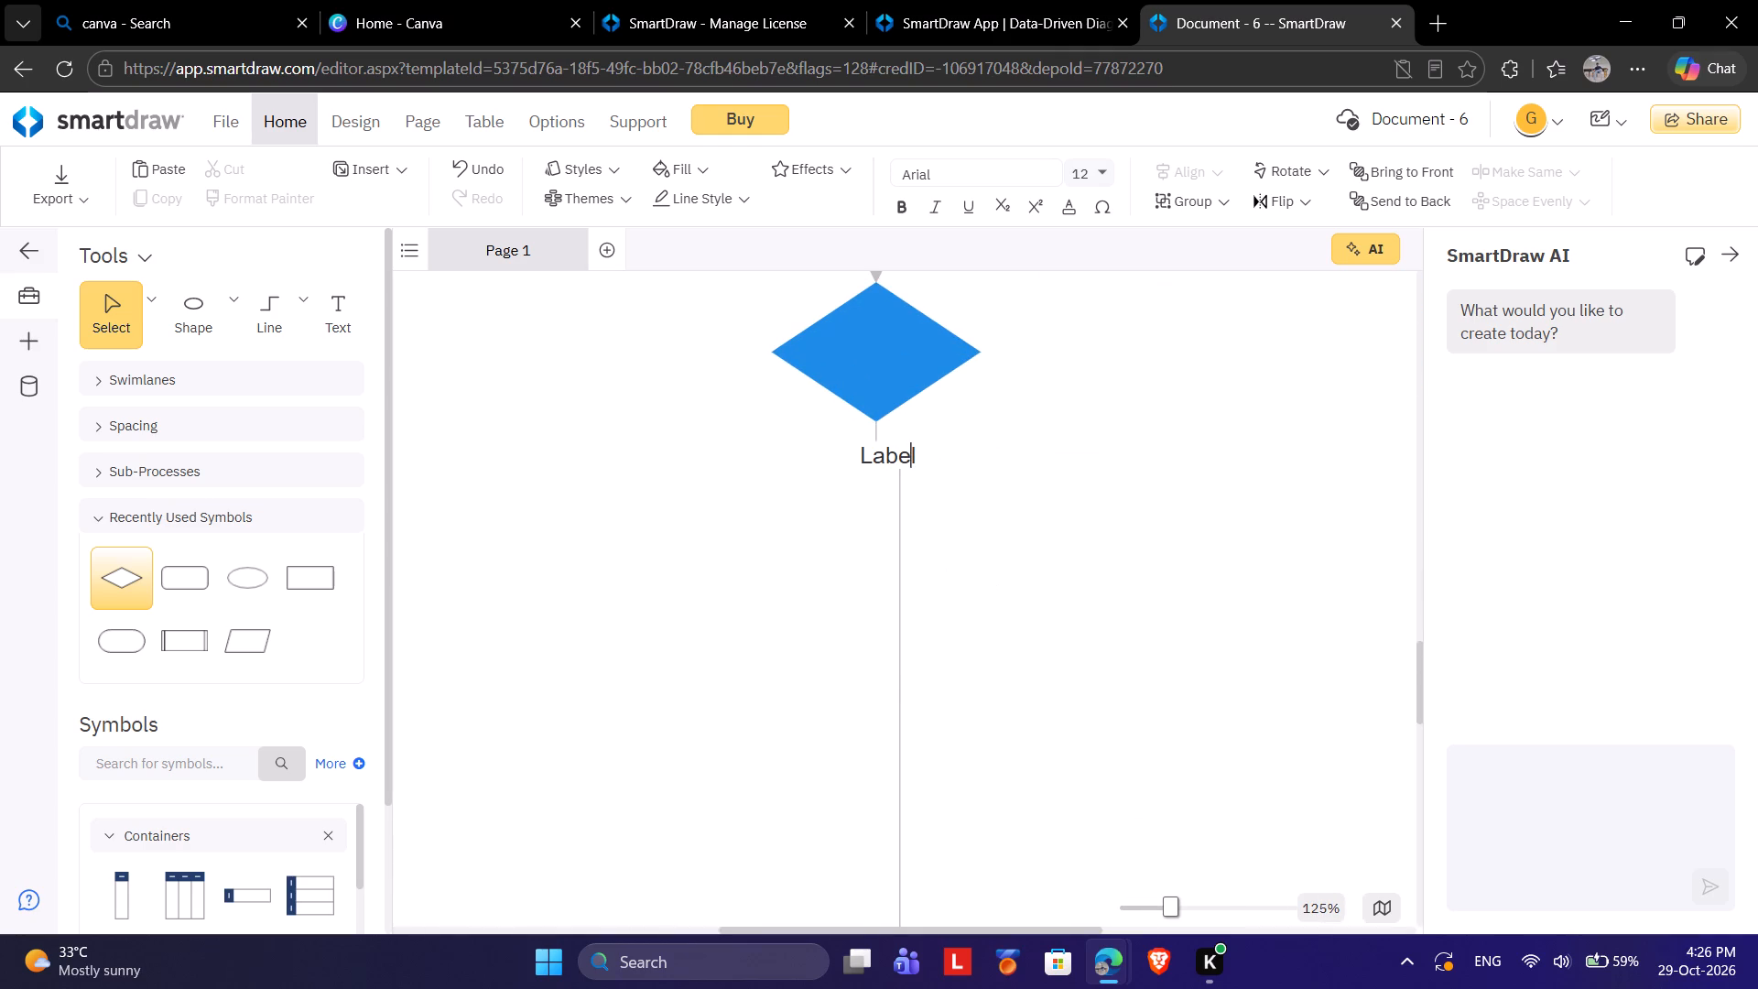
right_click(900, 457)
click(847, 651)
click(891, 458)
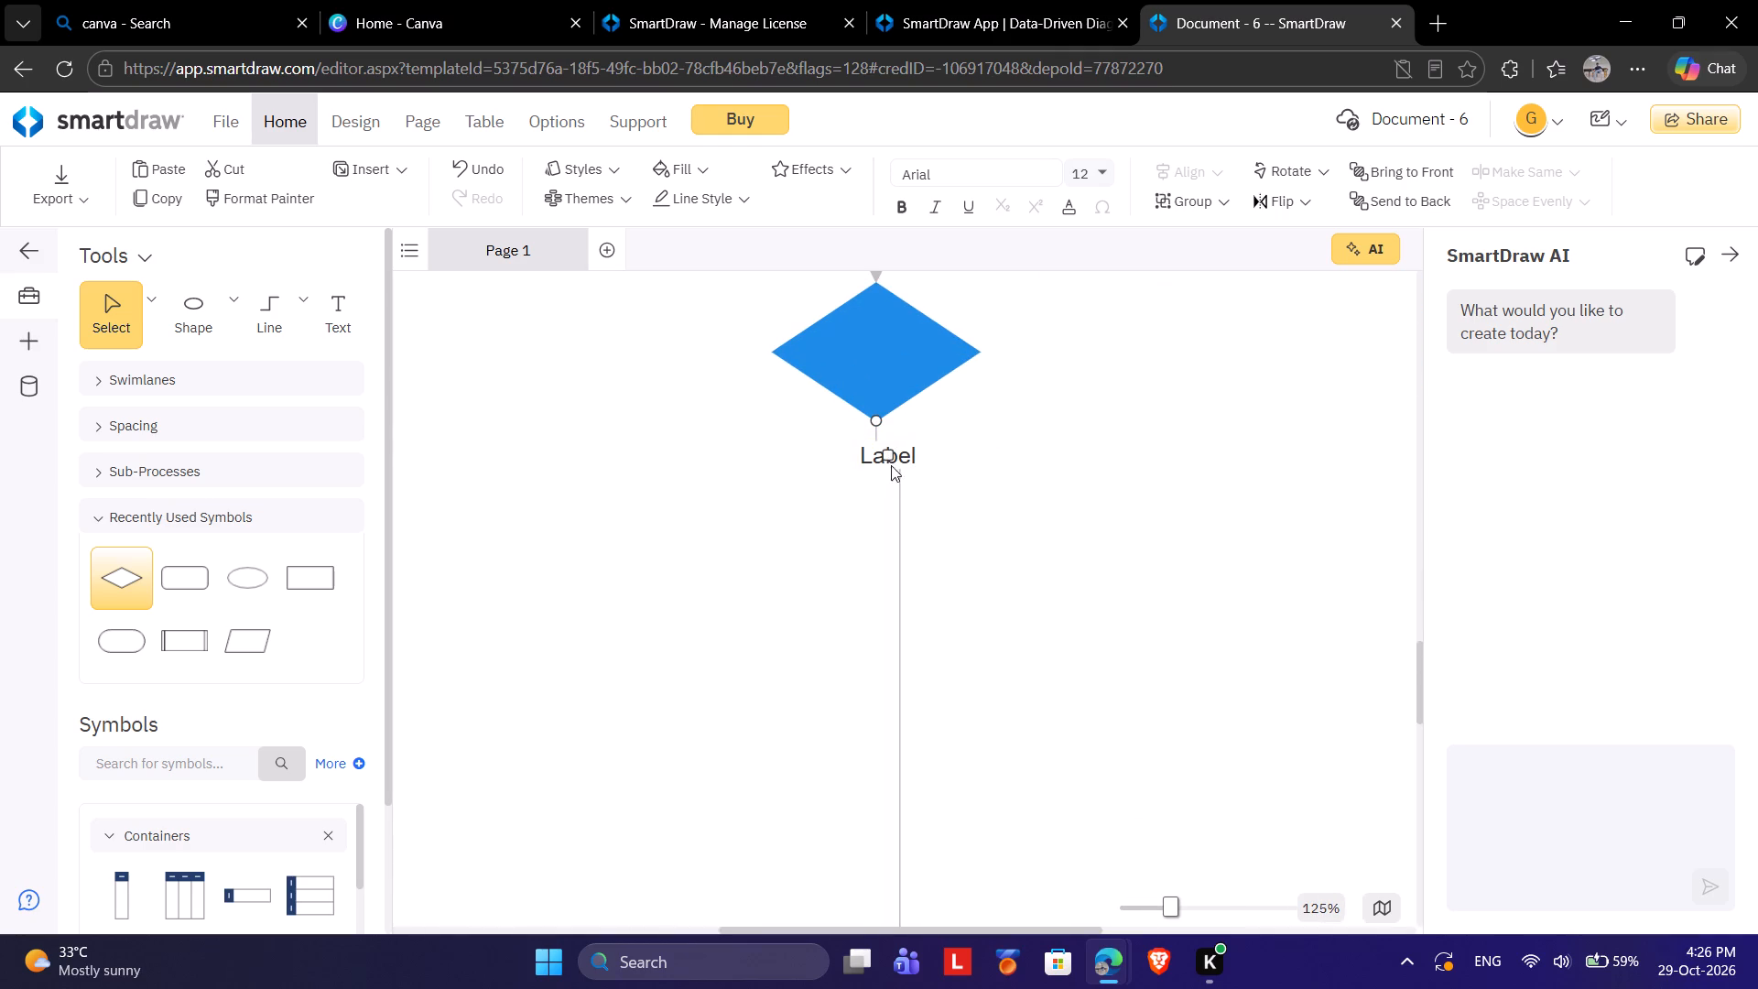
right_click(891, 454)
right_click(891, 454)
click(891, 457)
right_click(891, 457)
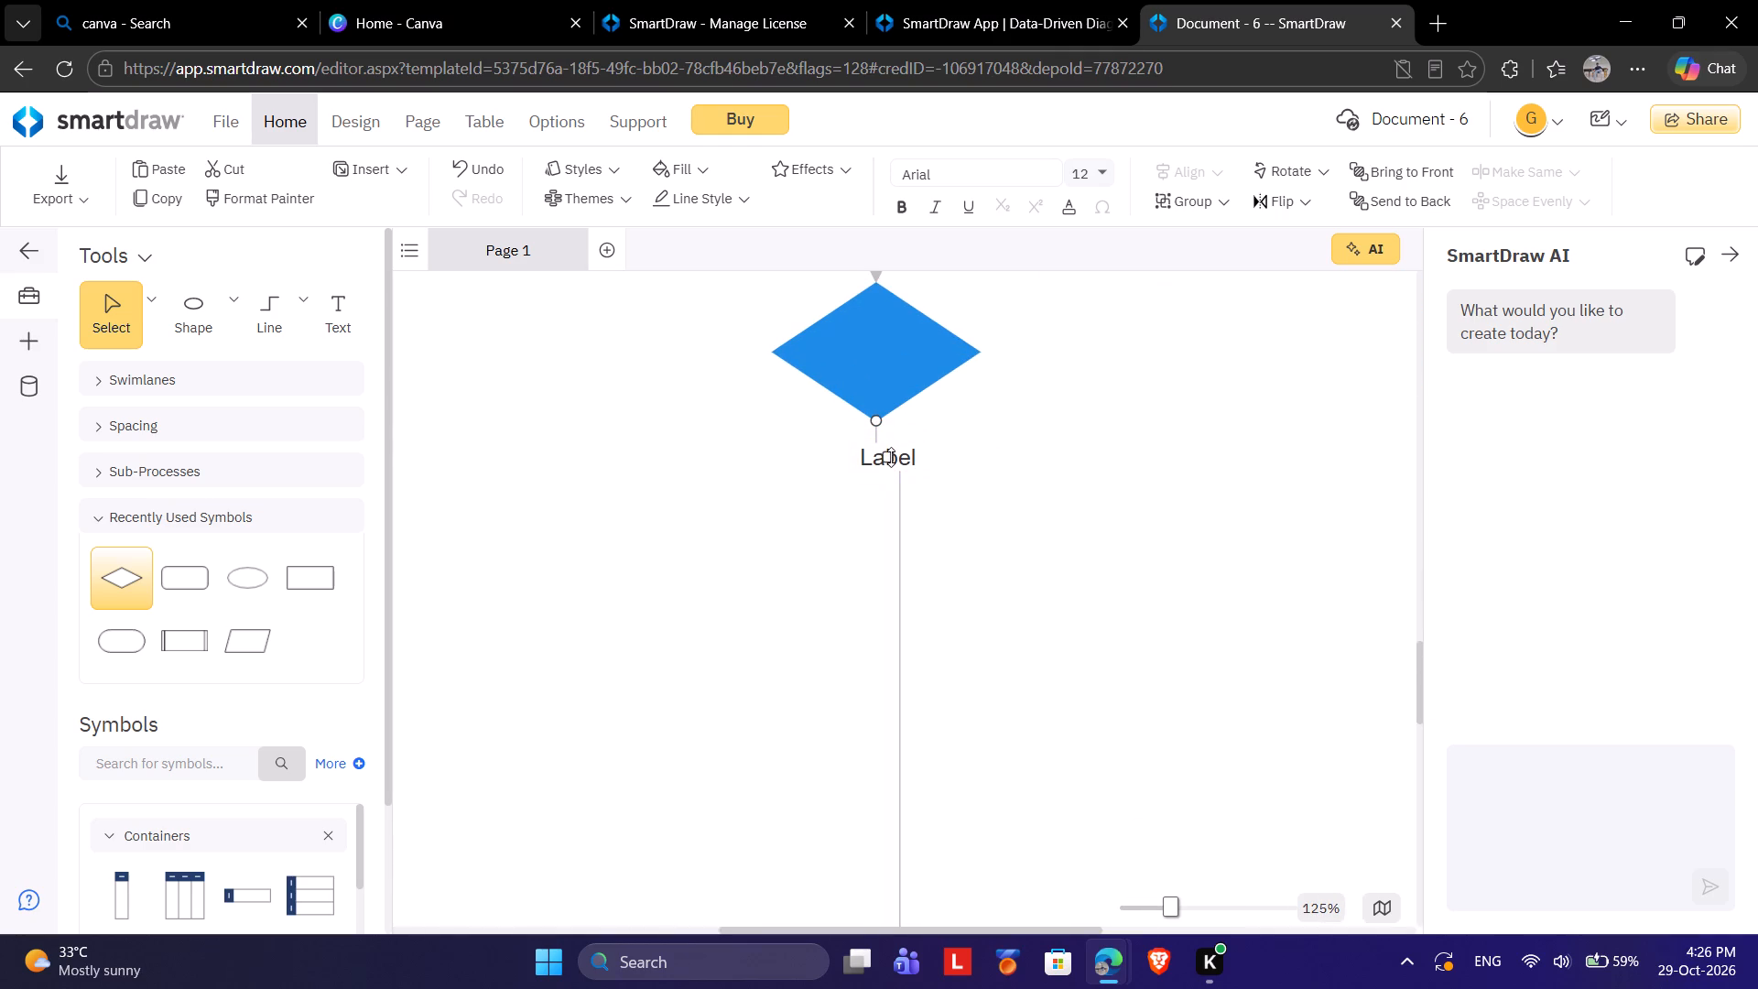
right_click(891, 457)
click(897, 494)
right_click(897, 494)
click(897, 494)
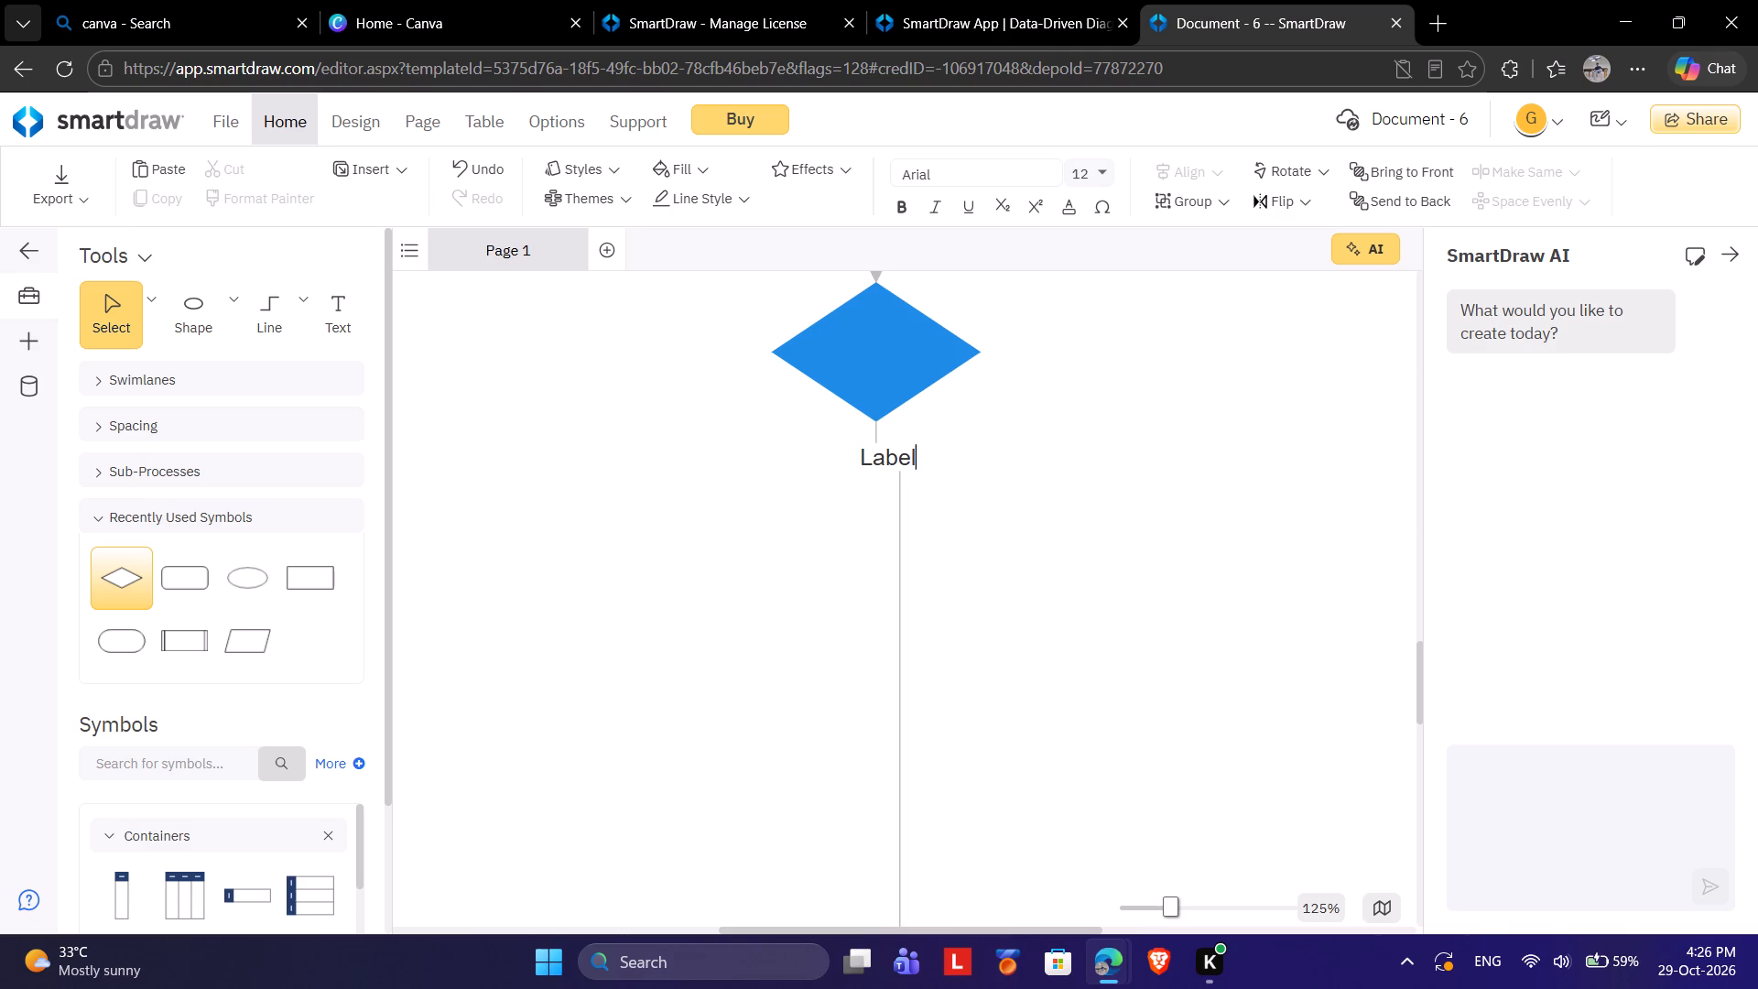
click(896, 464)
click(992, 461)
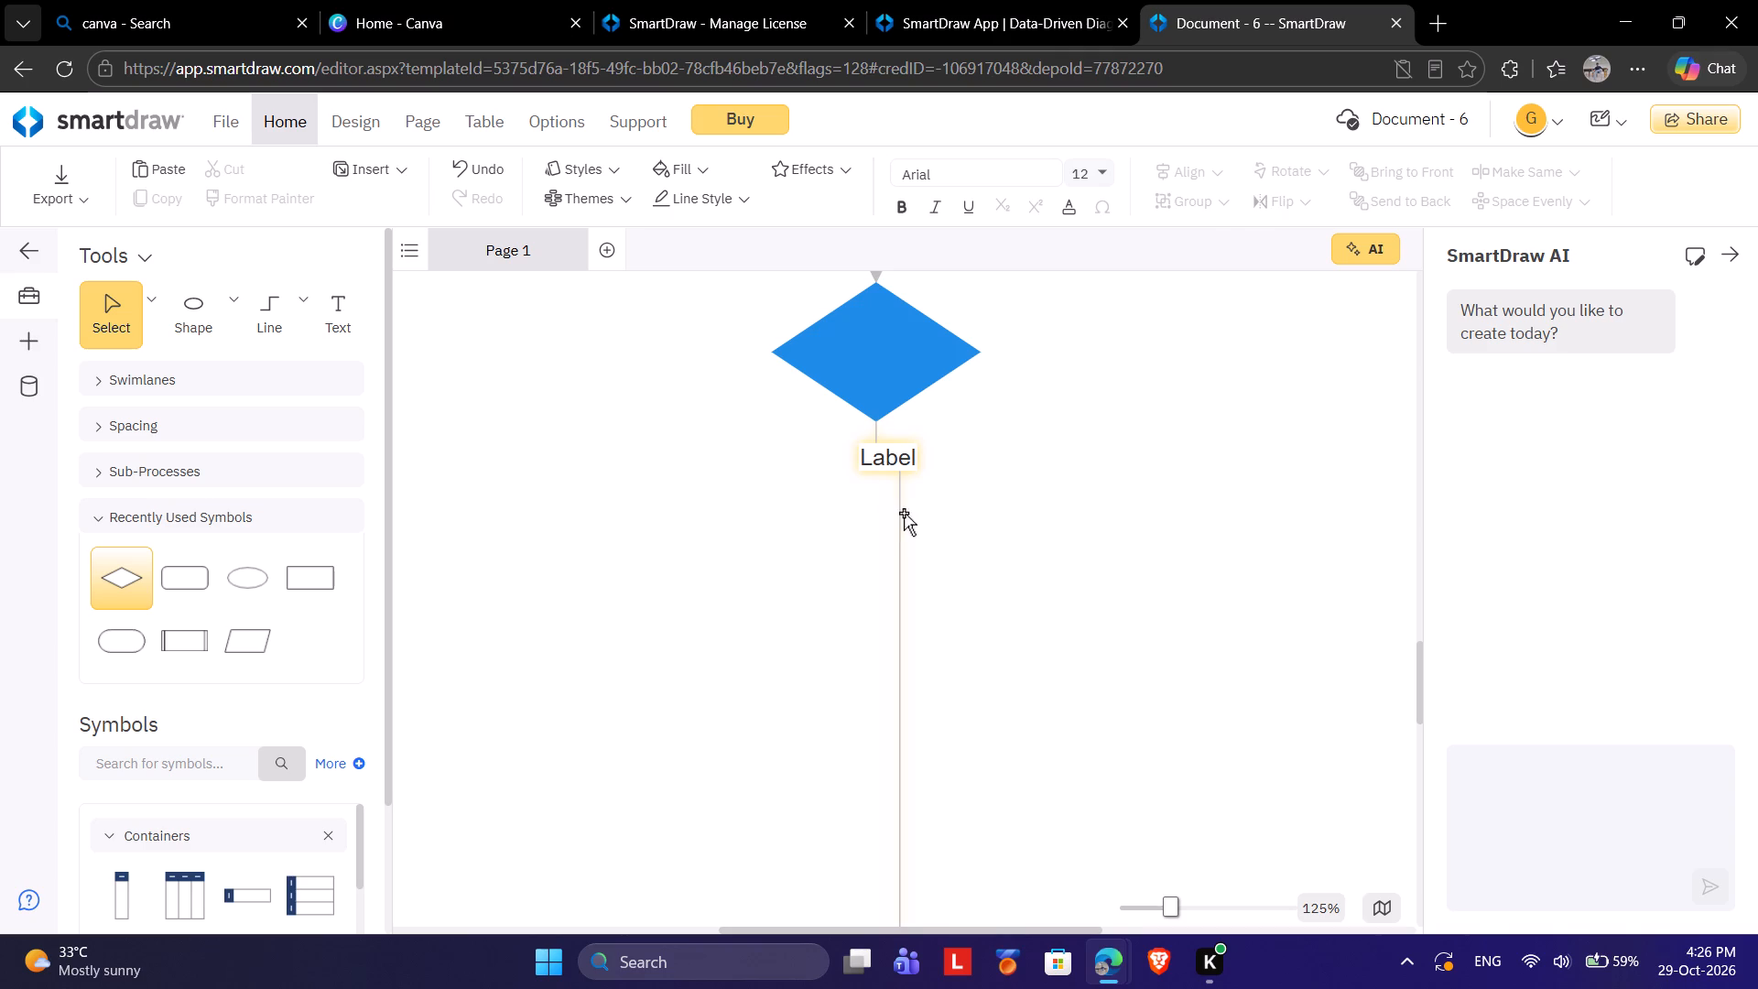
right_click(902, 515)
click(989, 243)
Add two more diamonds in a vertical chain beneath the empty diamond, each joined by a short downward connector.
scroll(891, 601, down, 4)
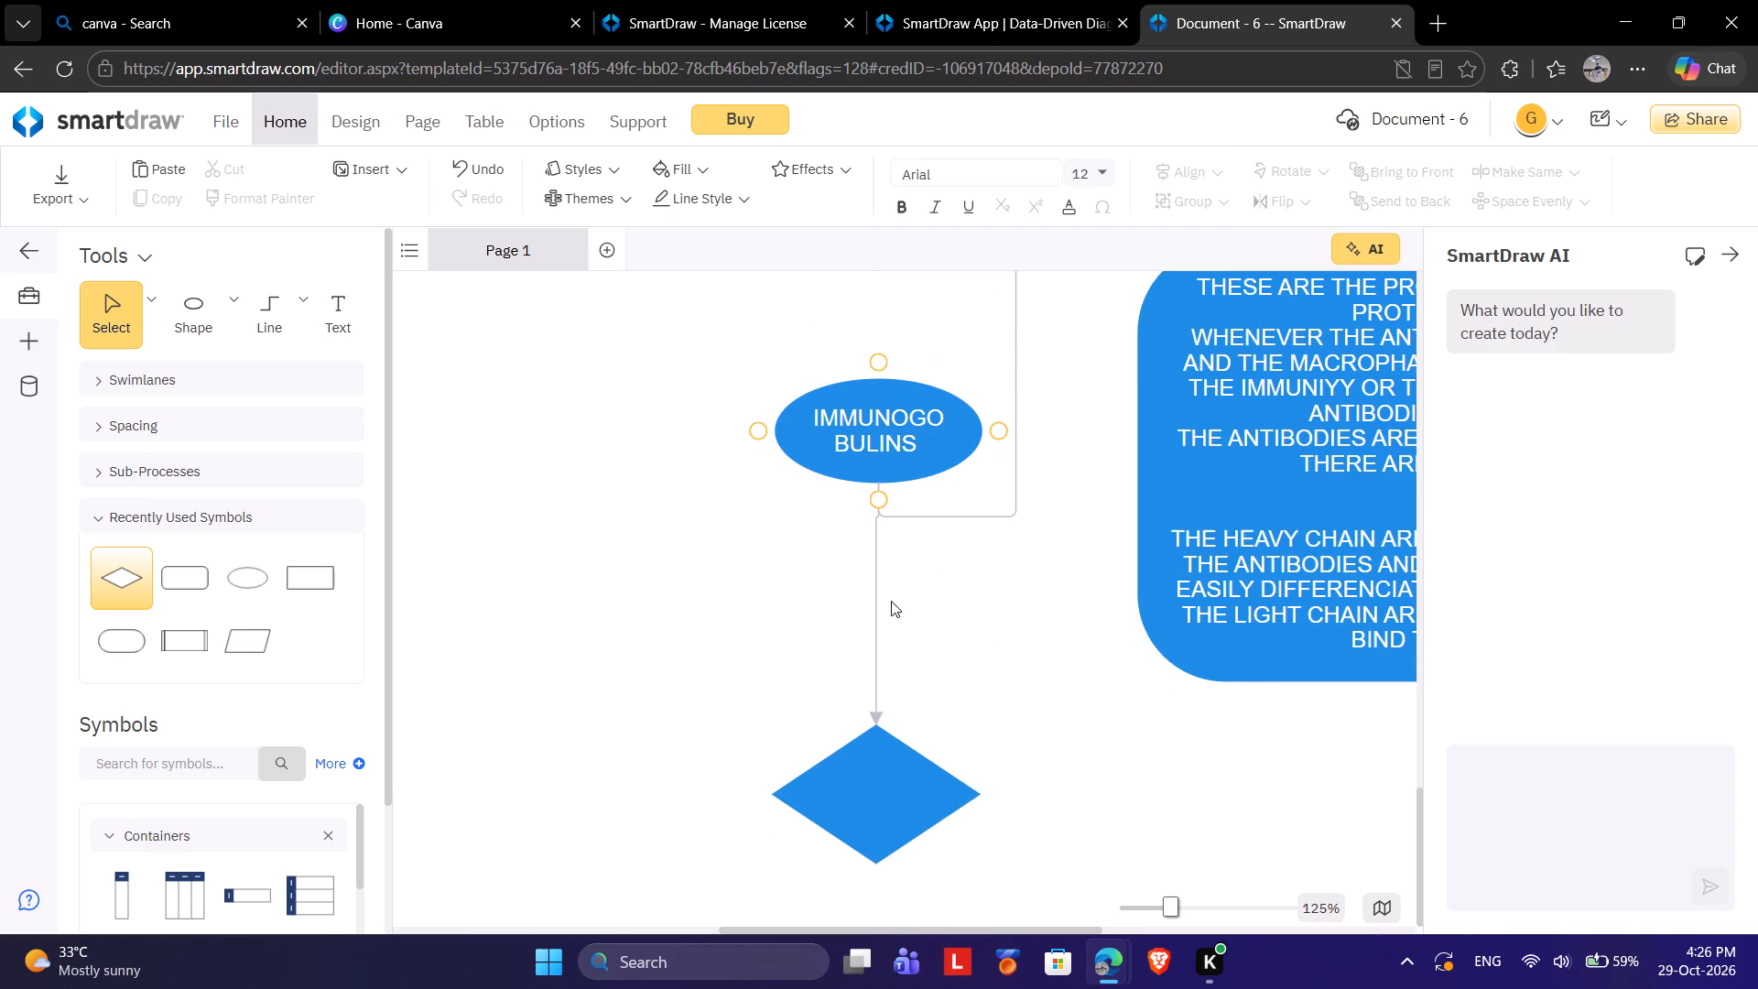
scroll(891, 601, down, 4)
drag(884, 916, 880, 840)
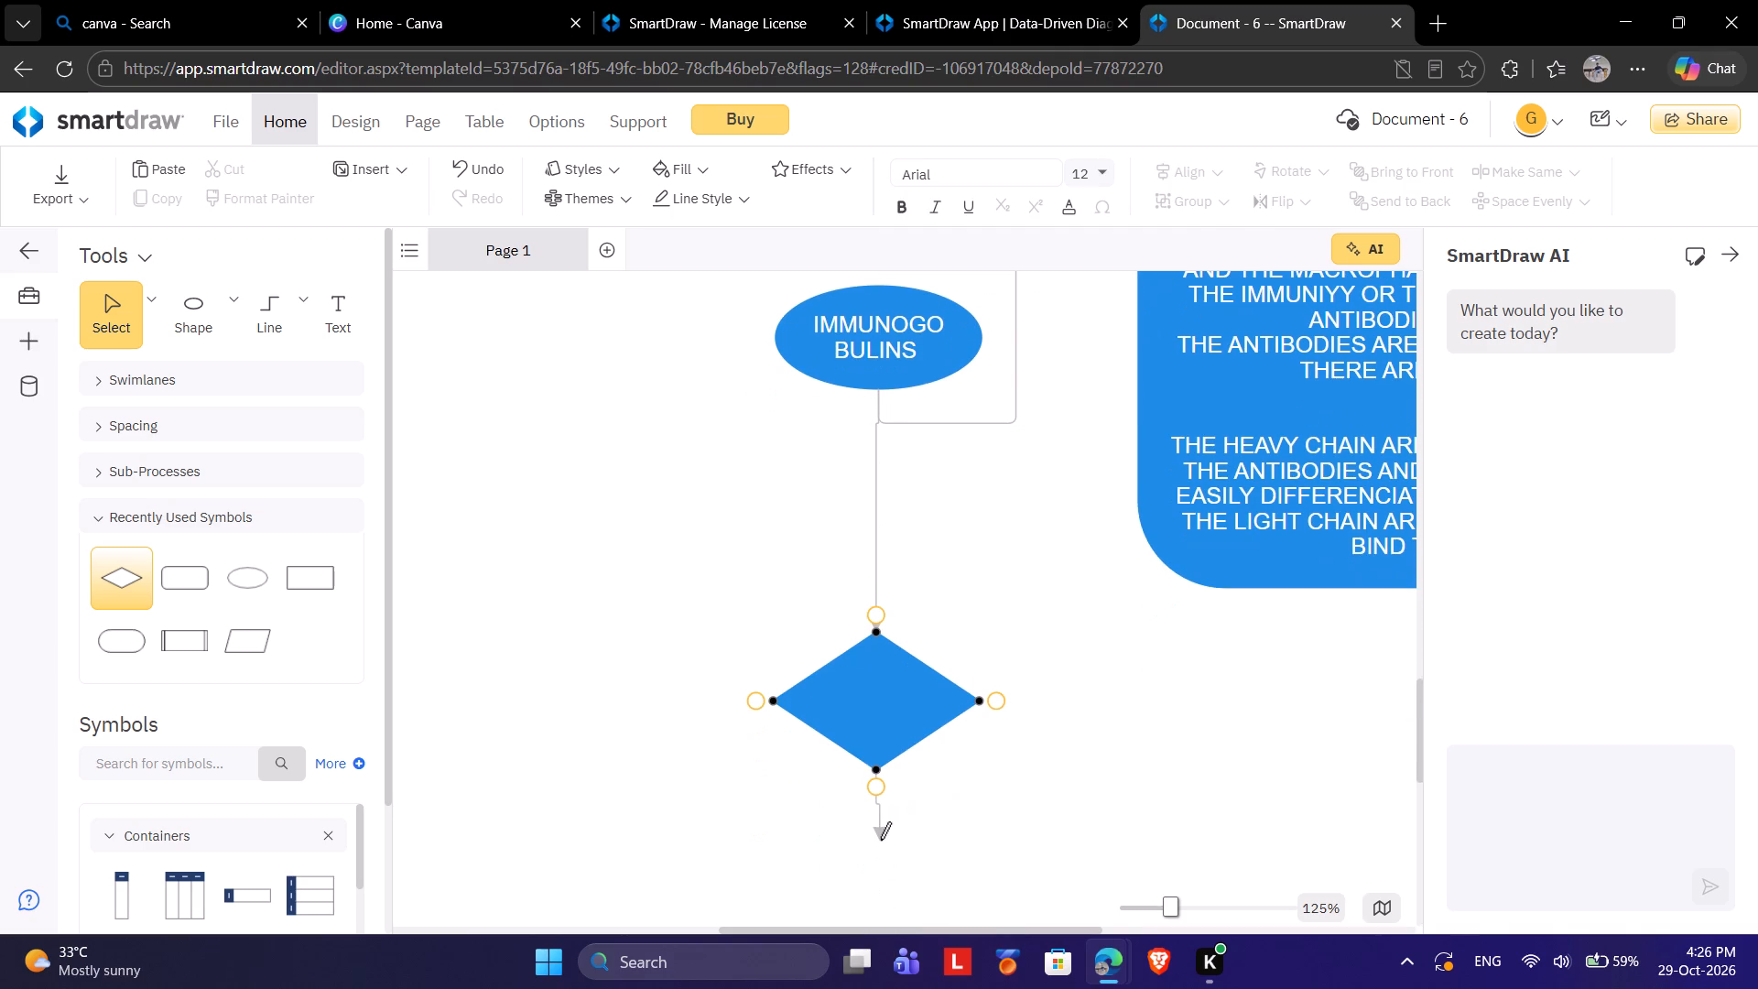
drag(880, 840, 877, 858)
click(907, 790)
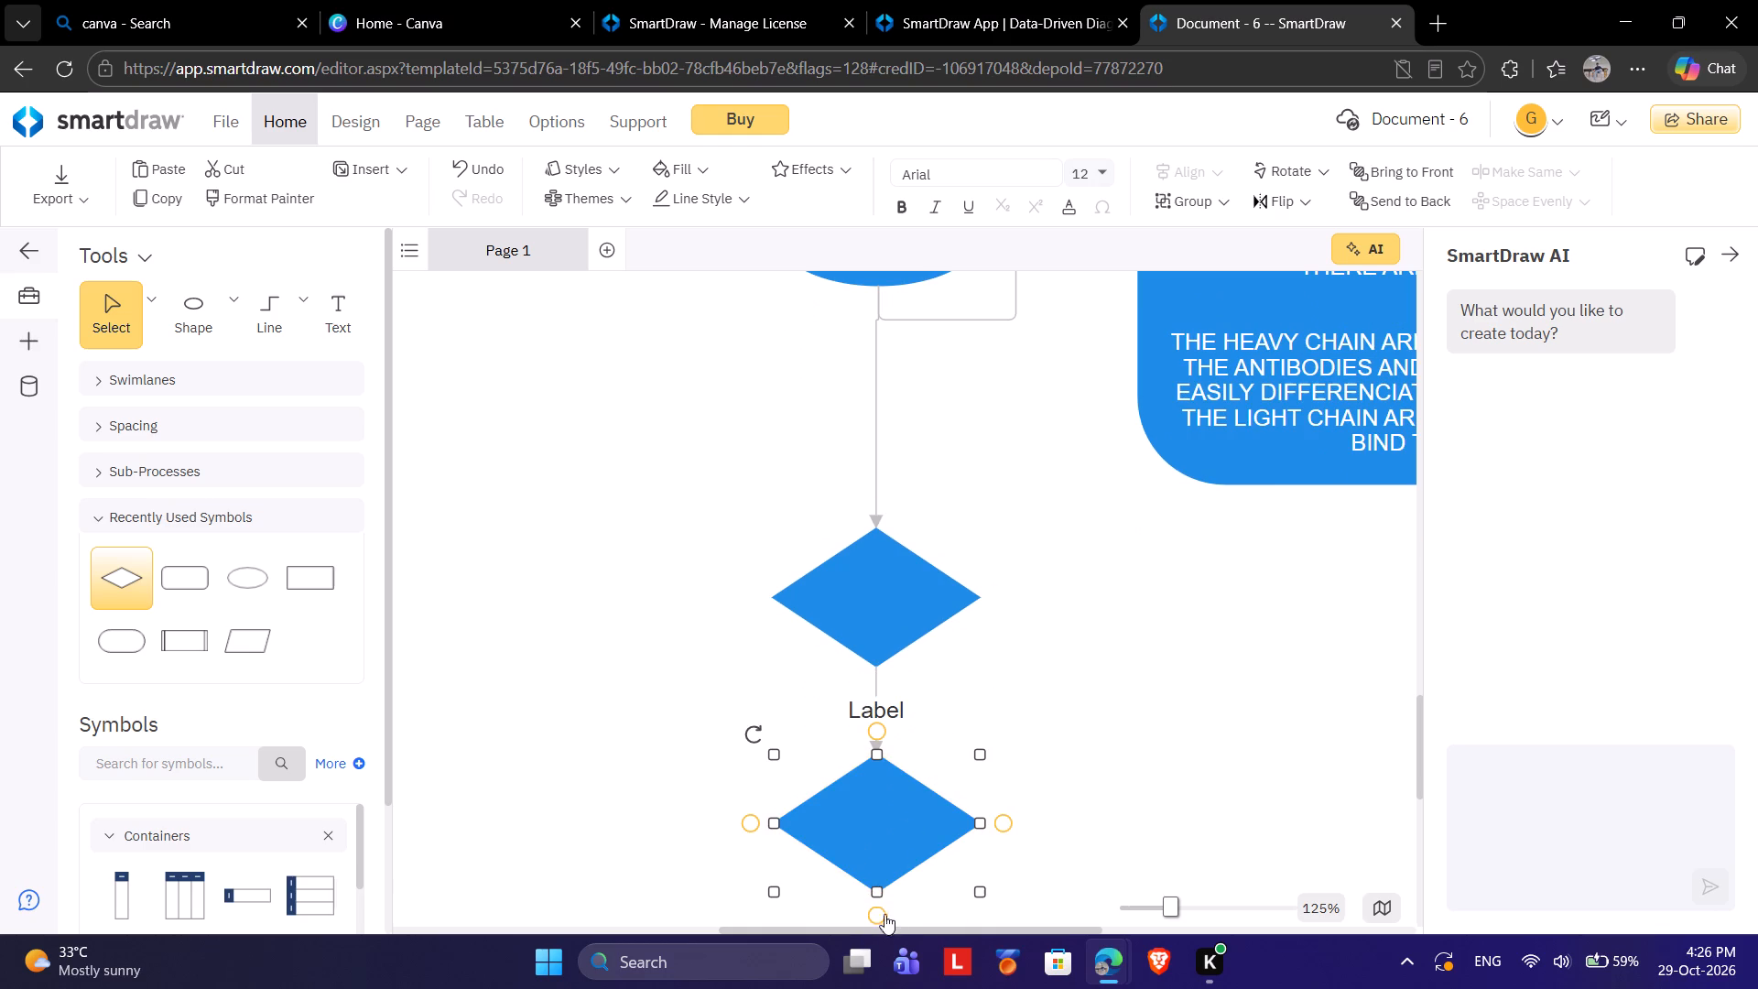
drag(878, 912, 876, 815)
click(906, 850)
Add a fully rounded terminator shape below the last diamond, joined to it by a downward connector.
drag(881, 915, 881, 940)
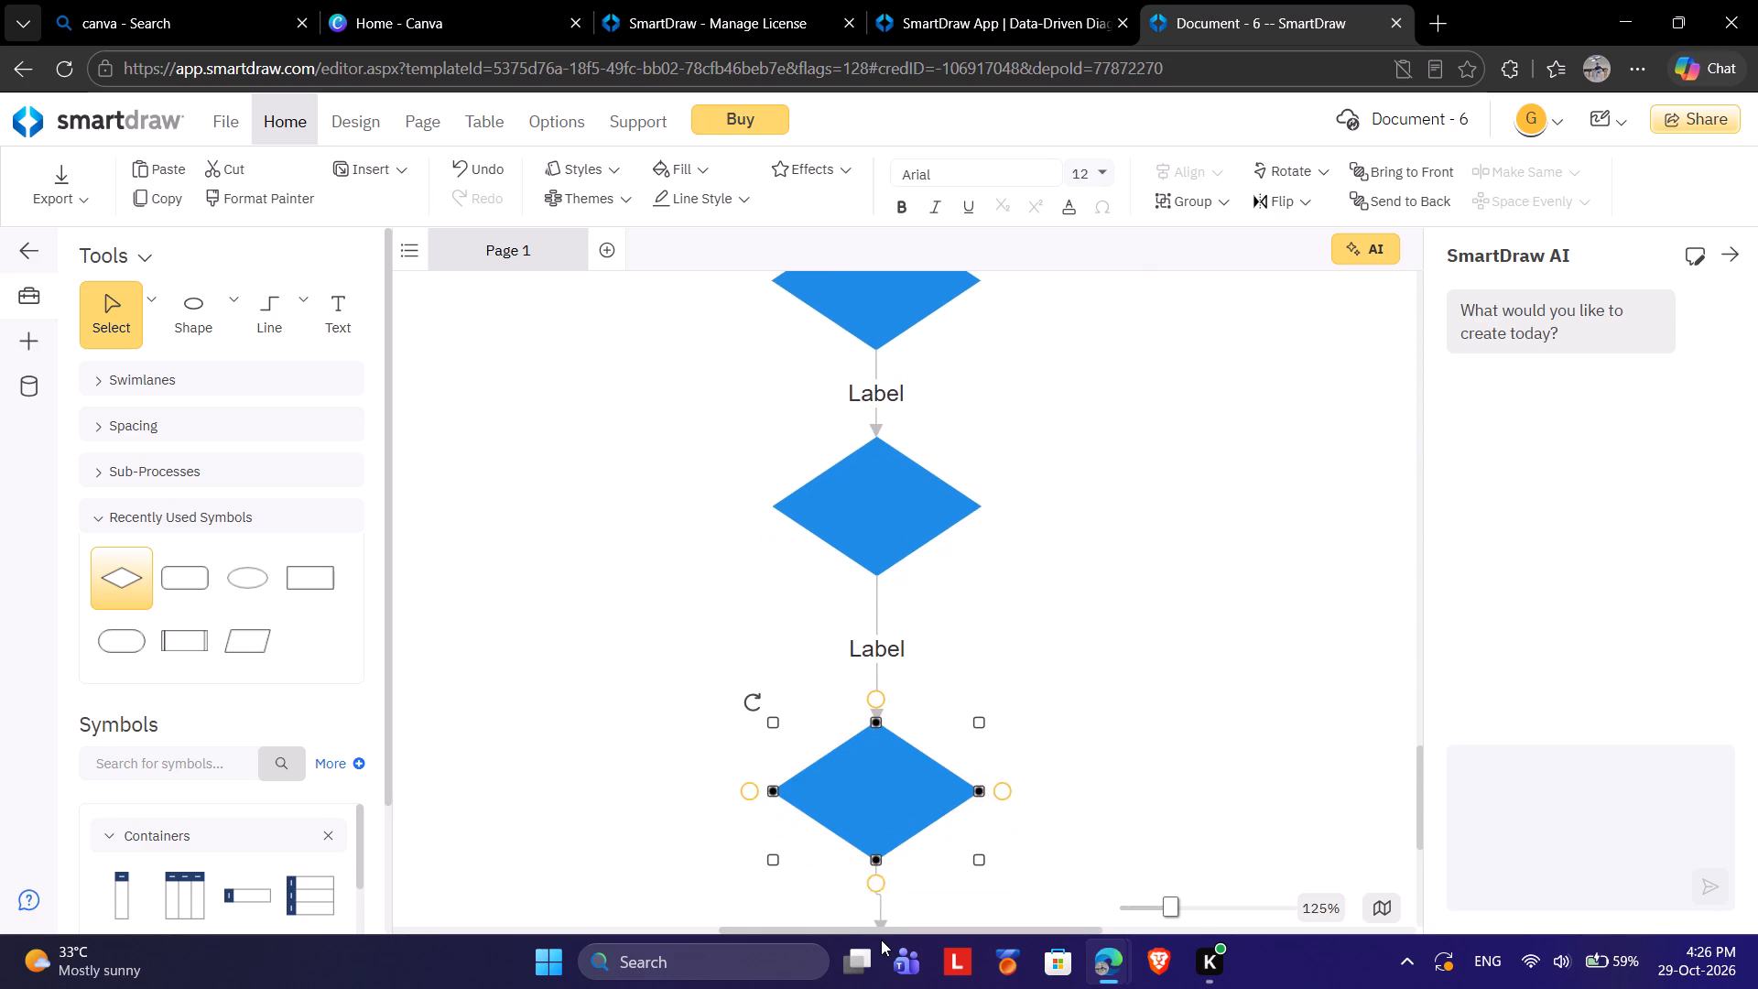
drag(881, 940, 874, 886)
click(897, 853)
click(994, 485)
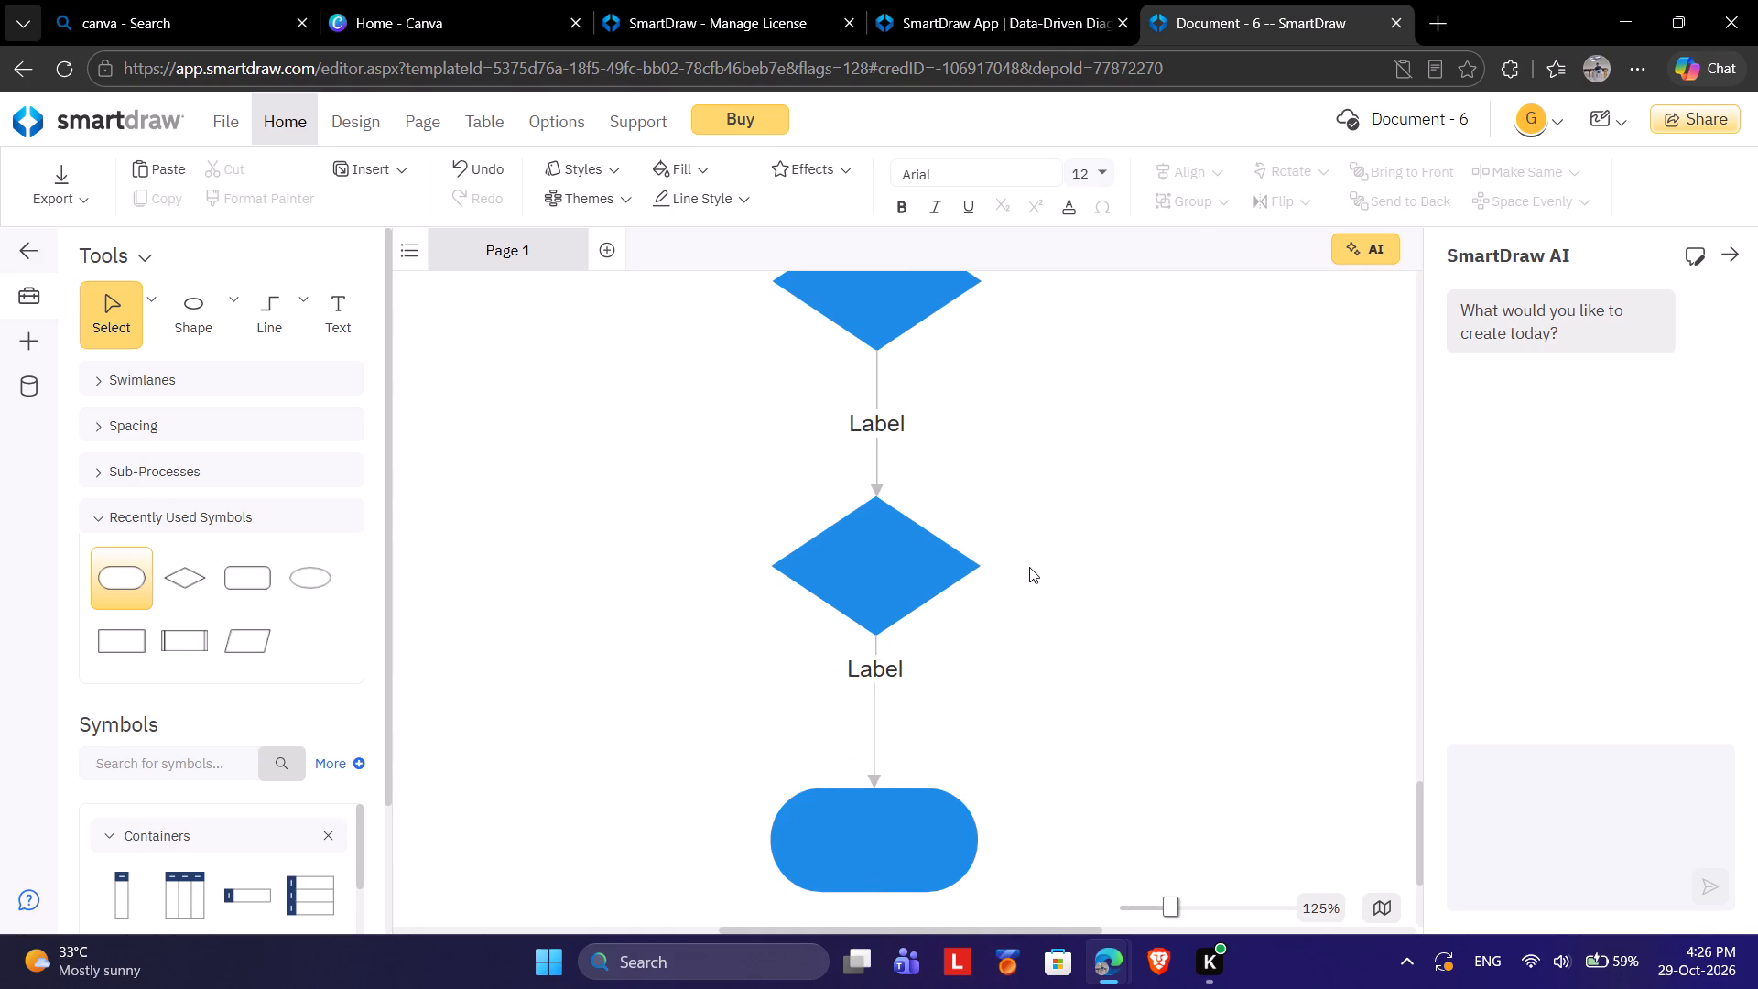
Enter the text "ANTIBODIES REGIONS OF THE STRUCTURE" in the first diamond below IMMUNOGOBULINS.
scroll(1031, 571, up, 1)
double_click(887, 505)
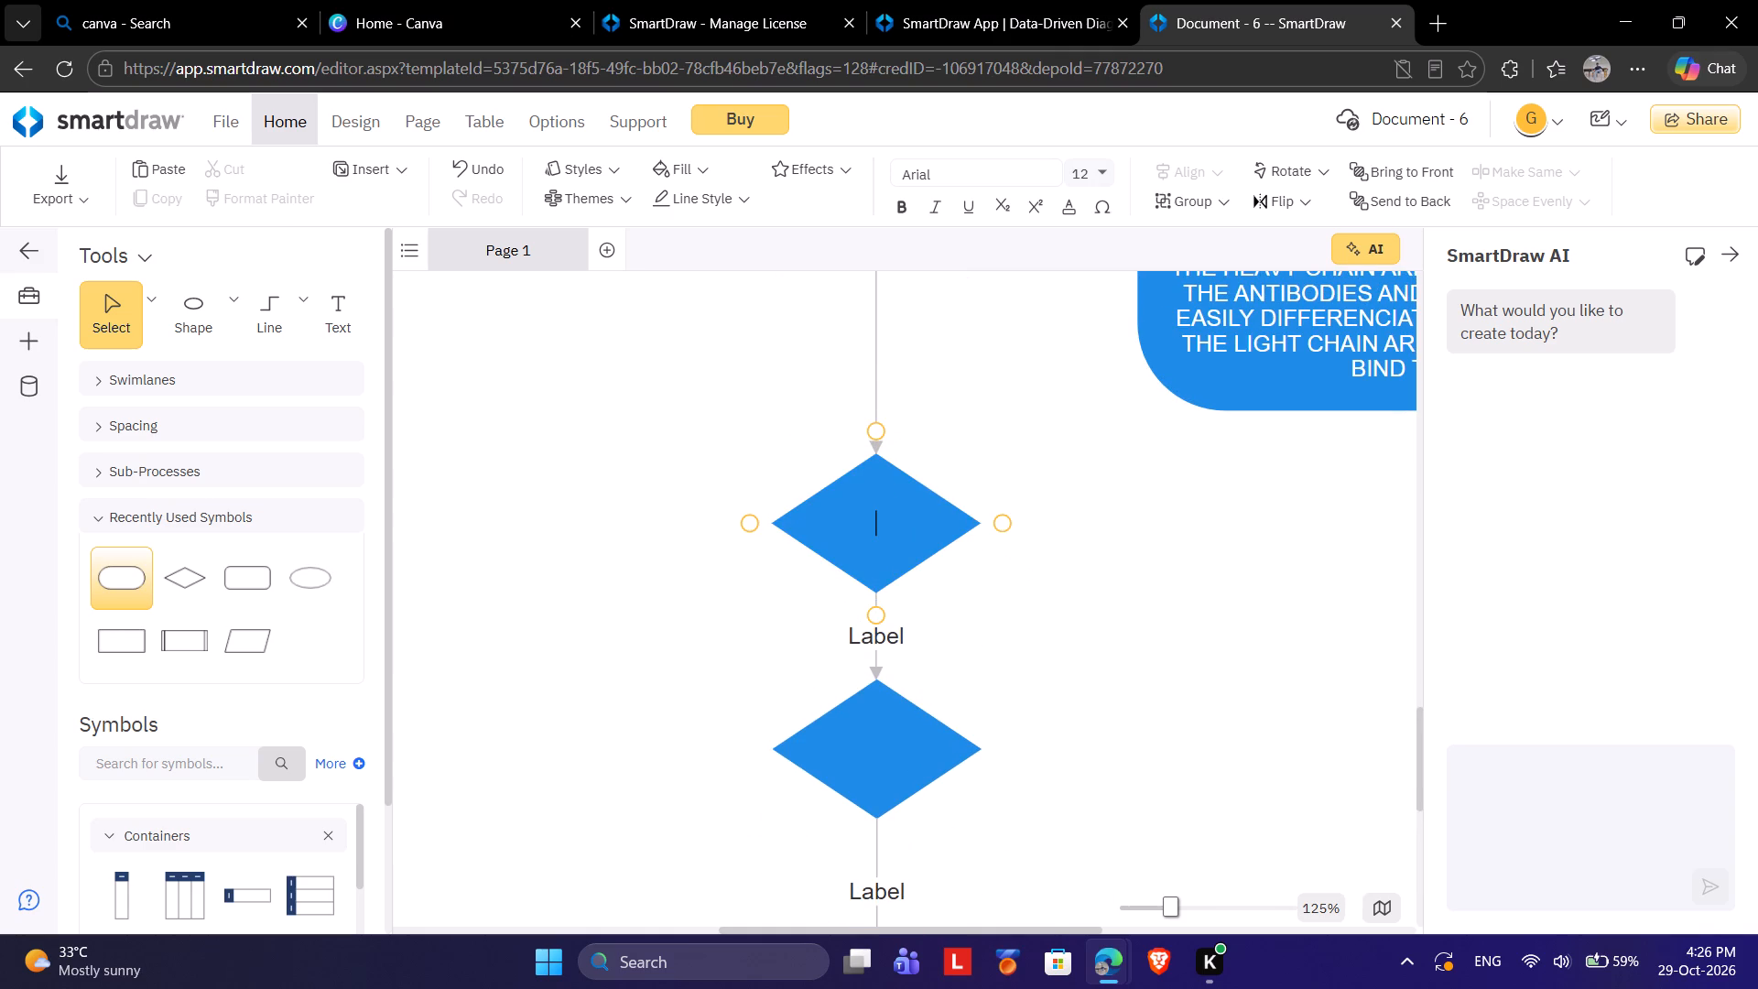
text(THERE)
key(BackSpace)
key(BackSpace)
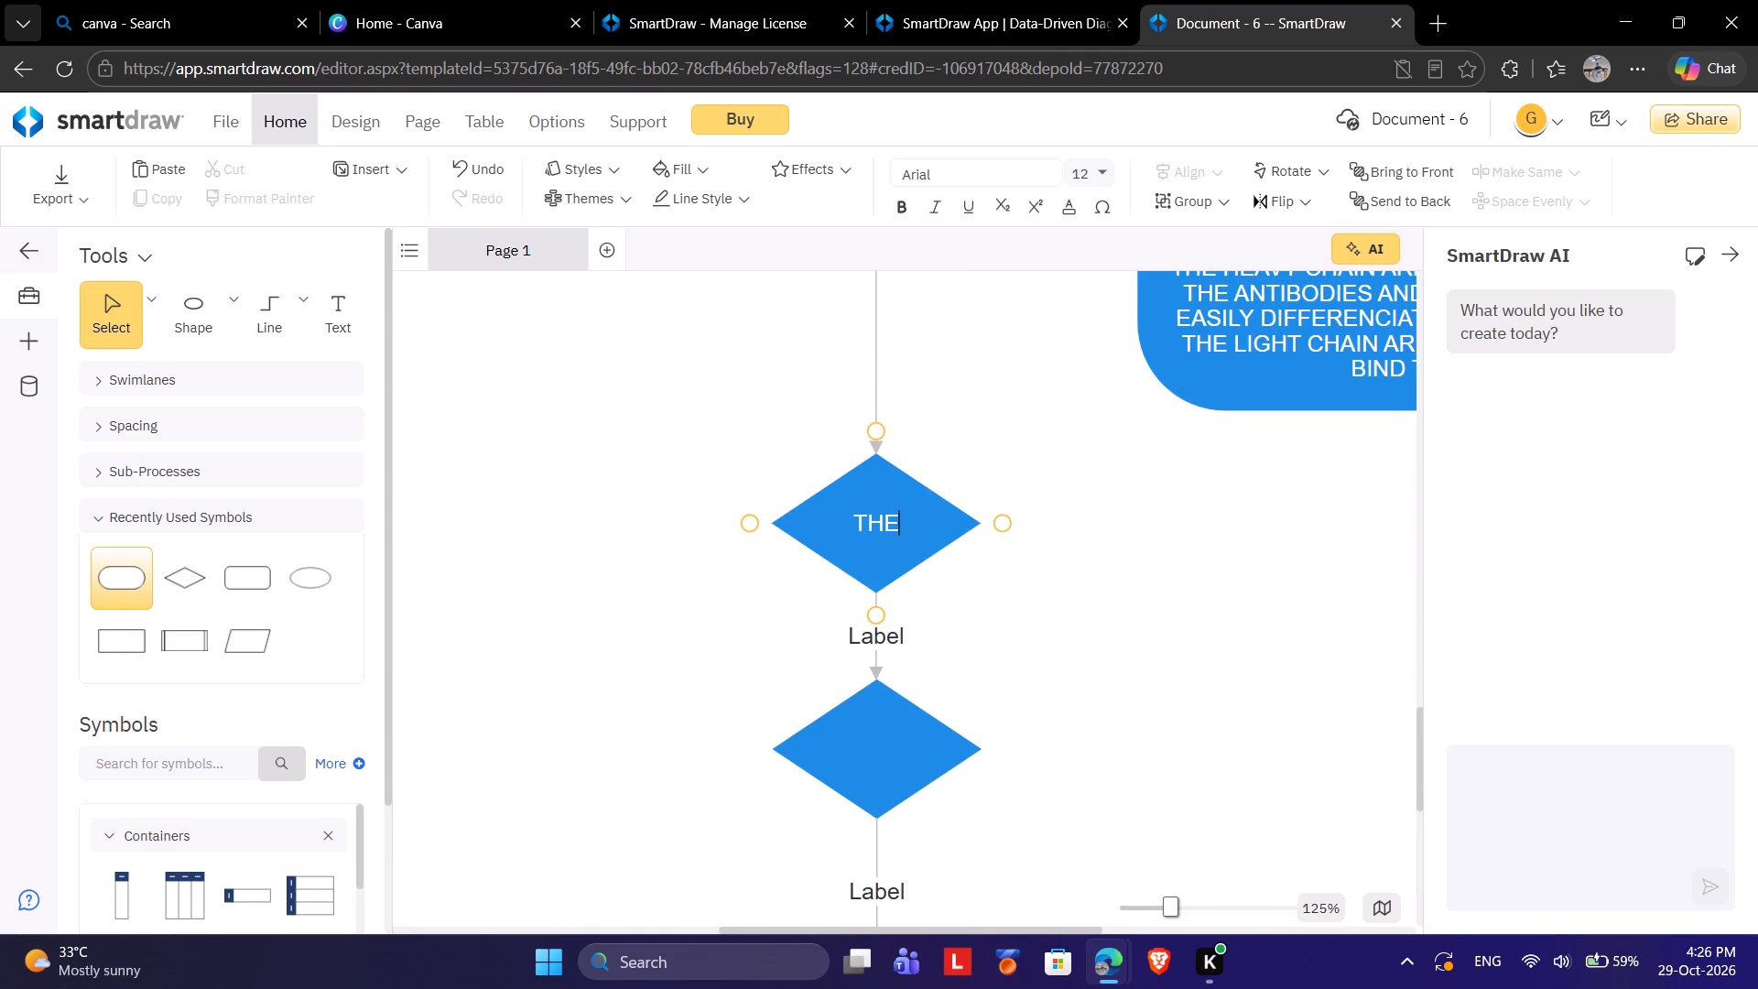
key(space)
text(IM)
key(BackSpace)
key(BackSpace)
key(BackSpace)
key(BackSpace)
key(BackSpace)
key(BackSpace)
text(IN)
key(BackSpace)
key(a)
key(BackSpace)
key(BackSpace)
text(ANMT)
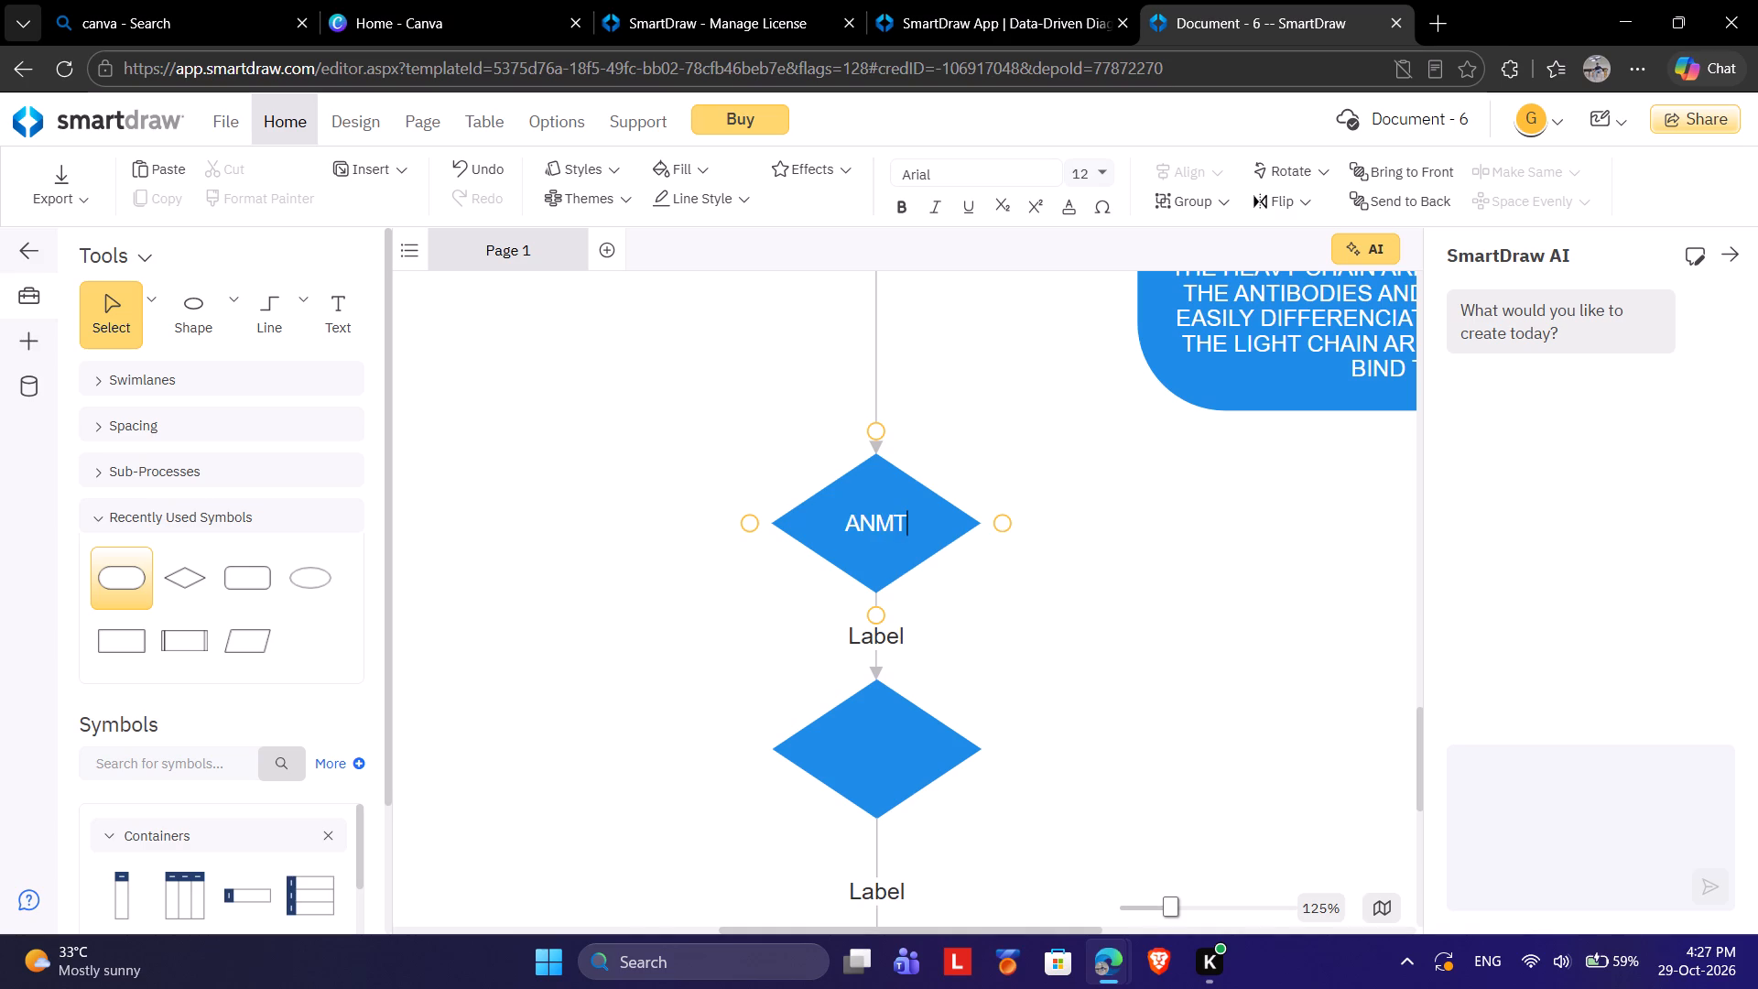
key(BackSpace)
key(BackSpace)
text(TIBOSI)
key(BackSpace)
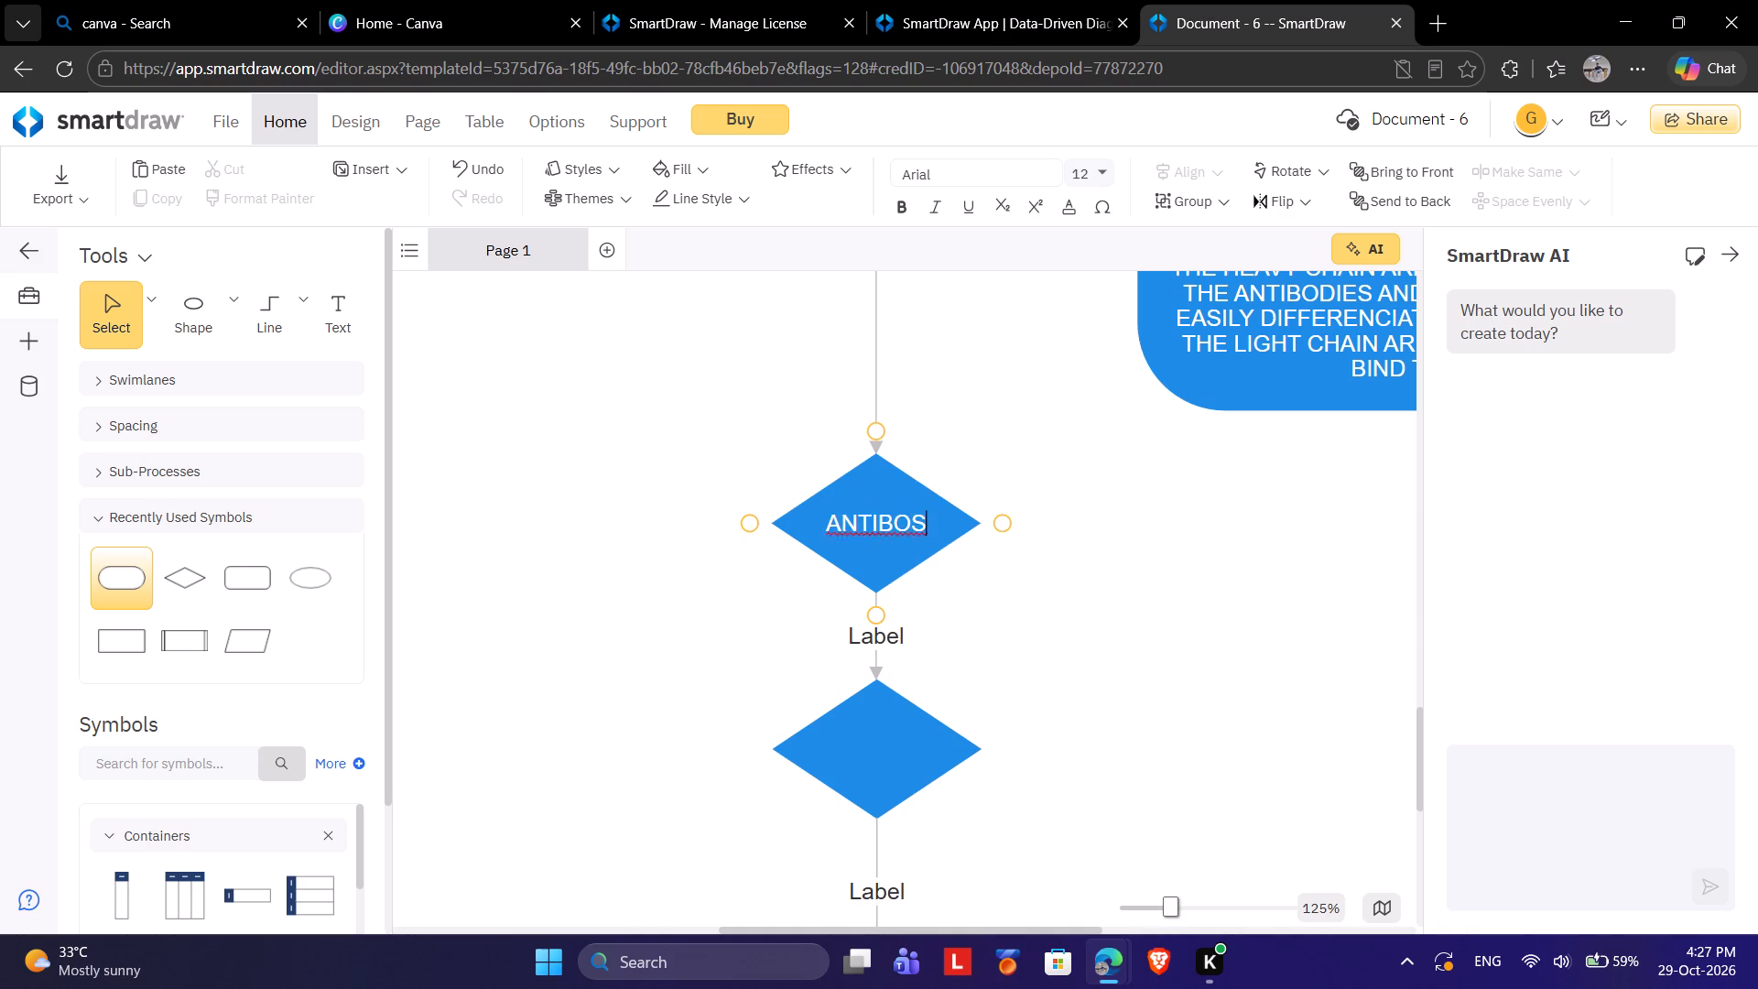
key(BackSpace)
text(DIES)
key(space)
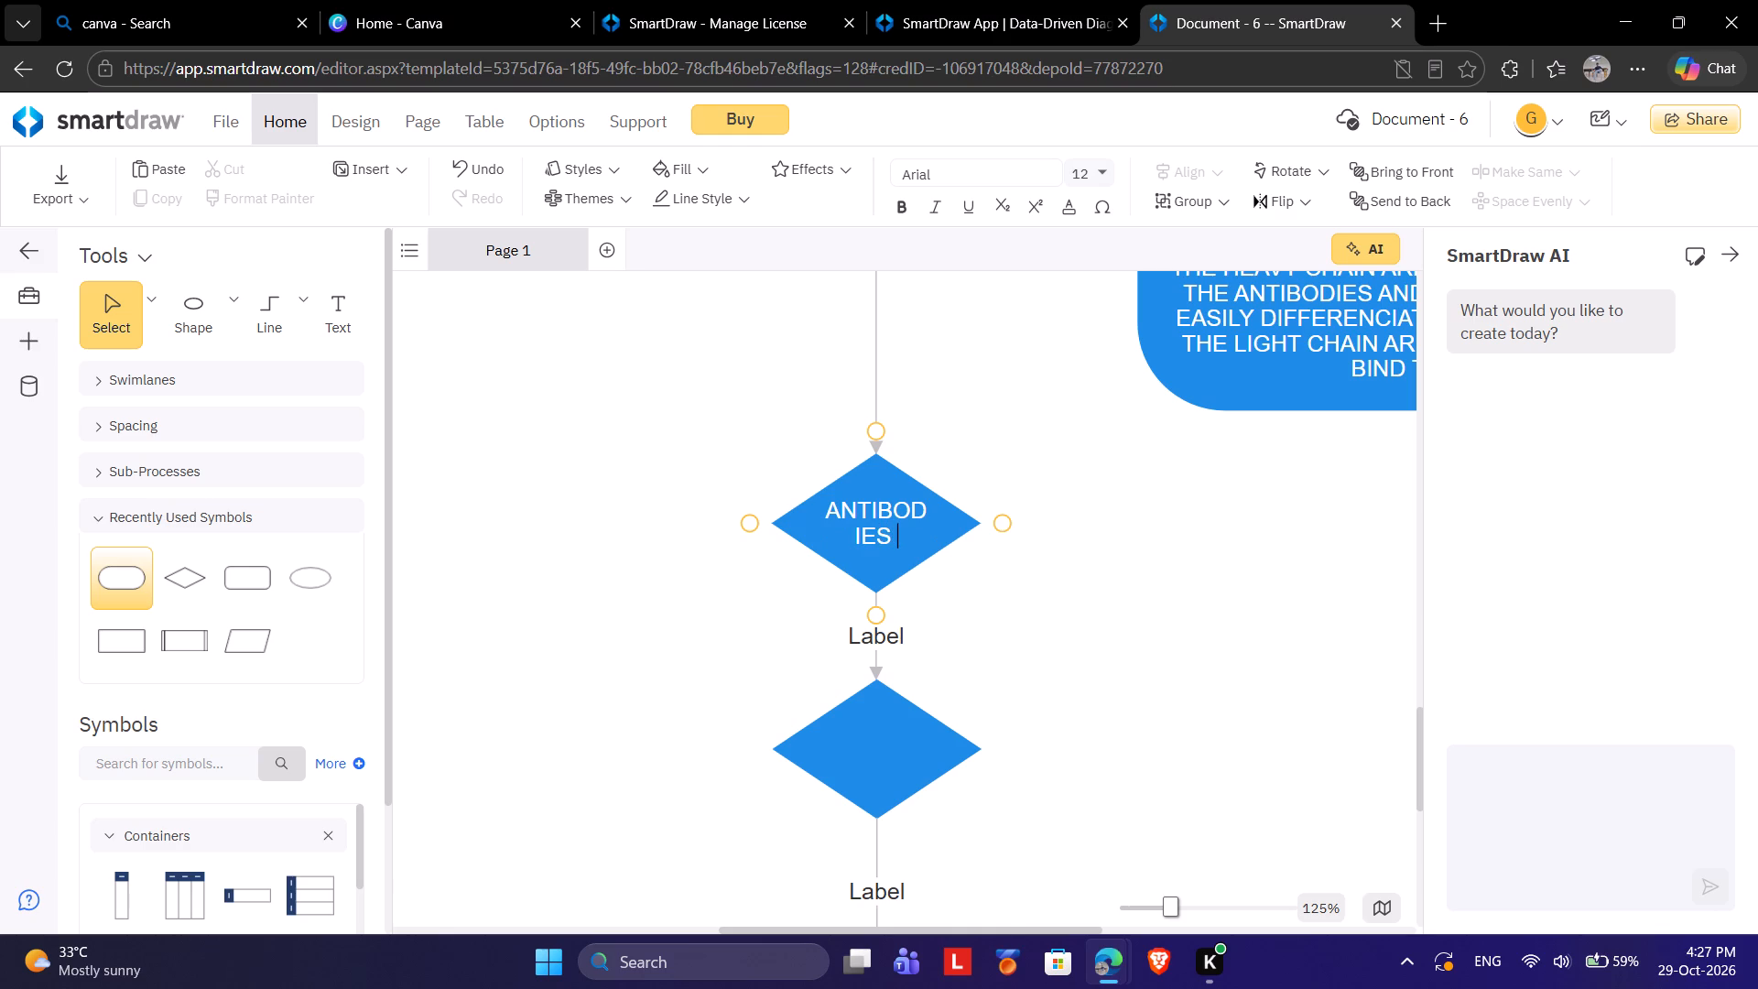
text(REGIONS OF THE)
key(space)
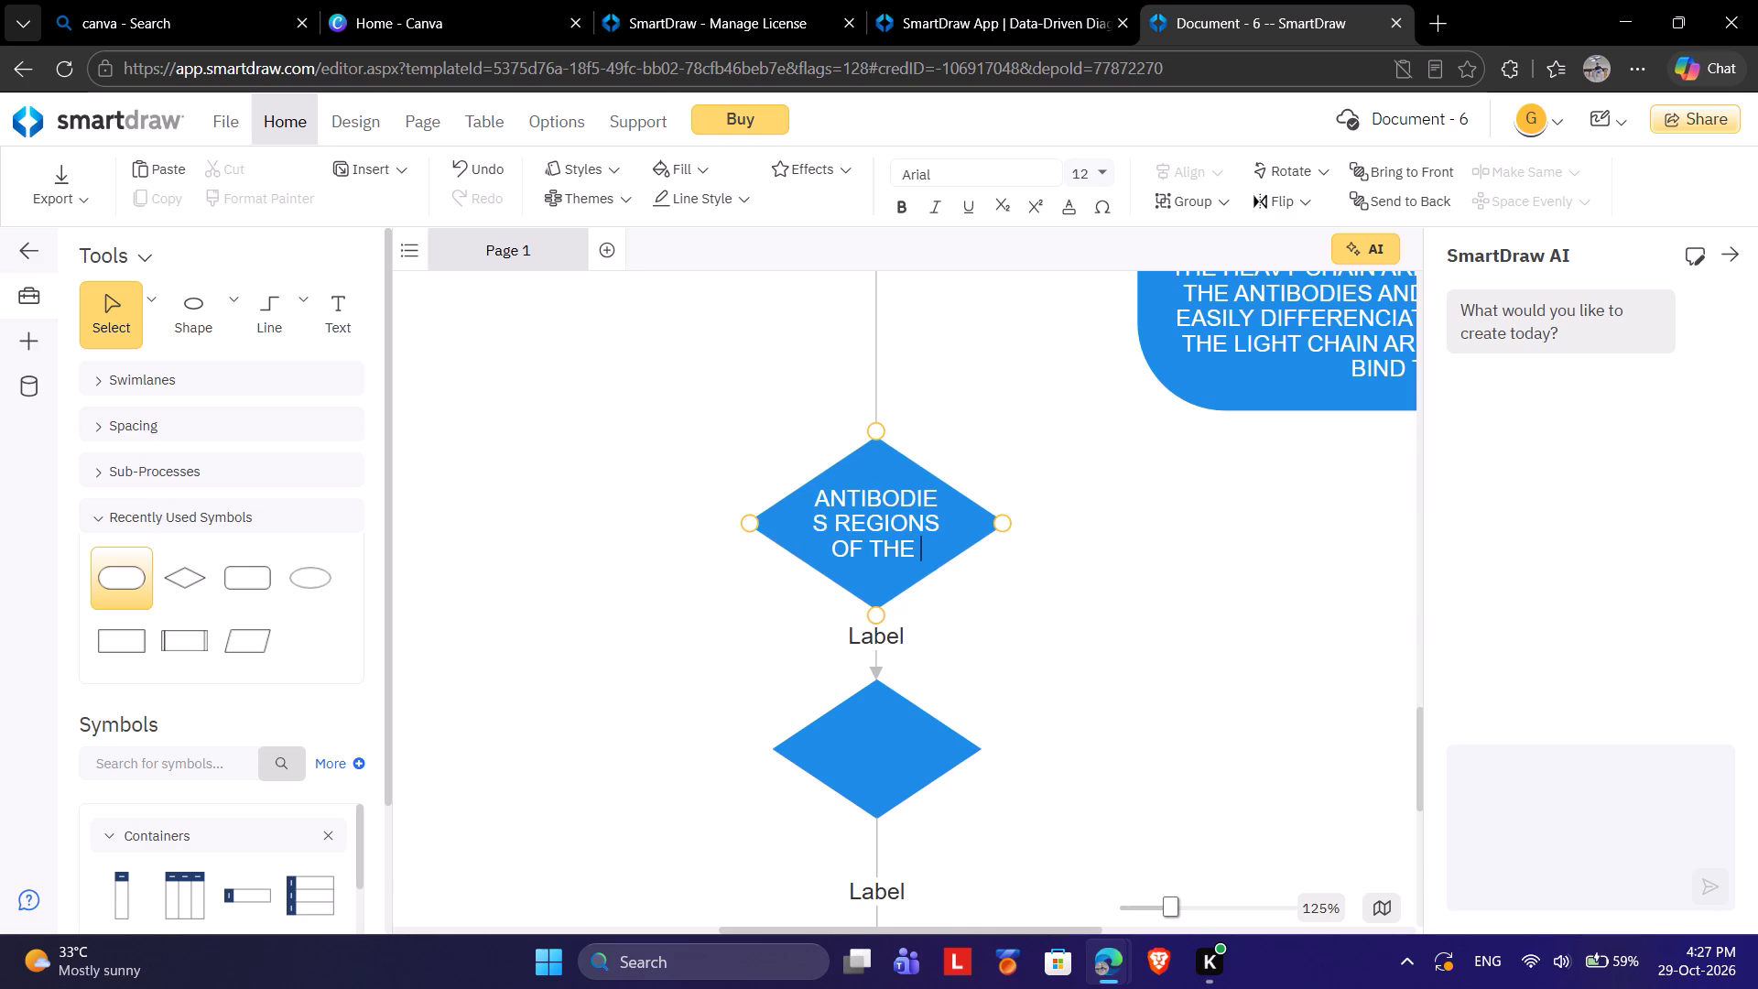
text(SRU)
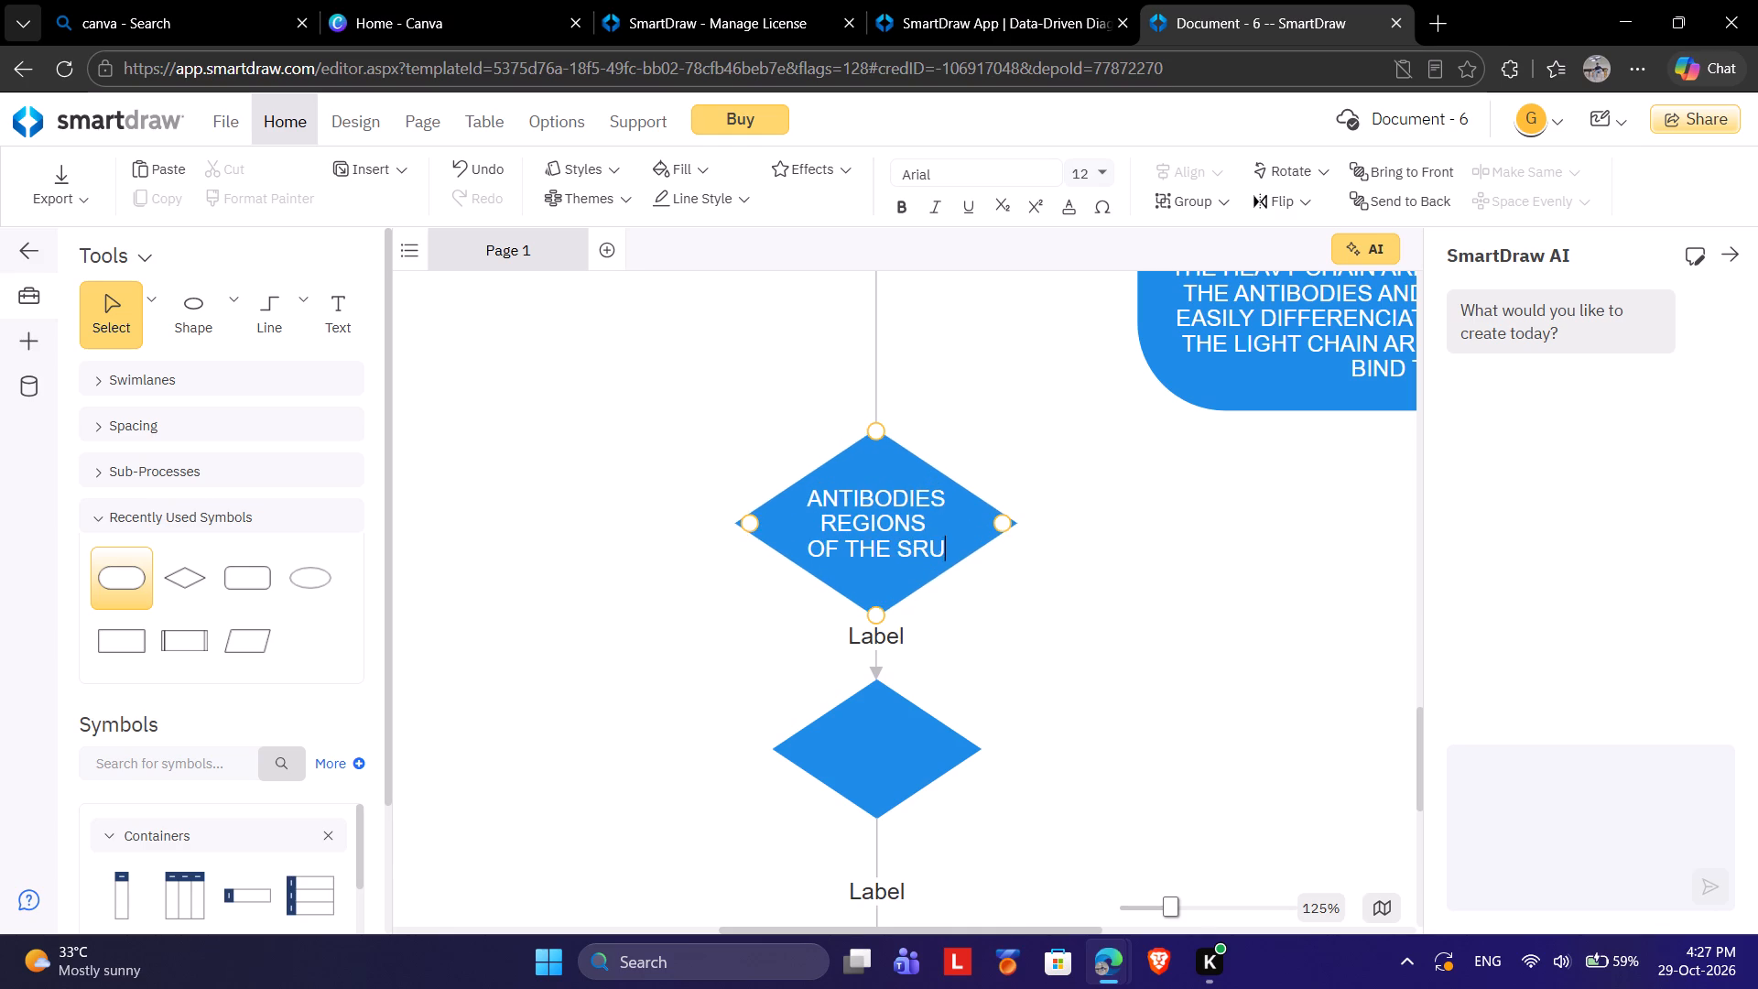
key(BackSpace)
key(r)
key(BackSpace)
key(t)
key(BackSpace)
key(BackSpace)
text(TRUCTURE)
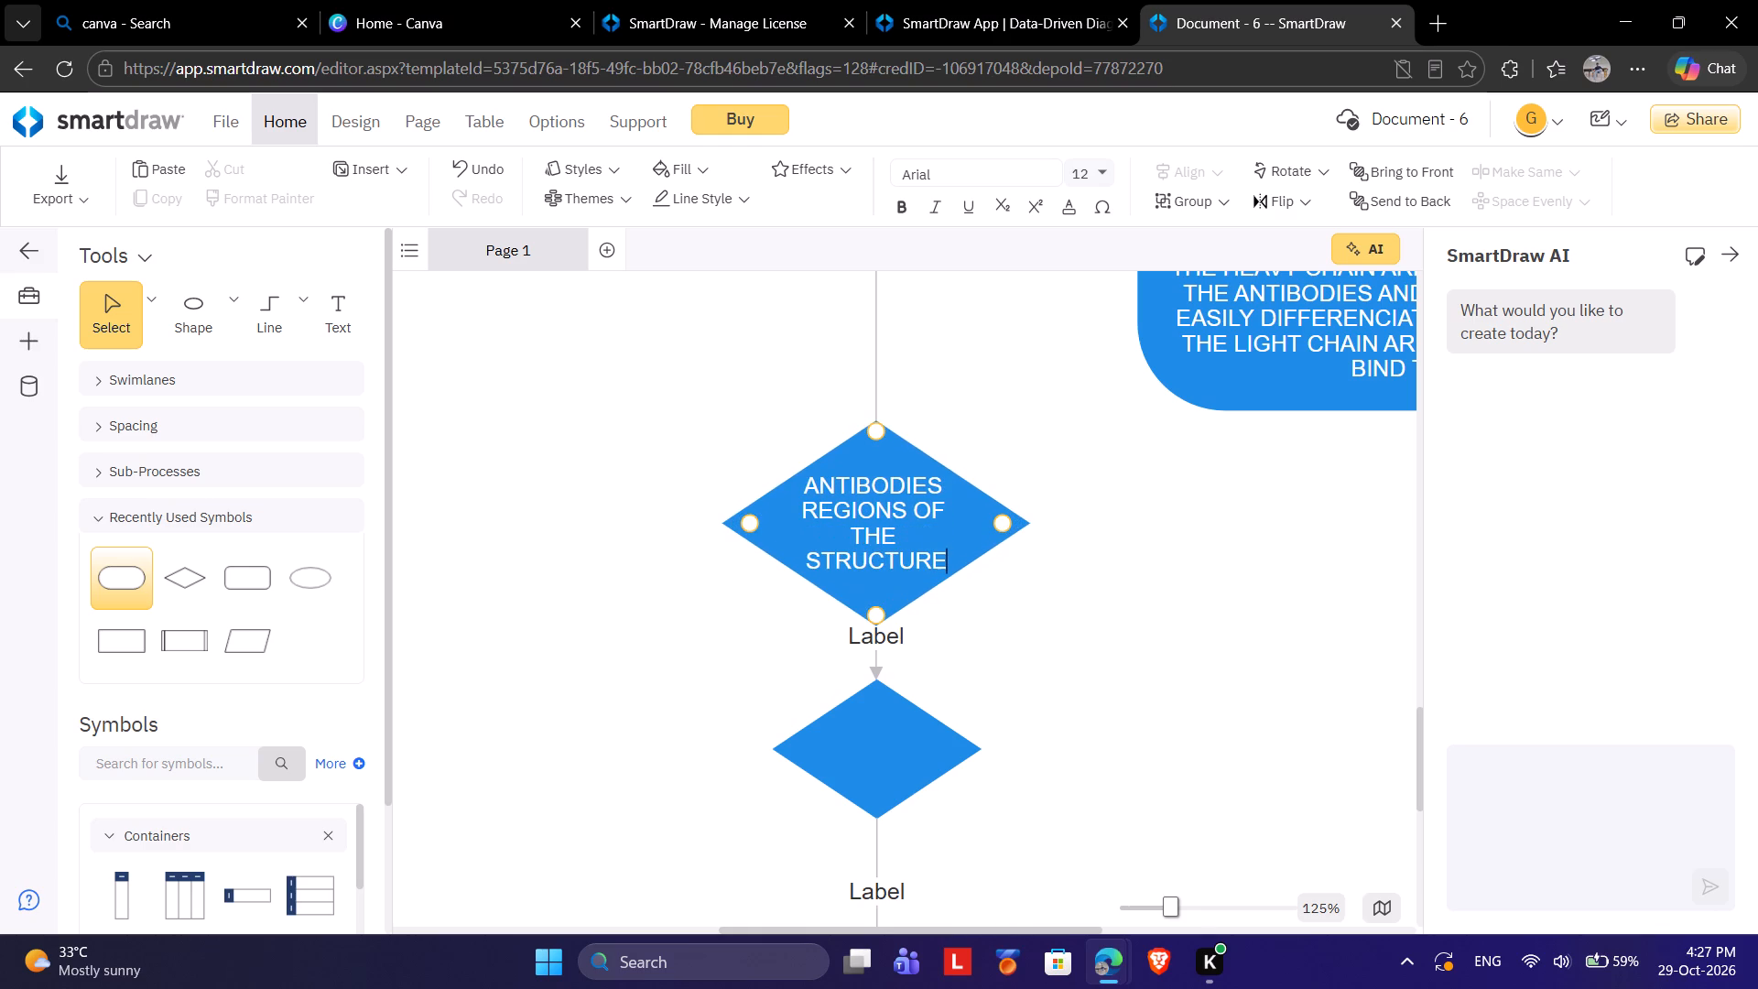
Enter the text "FAB REGION" in the second diamond of the chain.
key(Down)
text(THE)
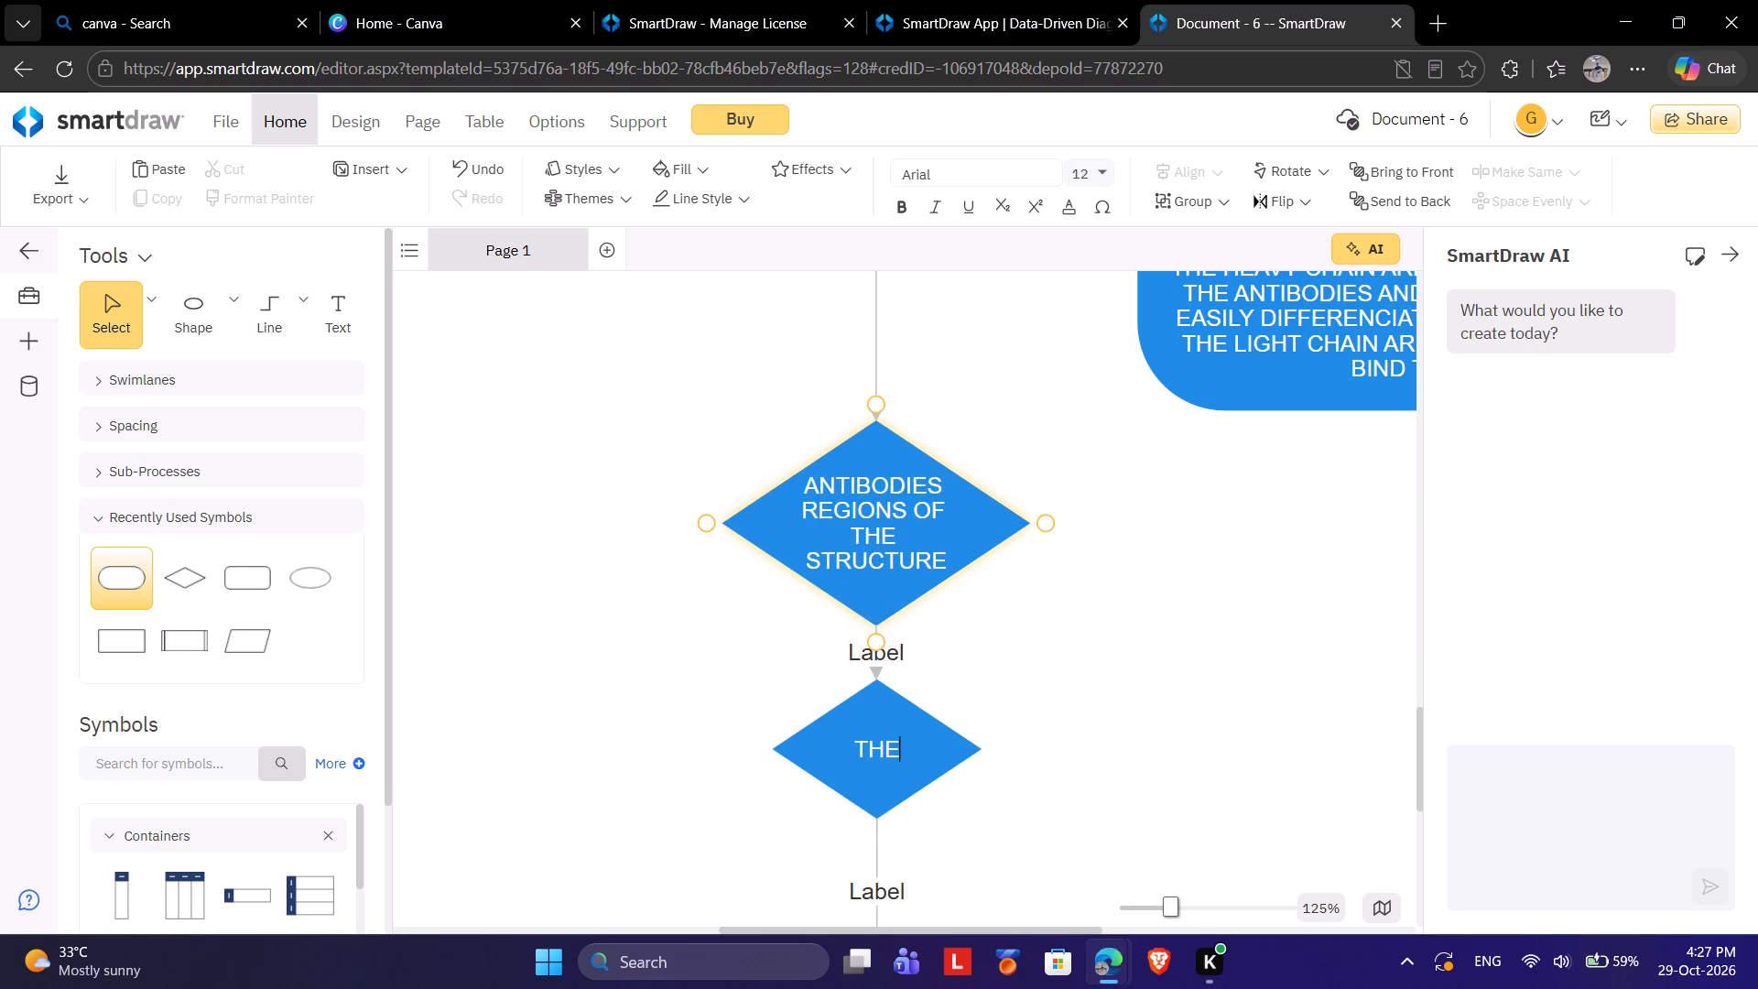
key(BackSpace)
key(BackSpace)
key(BackSpace)
text(FAB REGION)
Draw a short connector outward from the right corner of the FAB REGION diamond.
scroll(901, 505, down, 1)
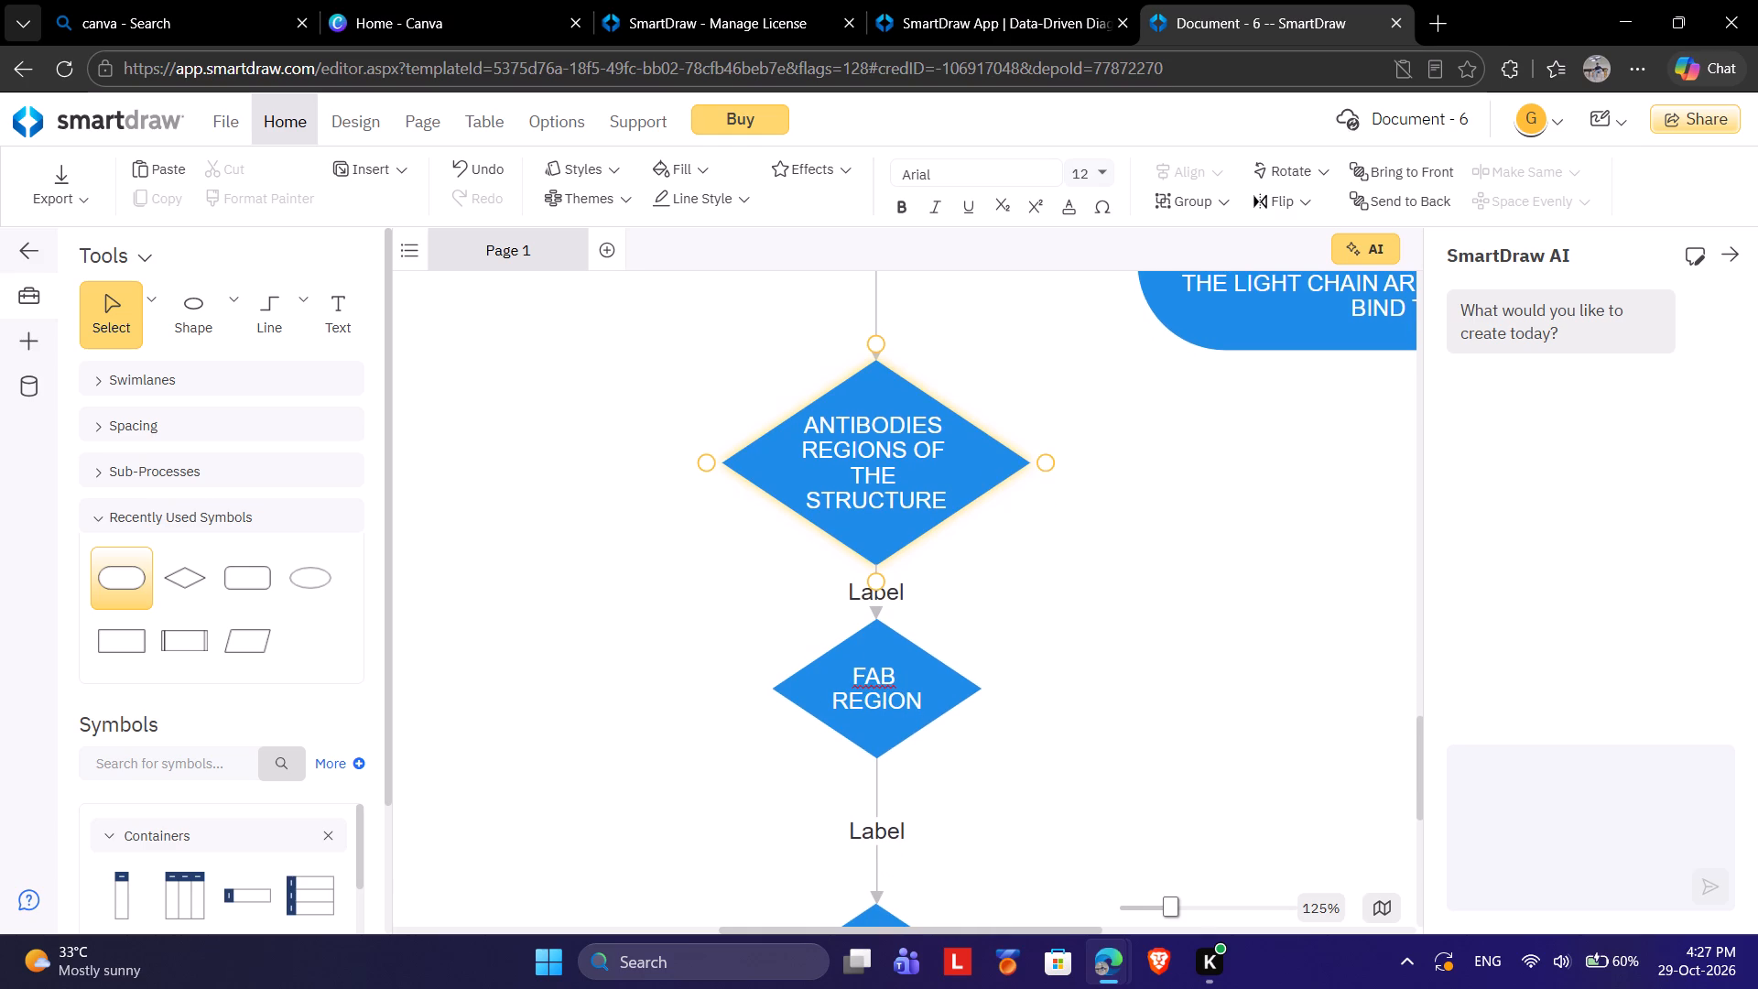
click(949, 701)
drag(1002, 695, 1037, 694)
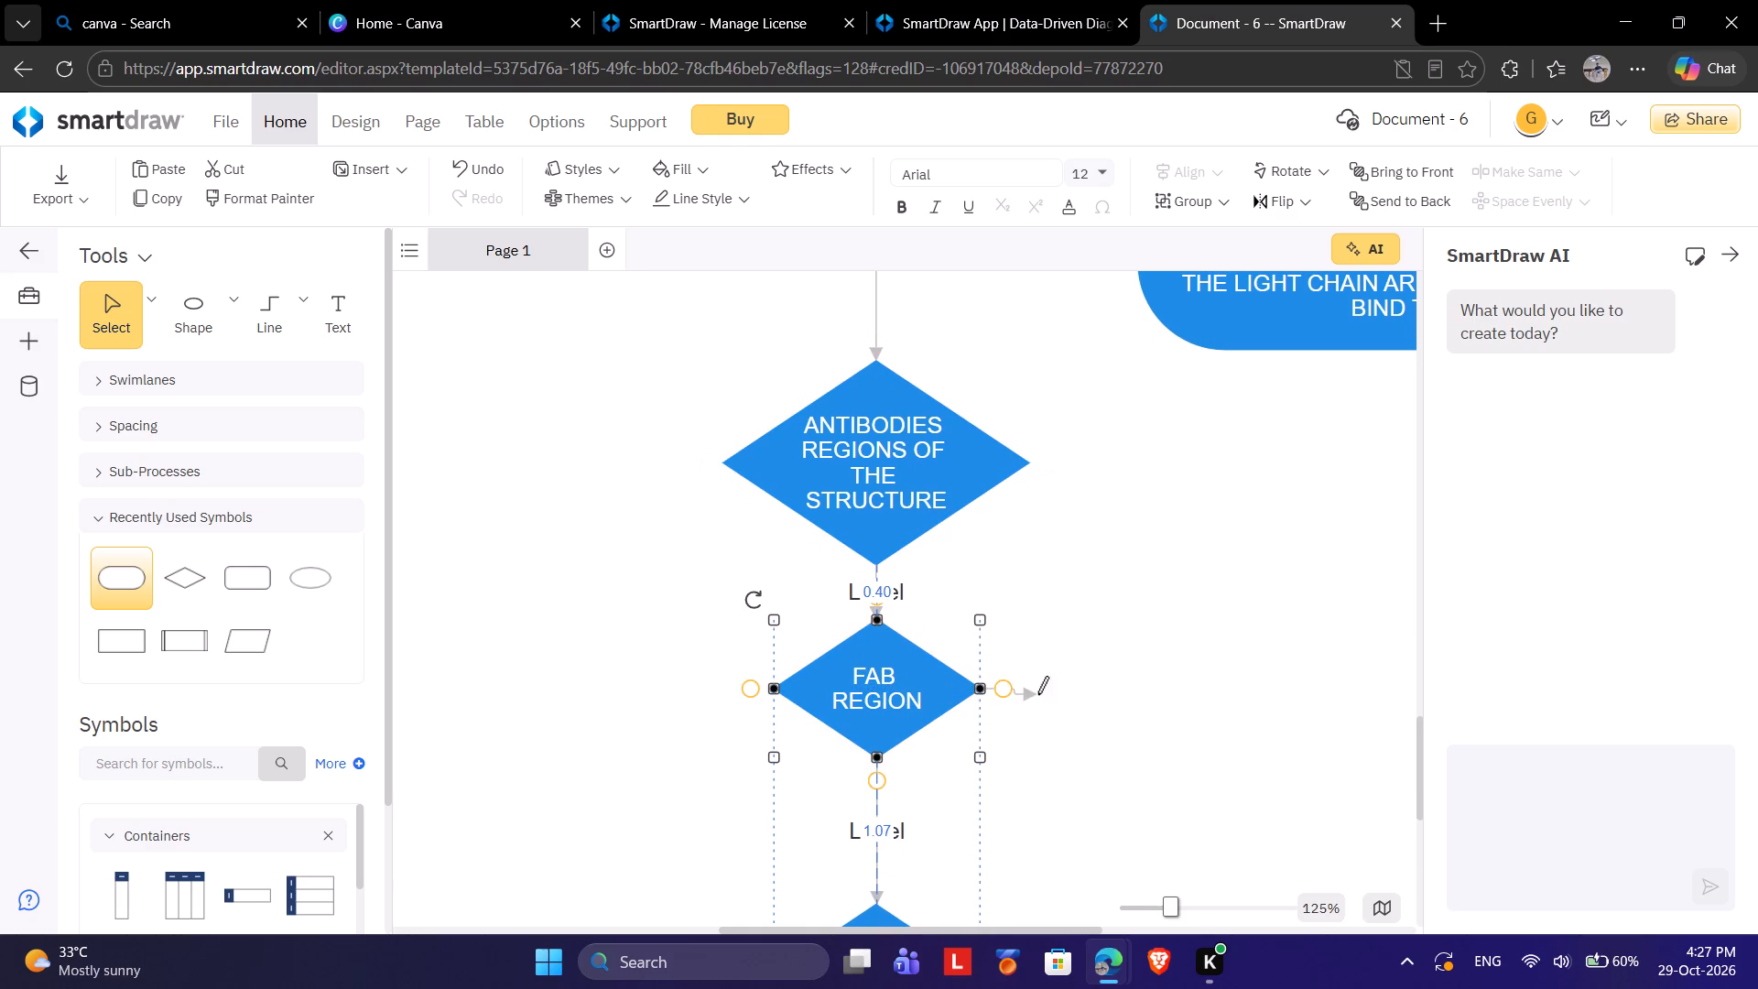
drag(1037, 694, 1055, 698)
Delete the short unattached connector at the right corner of the FAB REGION diamond.
right_click(1055, 698)
right_click(1040, 699)
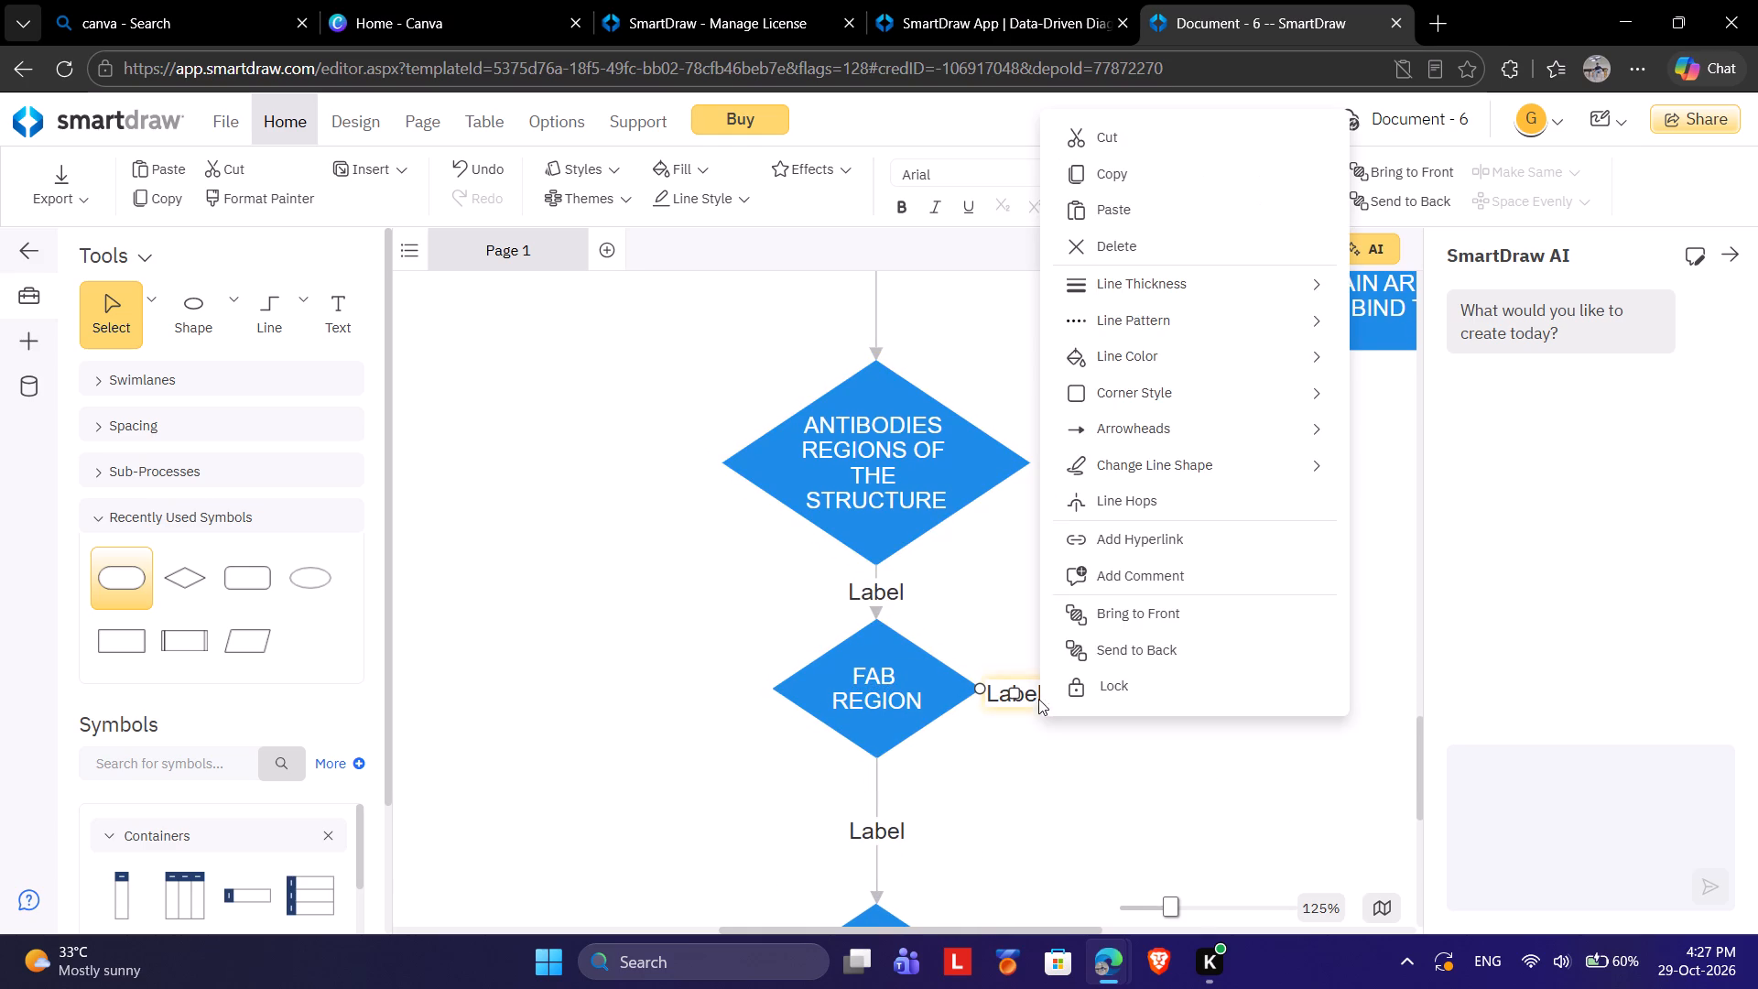
click(1101, 228)
Add a rounded rectangle to the left of the FAB REGION diamond, joined by a connector from its left corner.
click(787, 692)
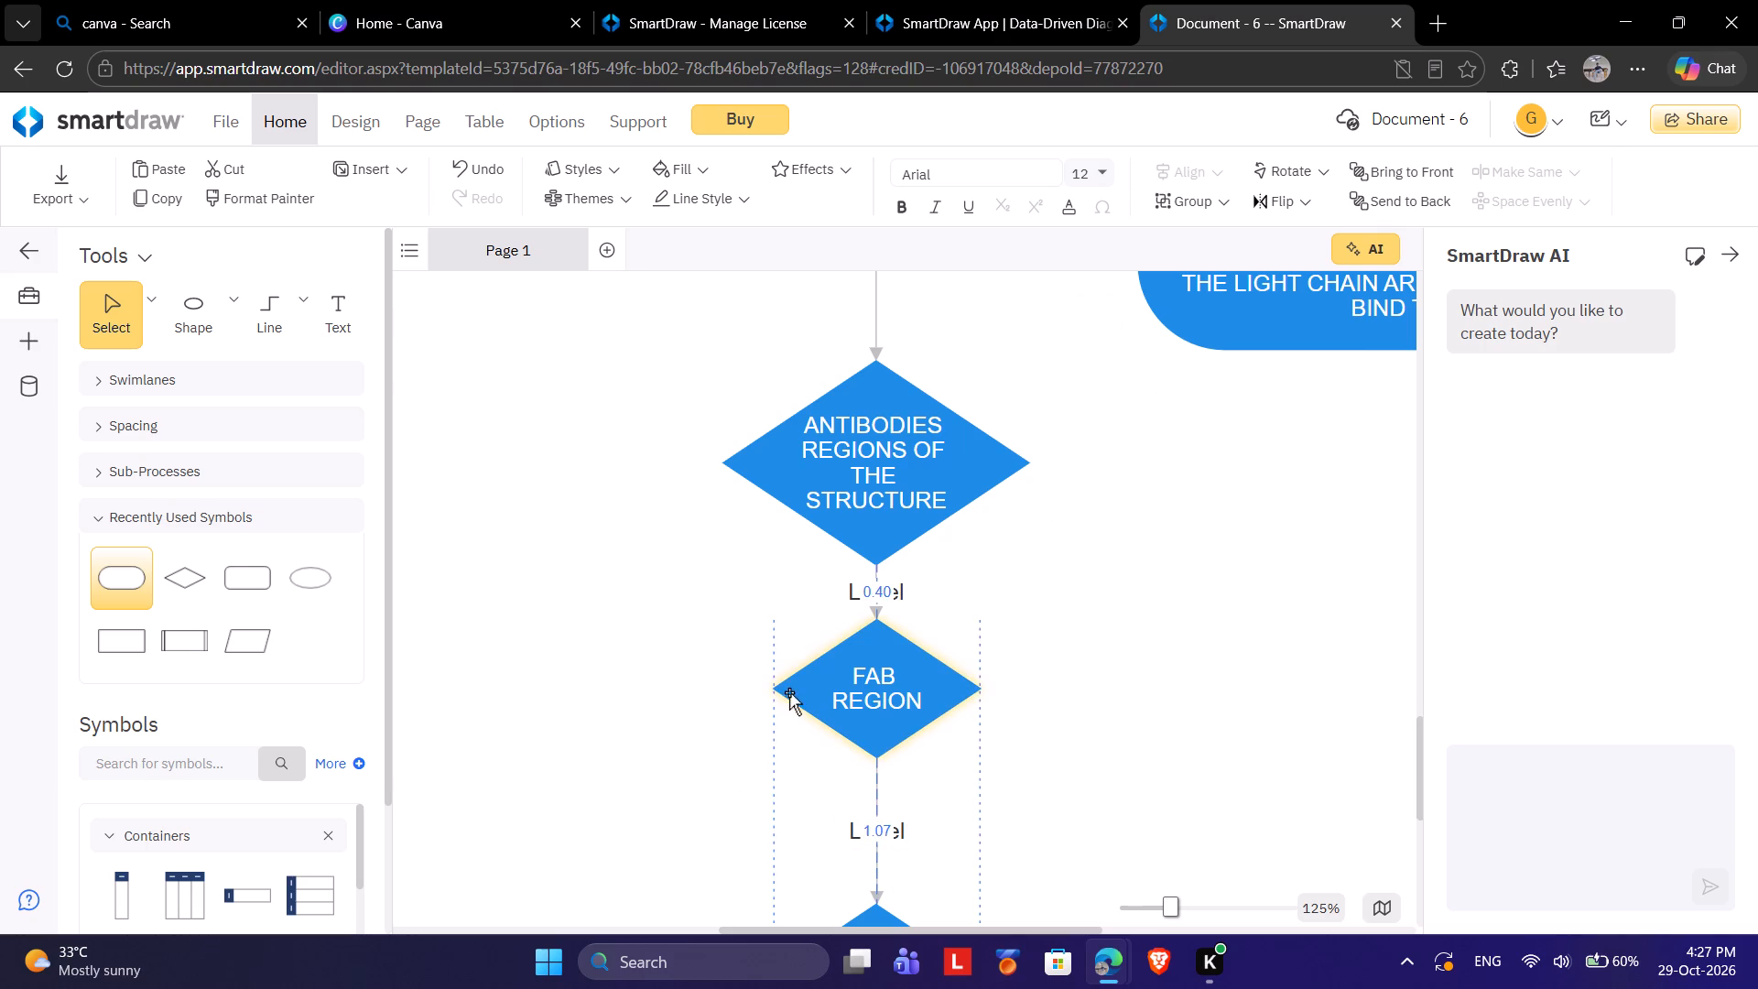
drag(753, 691, 649, 694)
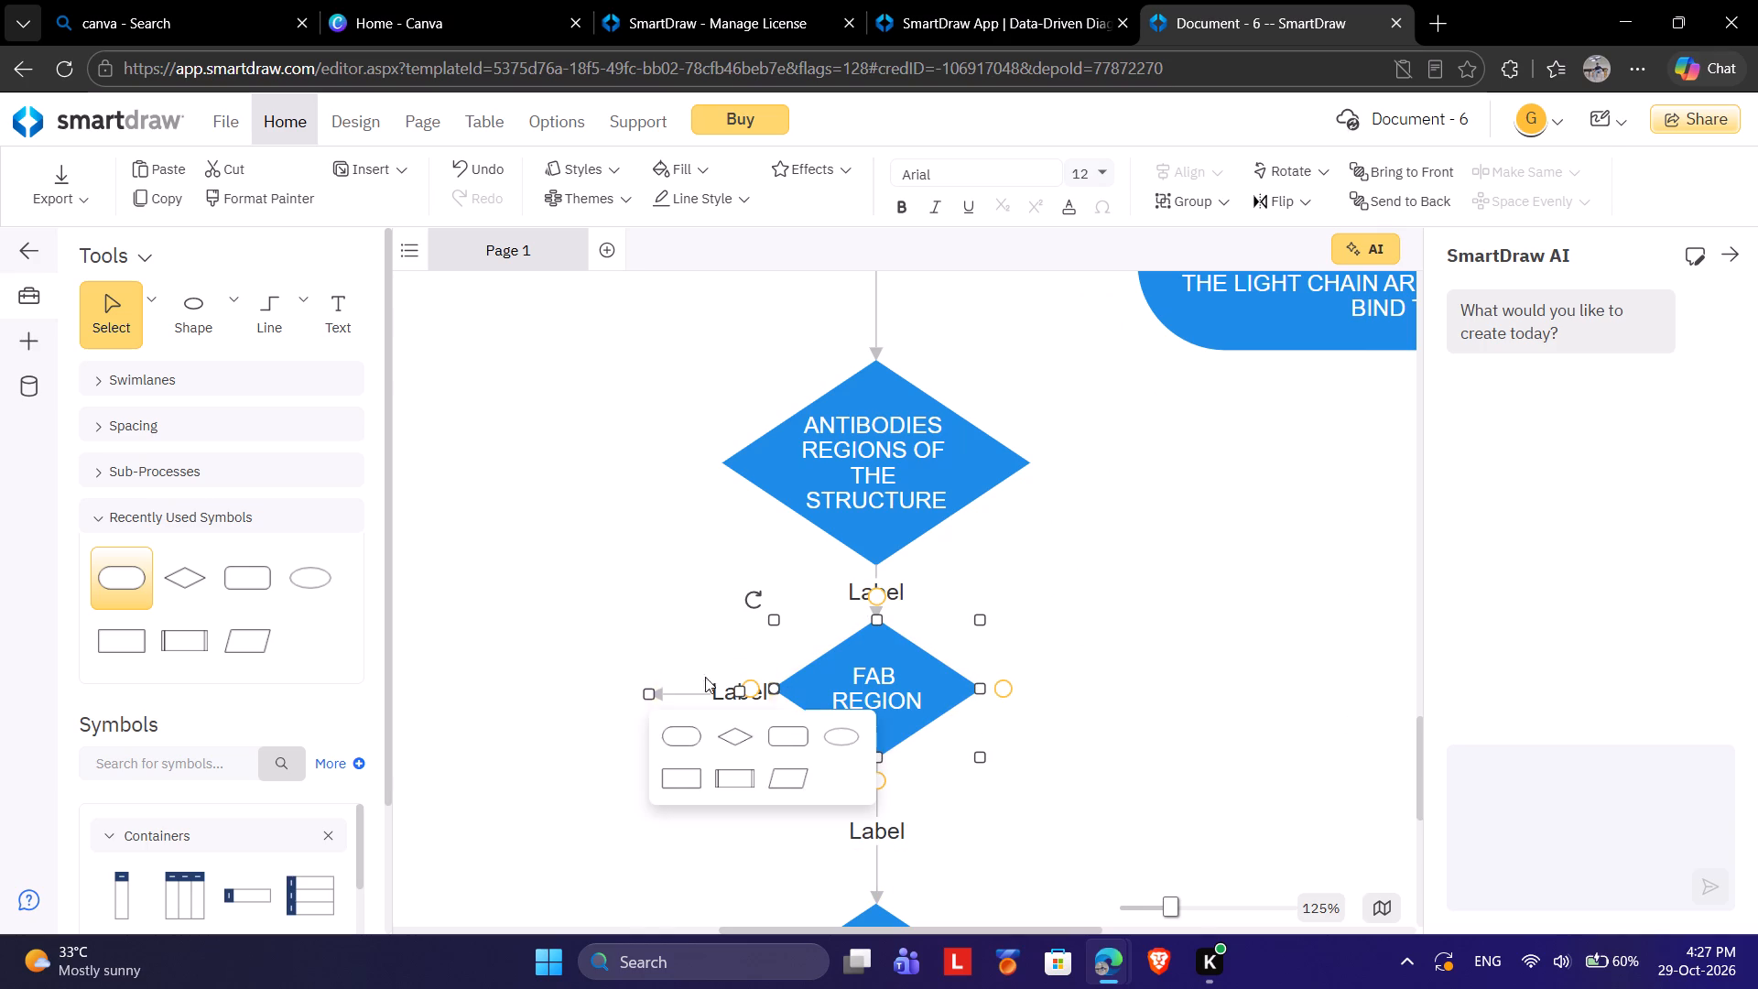
click(775, 725)
drag(404, 705, 429, 702)
Begin the text in the new rounded rectangle with "THE FAB REGION ARE PRESENT AT THE".
double_click(522, 695)
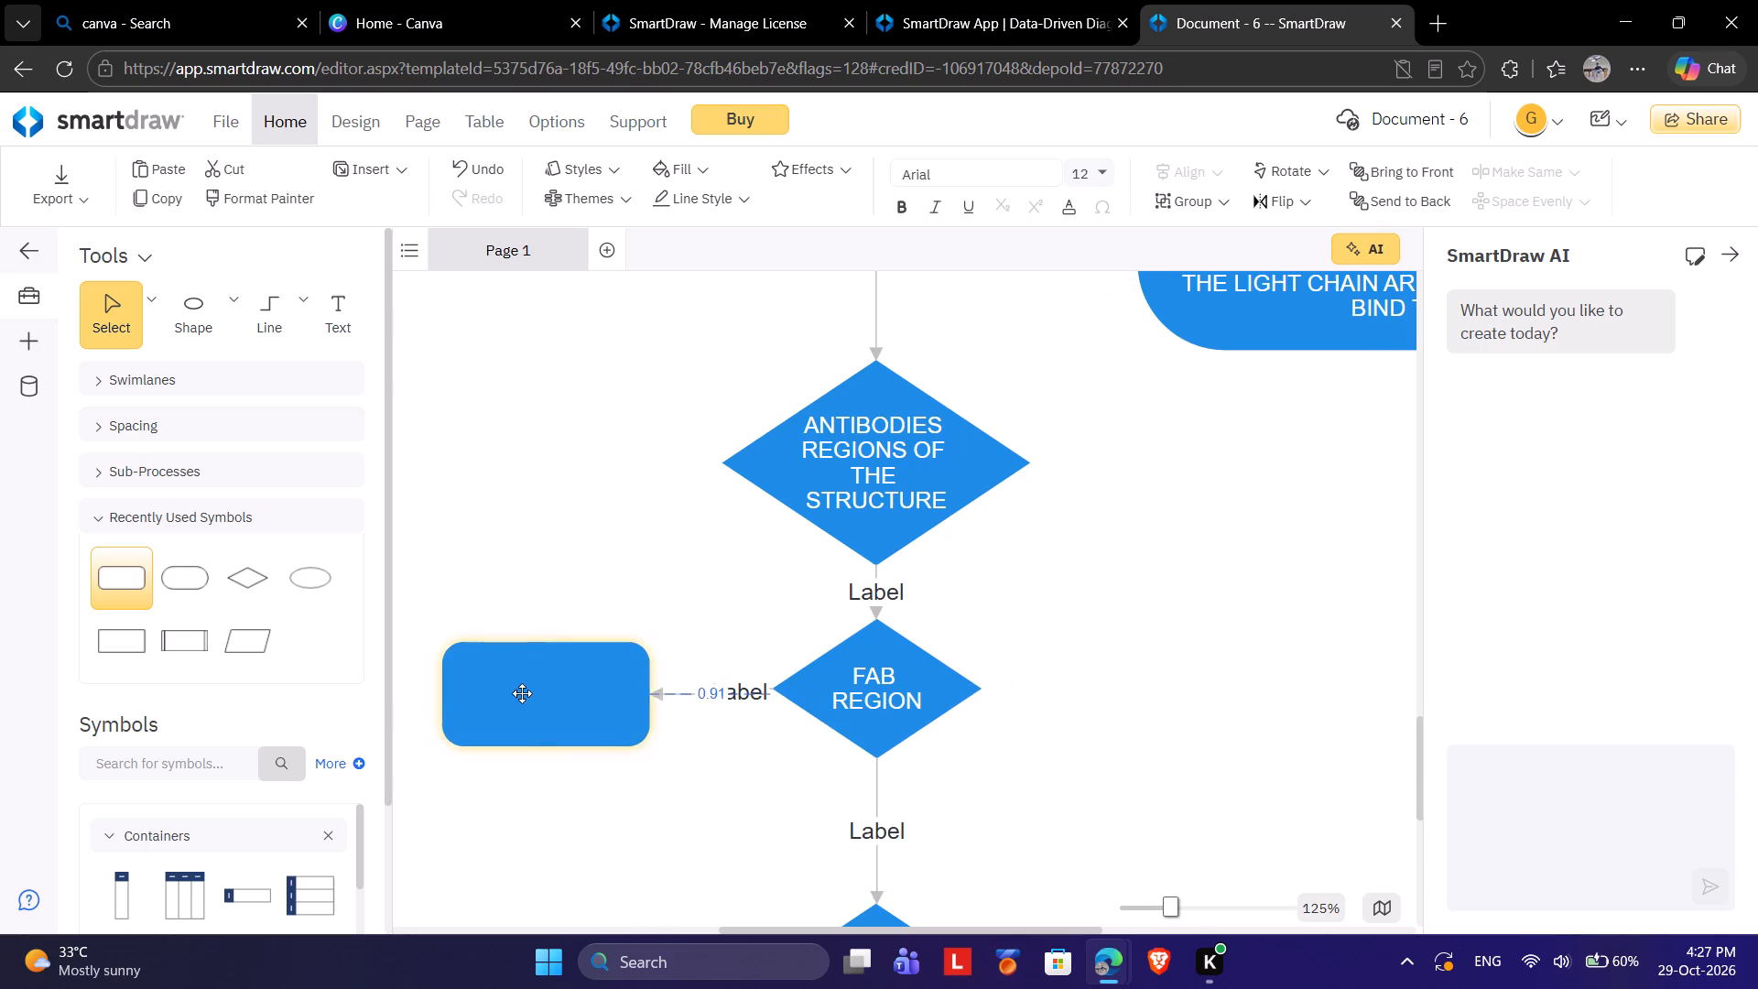
click(506, 702)
text(THE)
key(space)
text(GA)
key(BackSpace)
key(BackSpace)
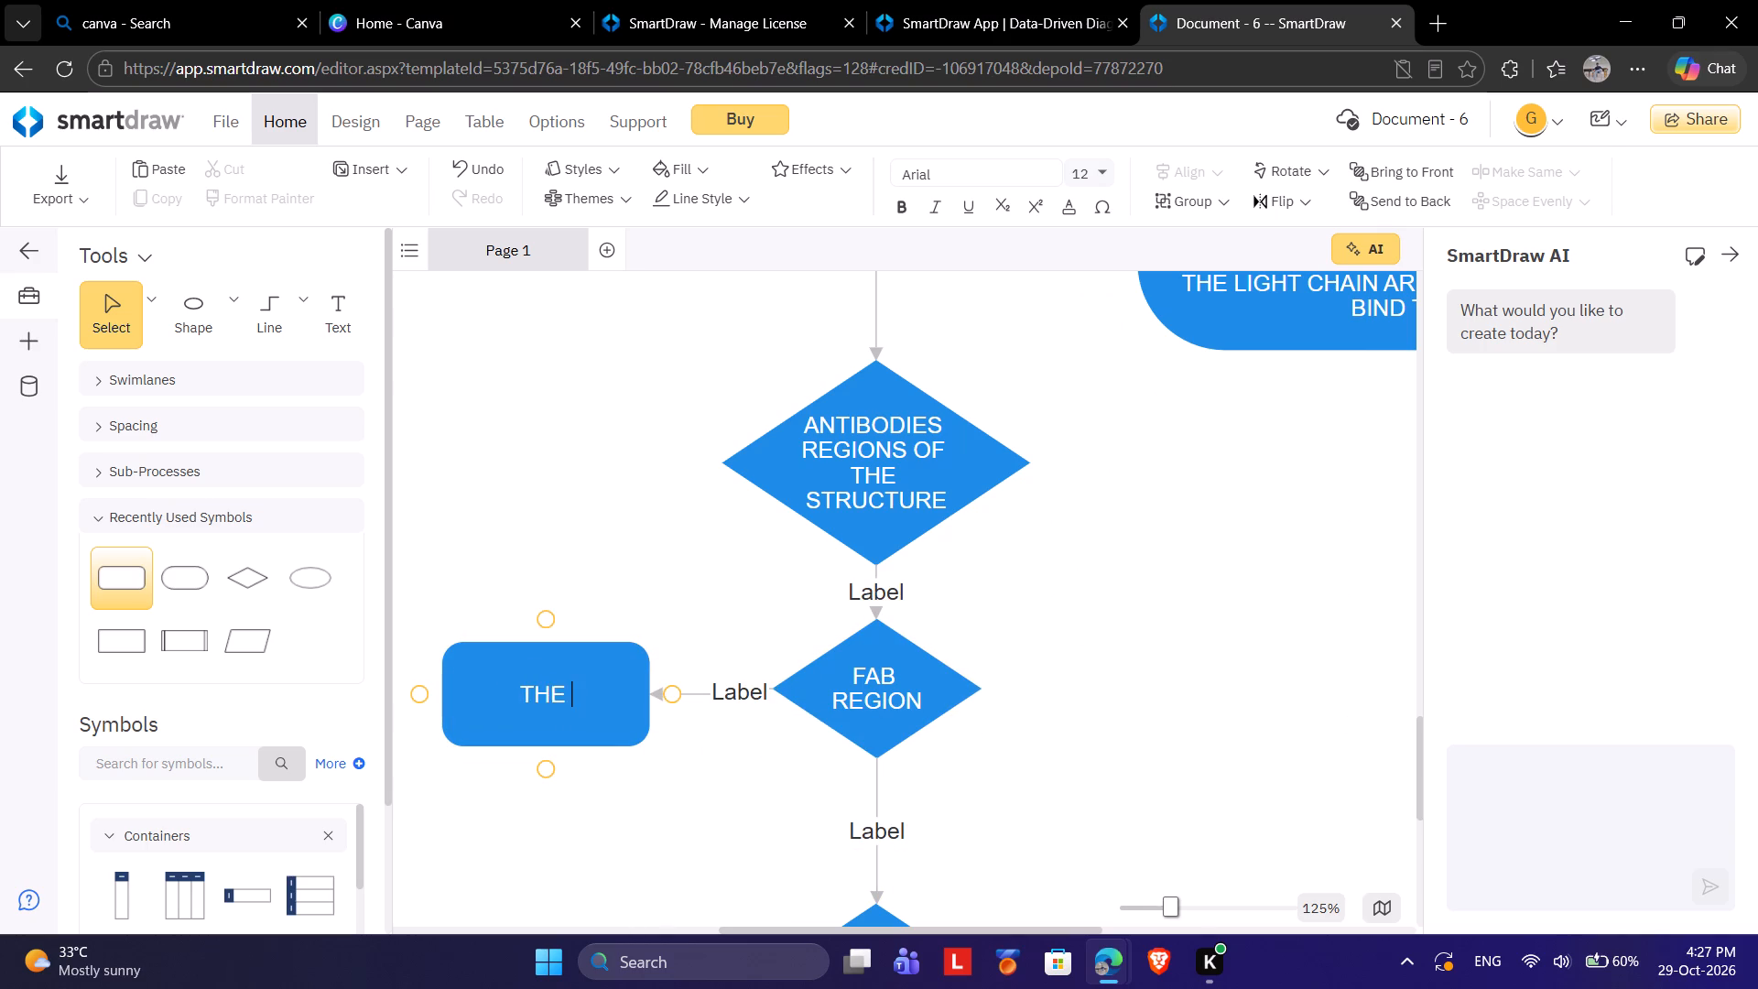
text(FAB REGION ARAE A)
key(BackSpace)
key(BackSpace)
key(BackSpace)
key(BackSpace)
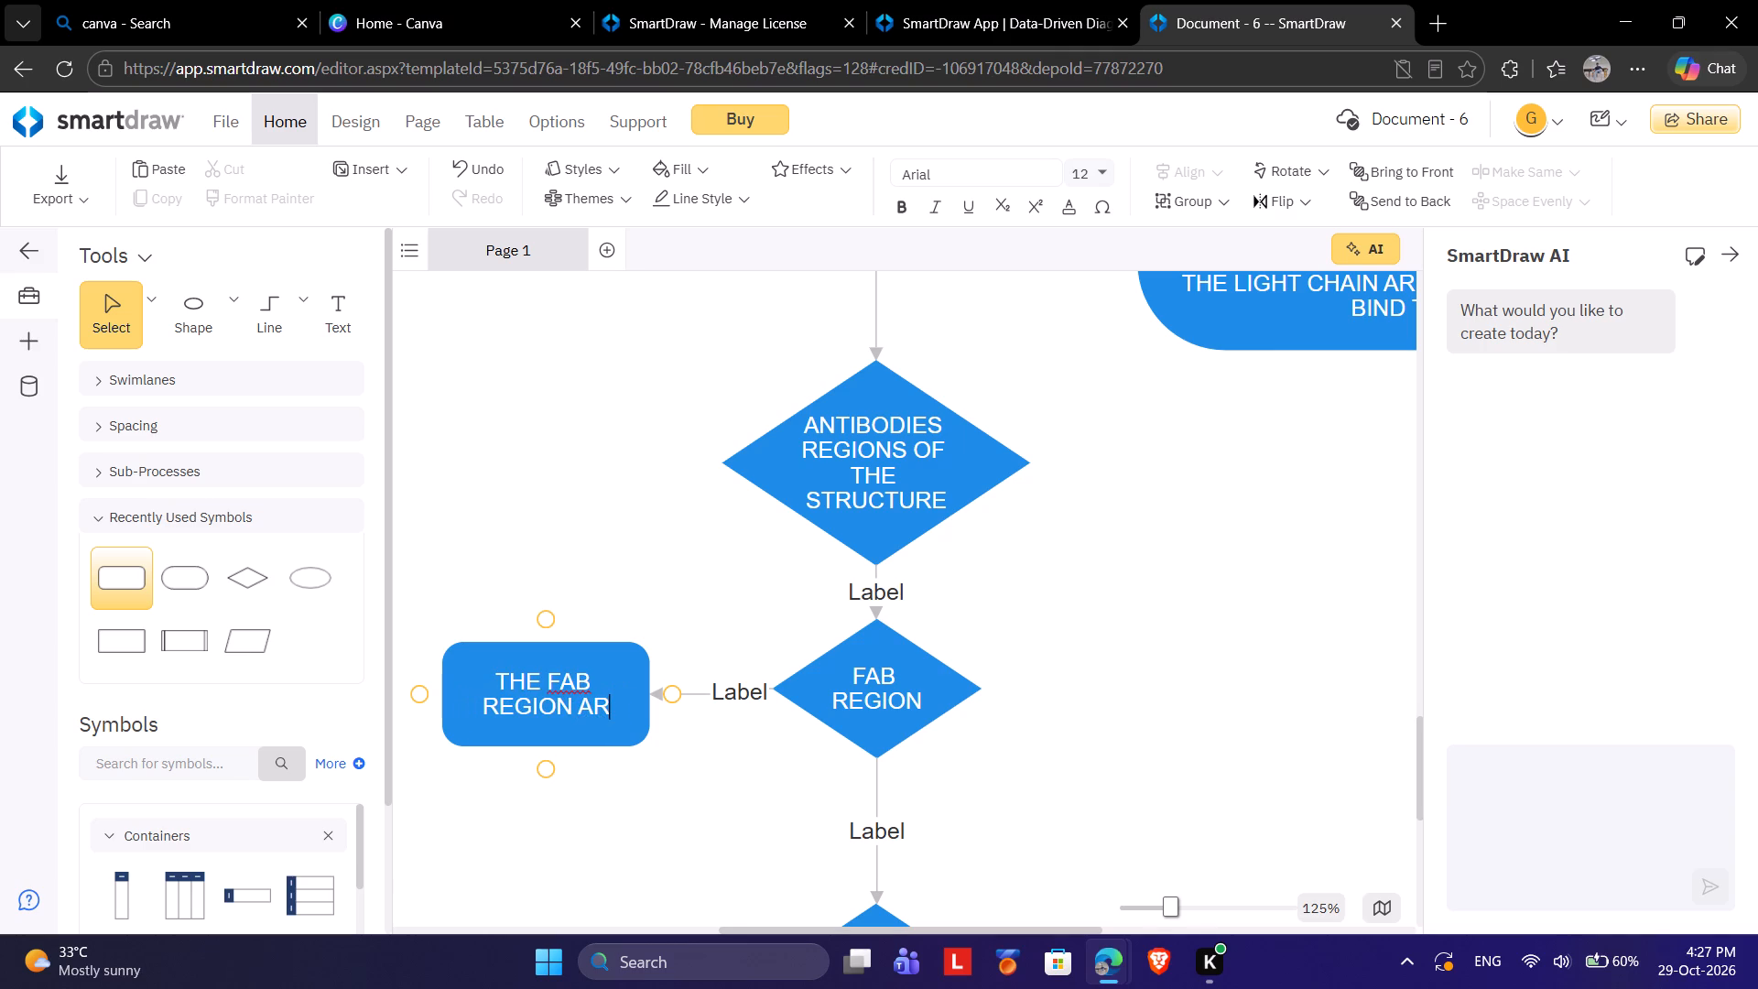
text(E A)
key(BackSpace)
text(PRESENT AAT)
key(space)
key(BackSpace)
key(BackSpace)
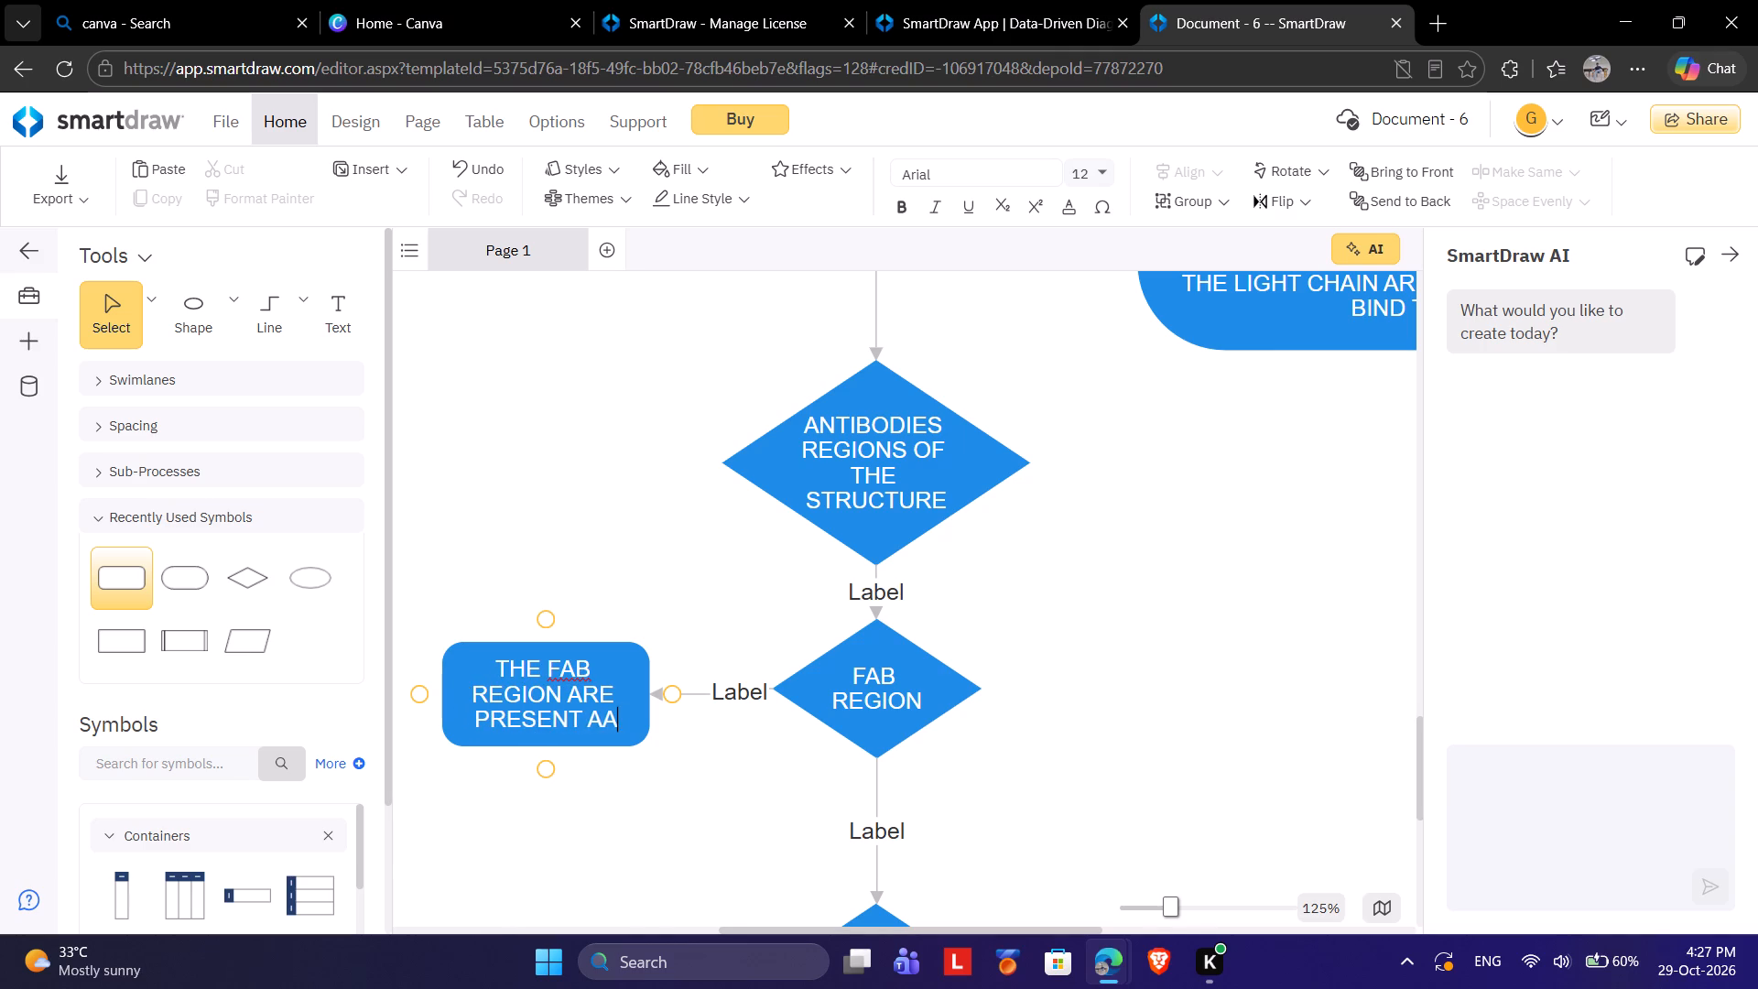
key(BackSpace)
text(T H)
key(BackSpace)
text(THE)
key(space)
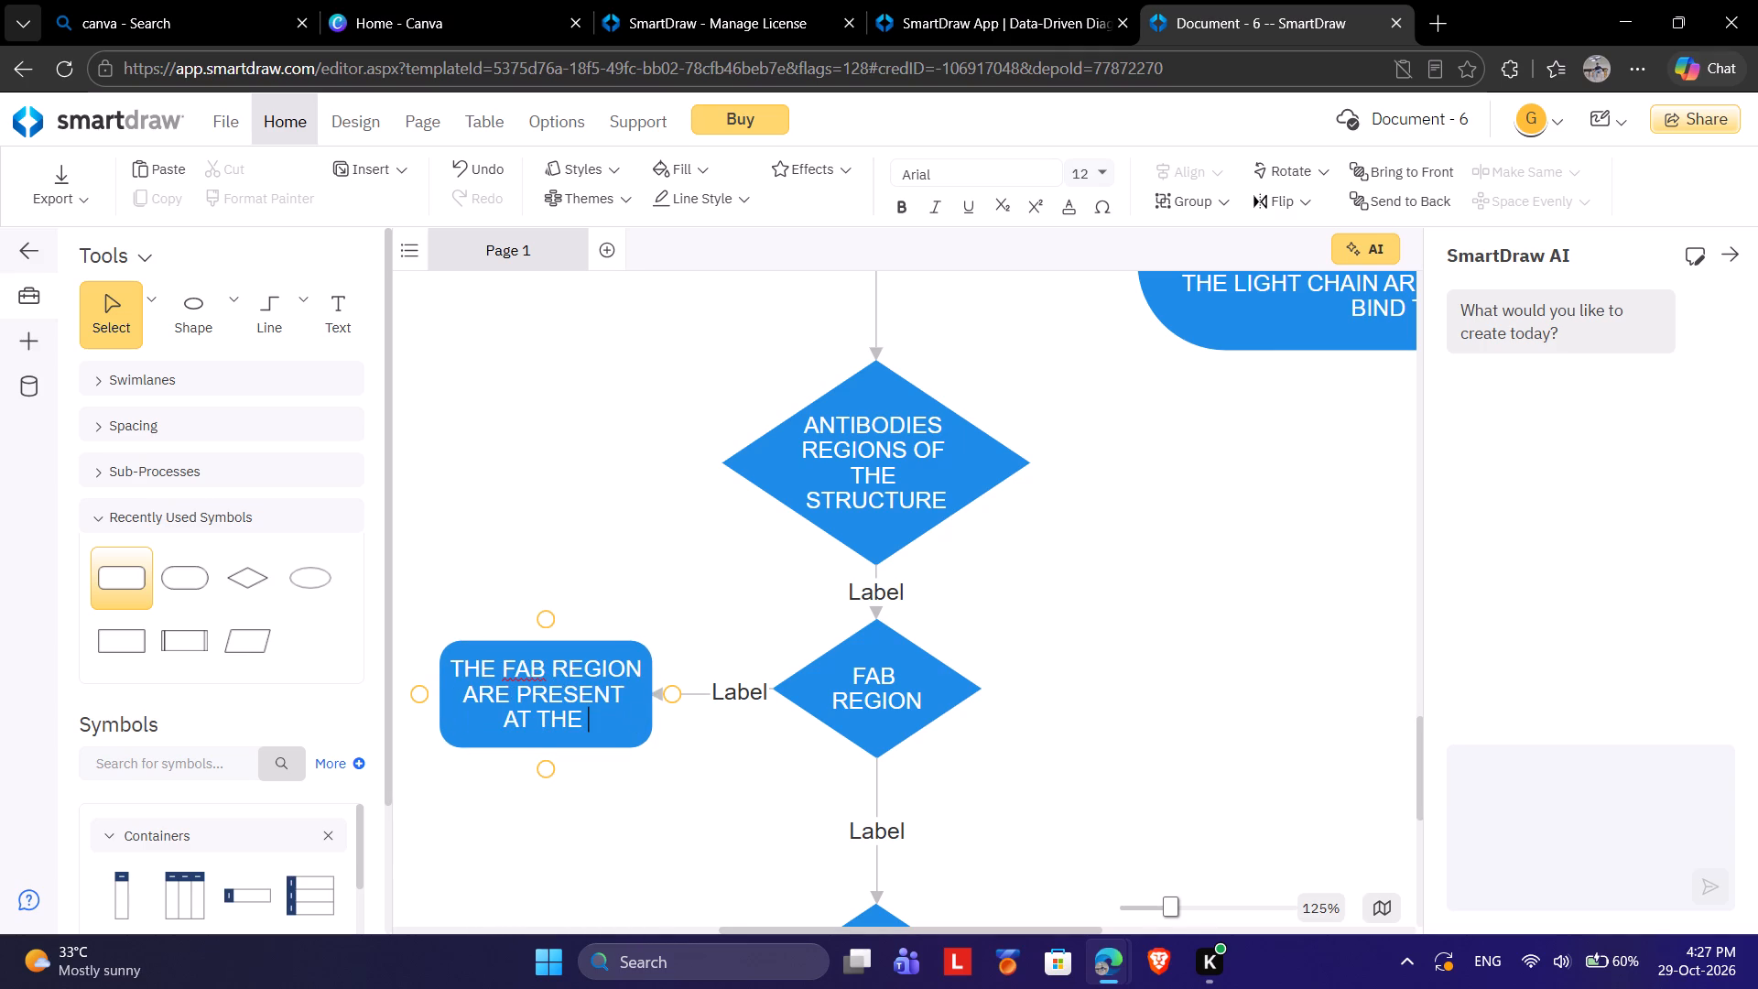
Continue the rounded rectangle's text with "FONT SIDE OF THE ANTIBODIES ARE BIND TO THE ANTIGEN AND".
text(FONT SIDE OFTH)
key(BackSpace)
key(BackSpace)
key(space)
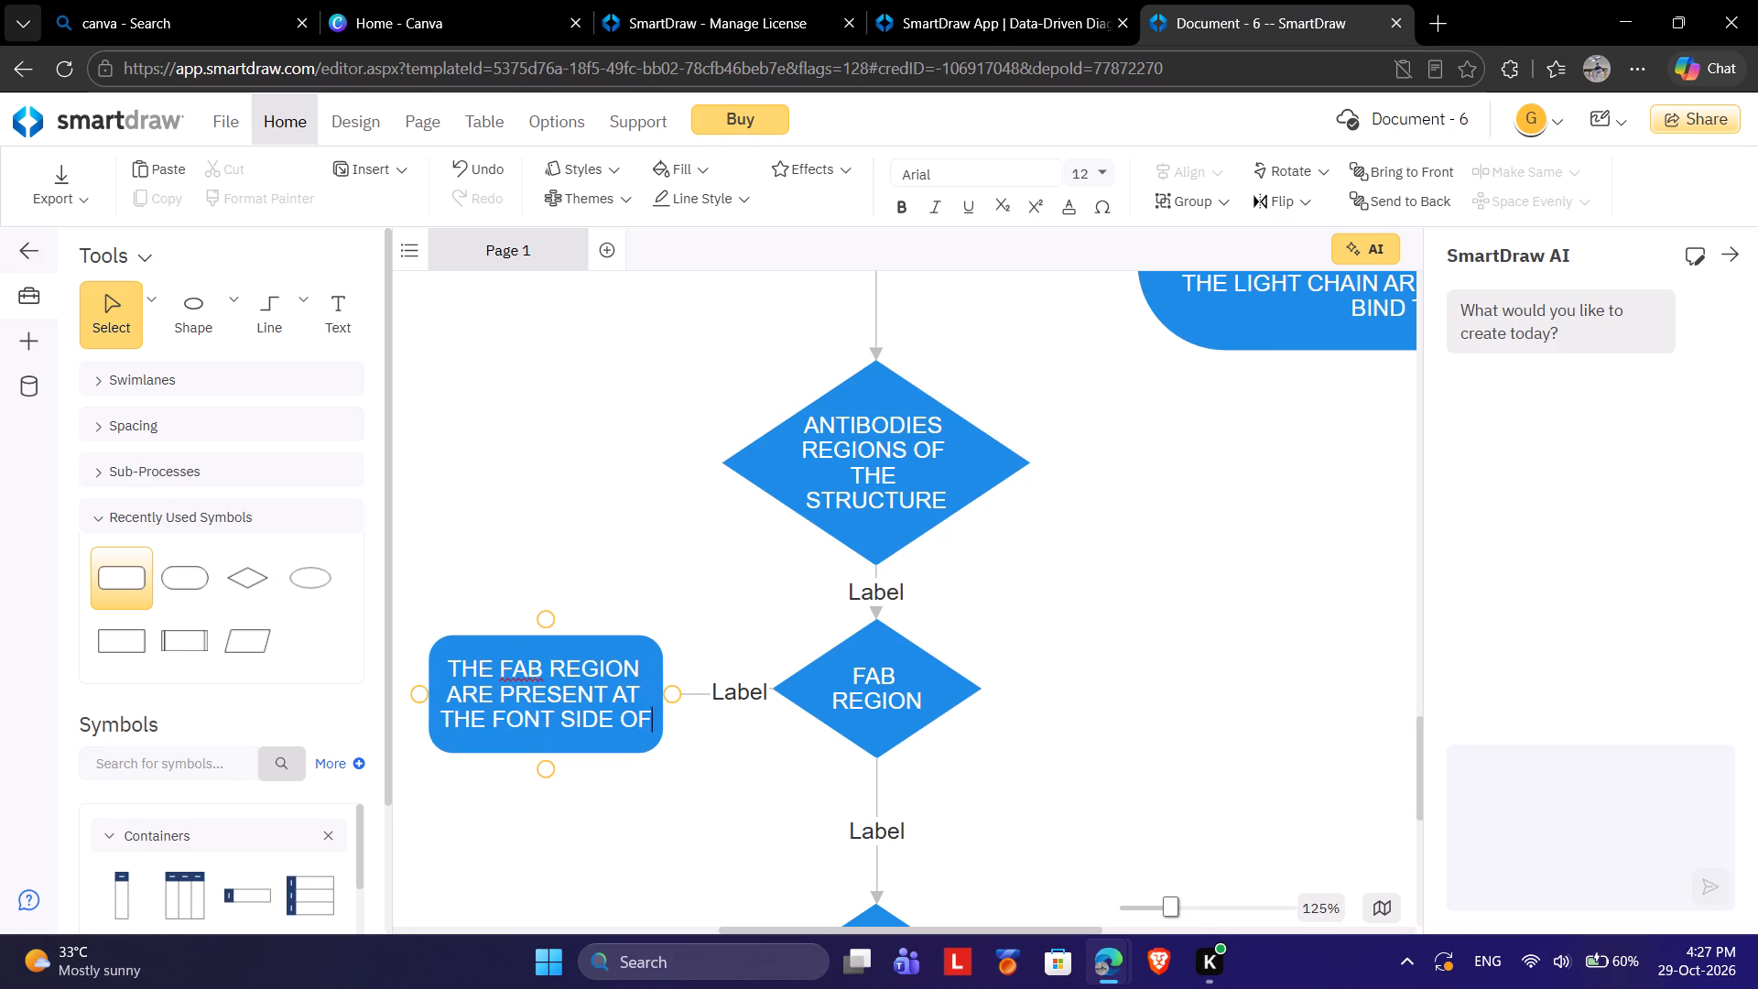
key(space)
text(THE ANTIBODE)
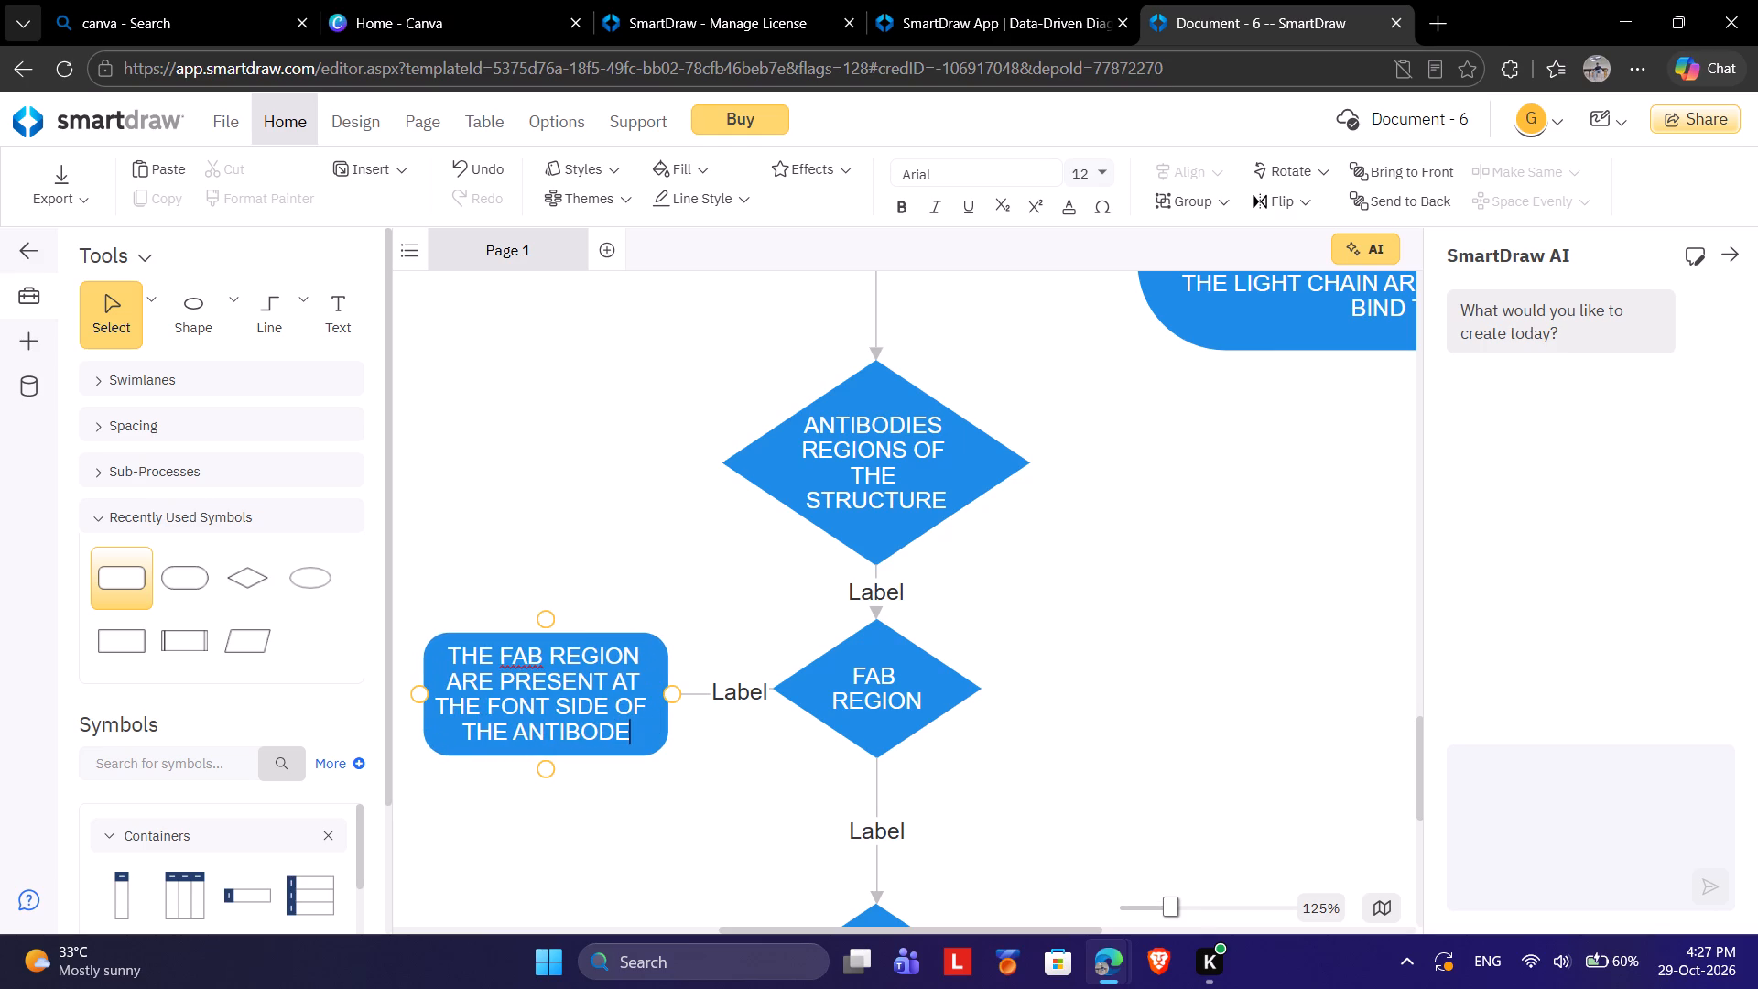
key(BackSpace)
text(IES ARE BIND TO H)
key(BackSpace)
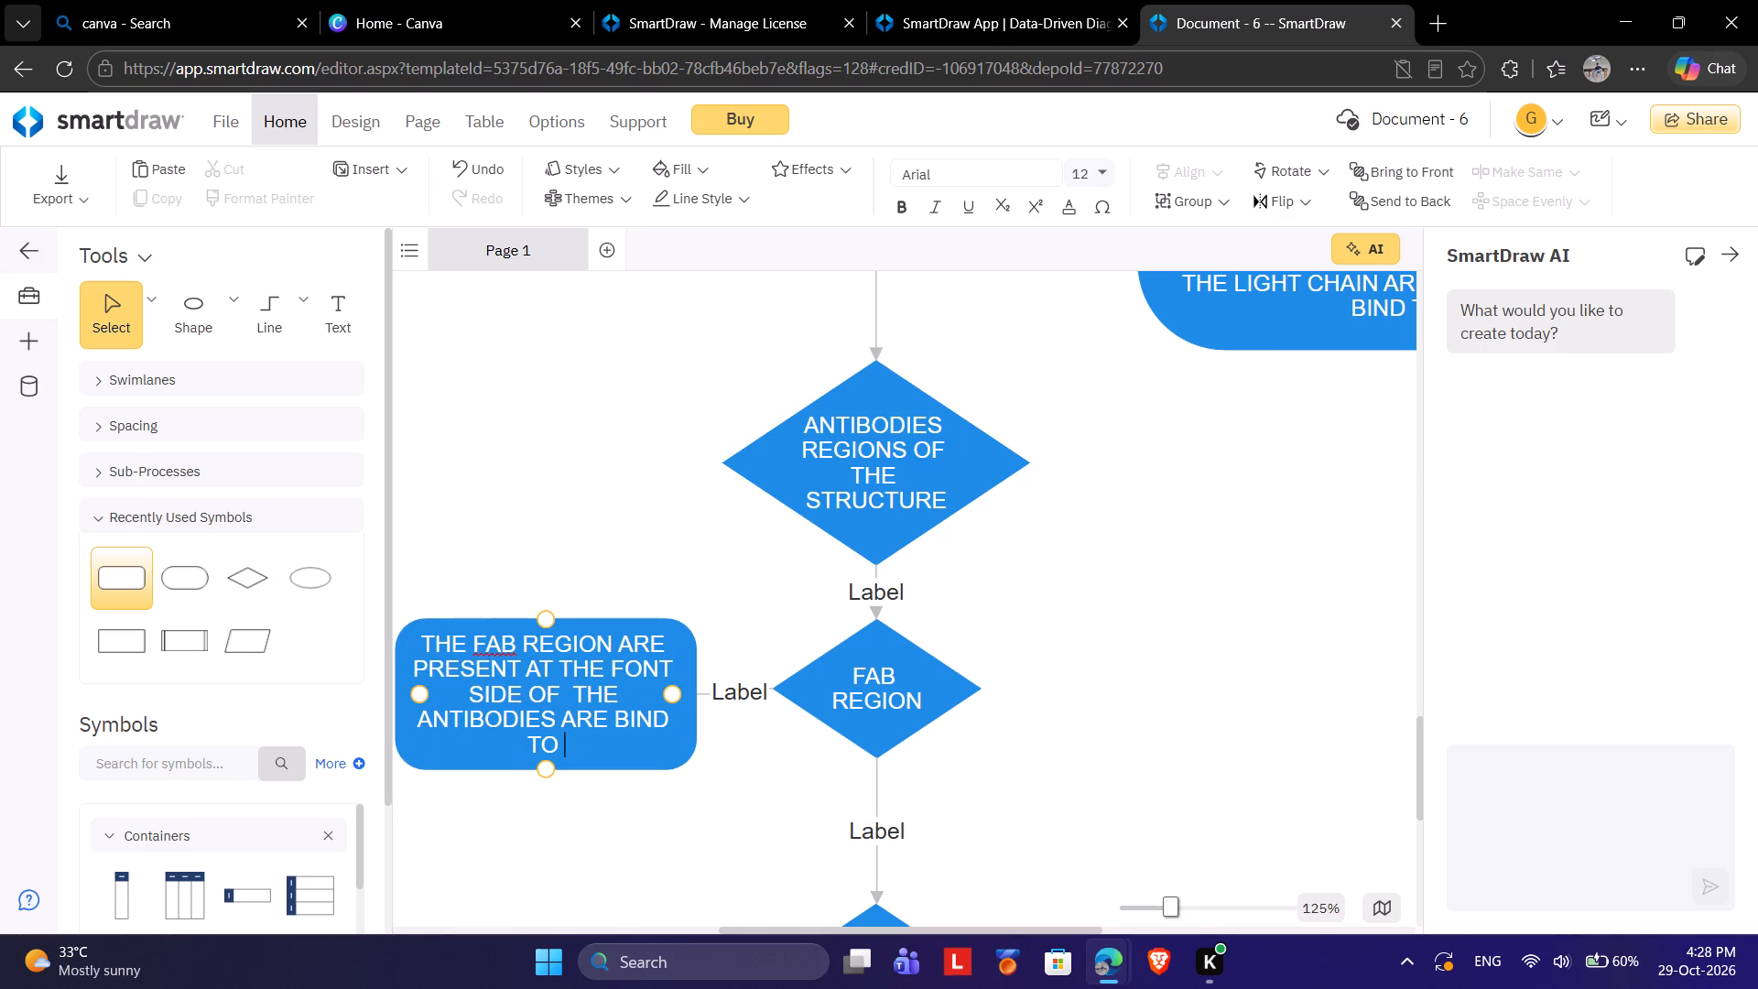
text(THE ANTIGE N)
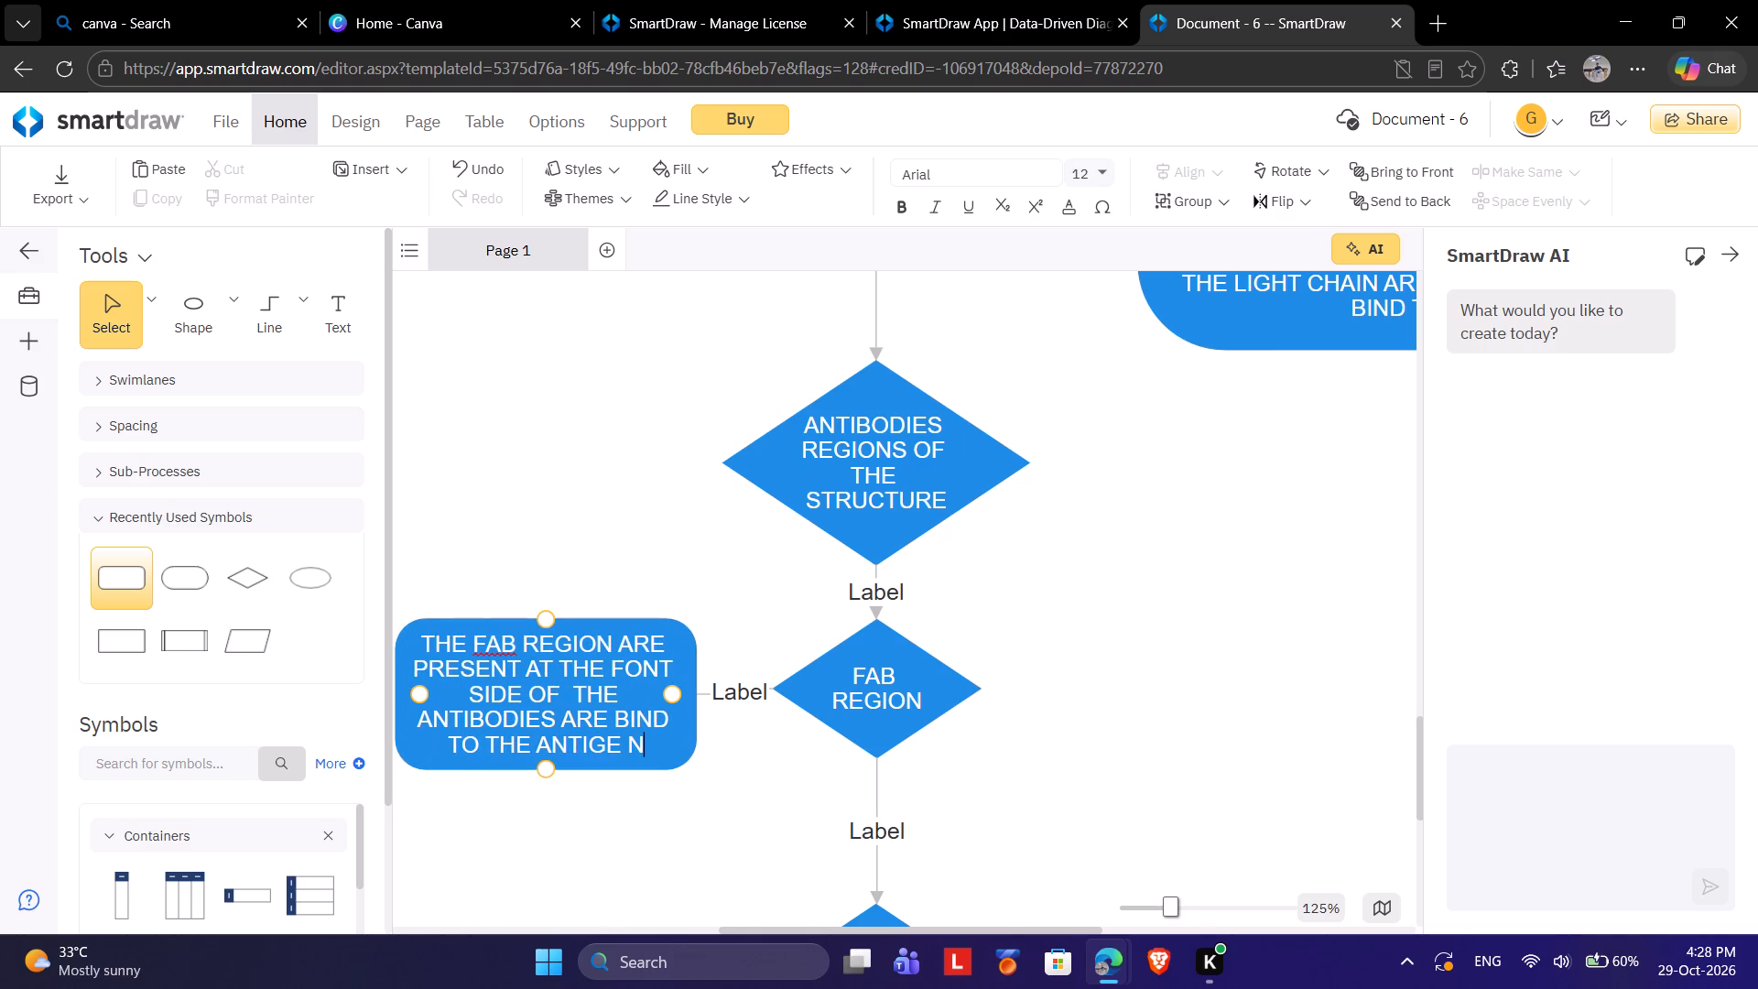
key(BackSpace)
key(BackSpace)
text(N AND)
key(space)
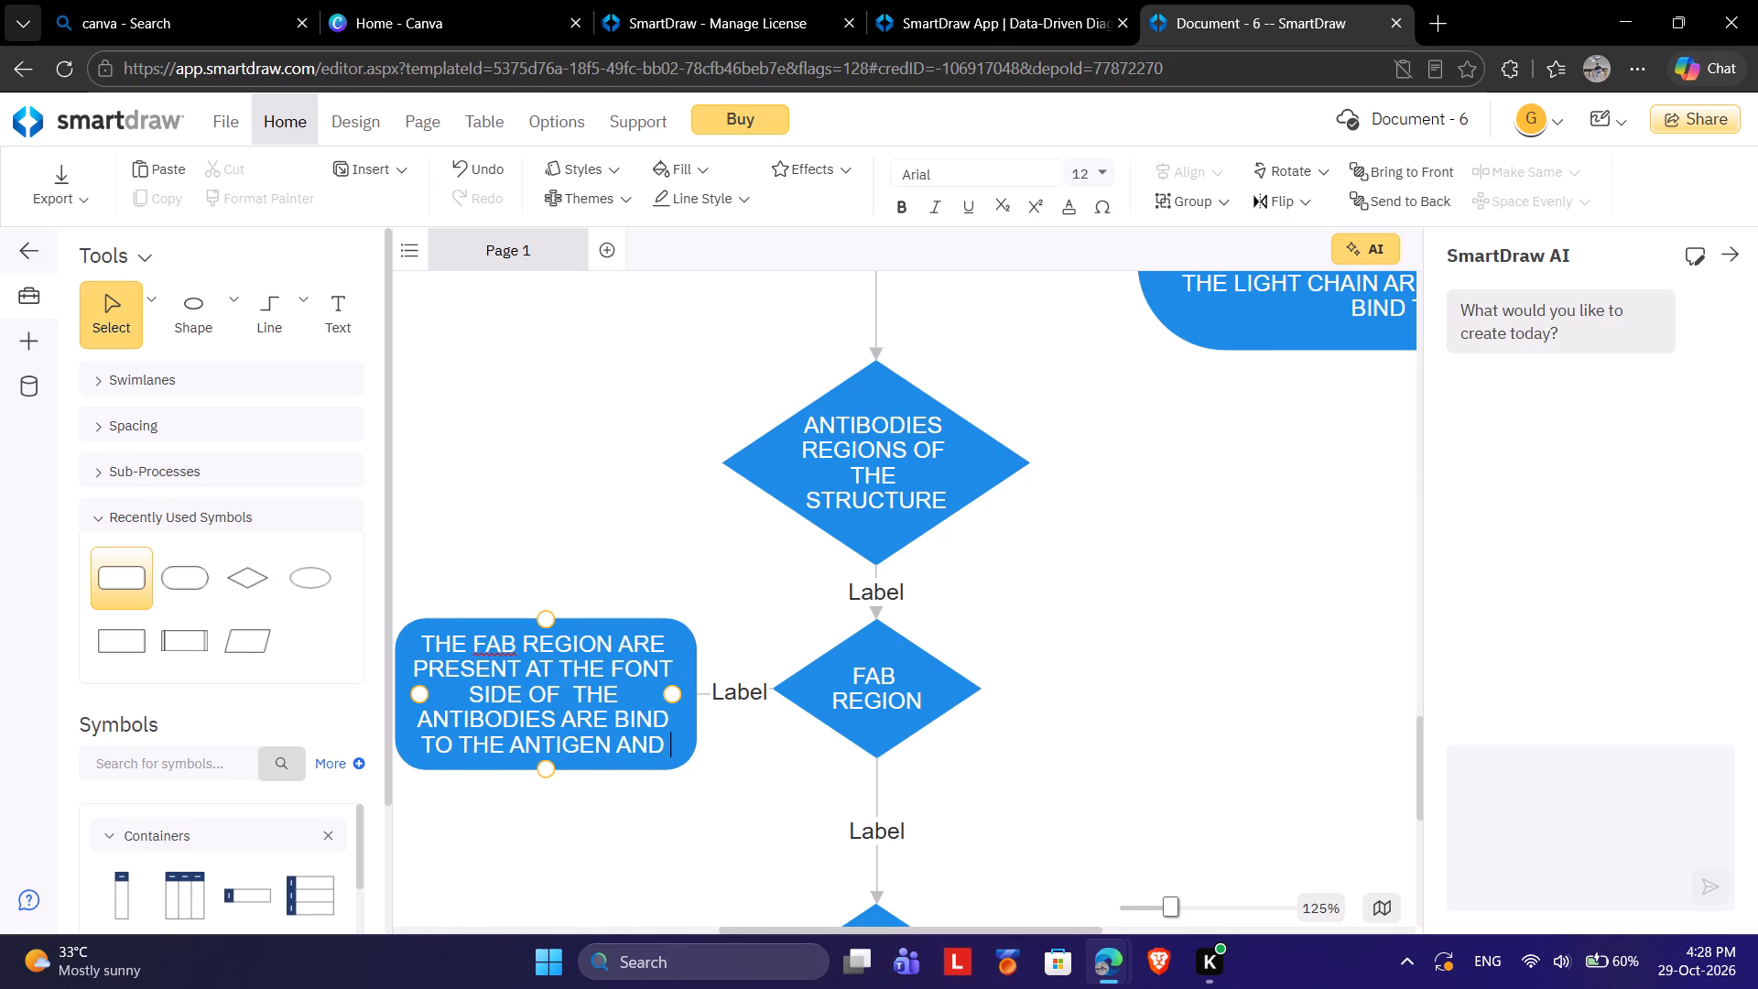
Continue the rounded rectangle's text with "NEUTRALISE IT THERE ARE TWO BINDING SITES WHERE THE".
text(NEURT)
key(BackSpace)
key(BackSpace)
text(TRALISE IT THEY)
key(space)
key(BackSpace)
key(BackSpace)
text(ER)
key(space)
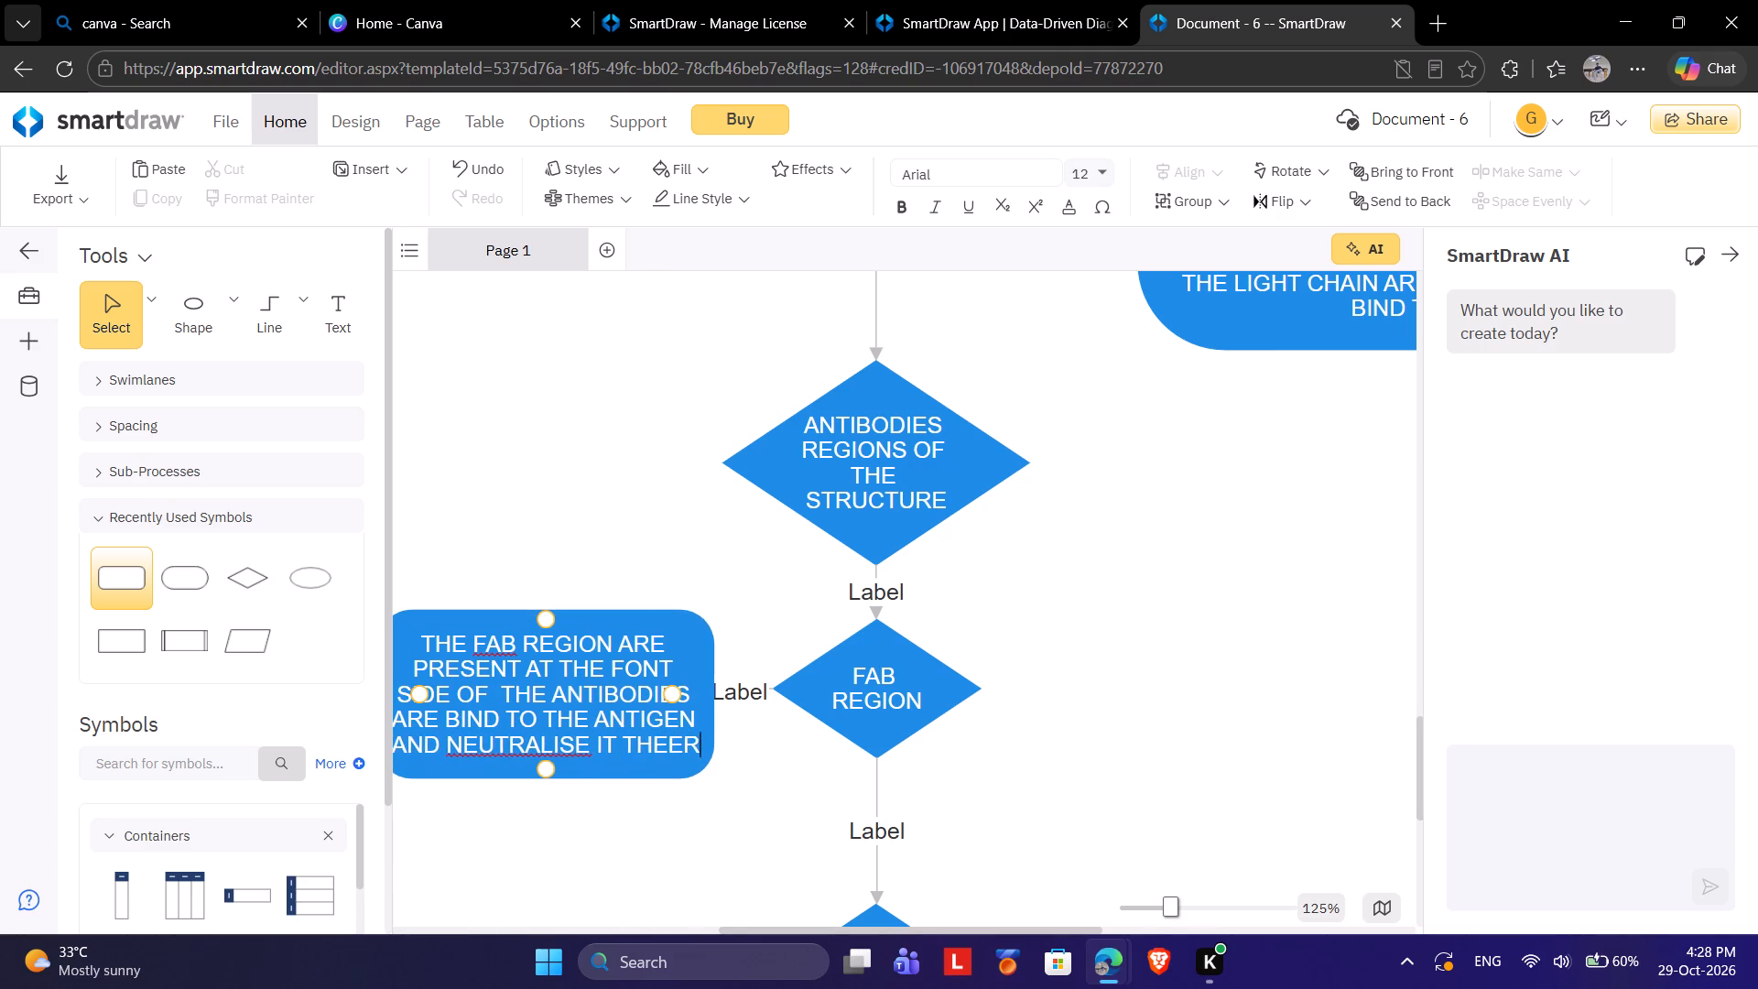
key(BackSpace)
key(BackSpace)
key(BackSpace)
text(RE ARE W)
key(BackSpace)
text(TO)
key(BackSpace)
text(WO BINDING SOTES)
key(BackSpace)
key(BackSpace)
key(BackSpace)
key(BackSpace)
text(ITS)
key(BackSpace)
text(ES WHERE THE)
key(space)
Finish the rounded rectangle's text with "TWO ANTIGEN ARE BINDS".
key(t)
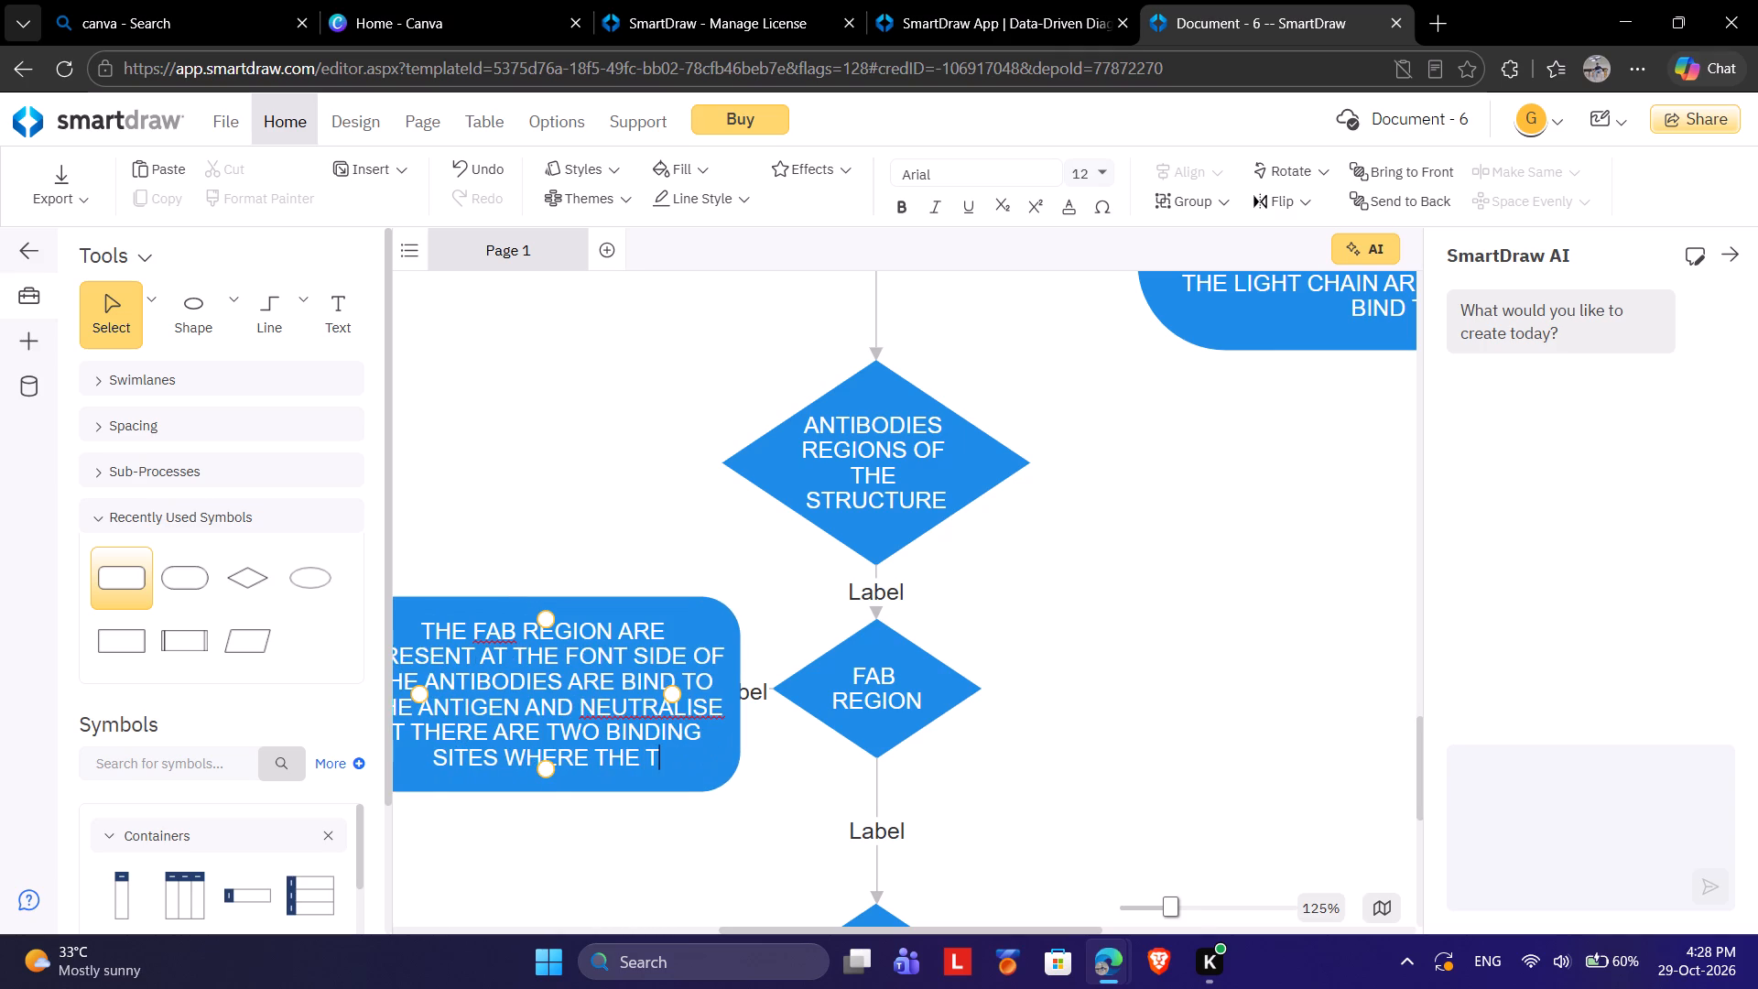
text(WO B)
key(BackSpace)
text(ANTIGEN ARE BINFFS)
key(BackSpace)
key(BackSpace)
key(BackSpace)
key(n)
key(BackSpace)
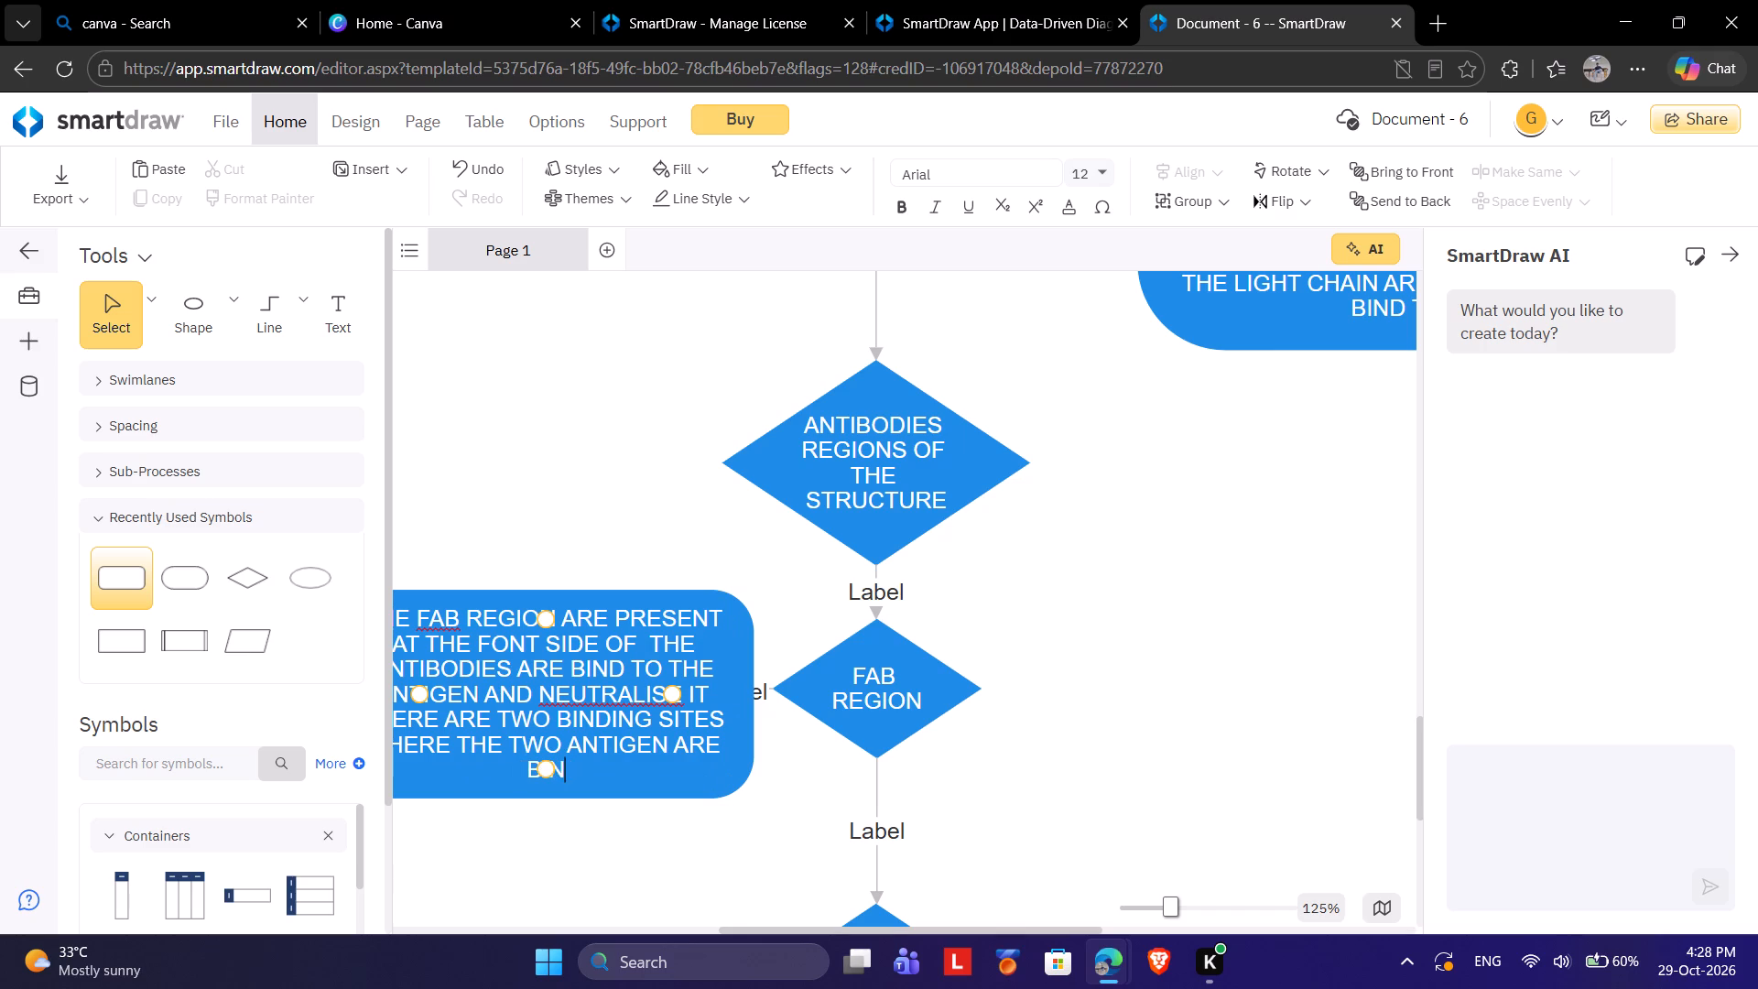
text(DS)
key(space)
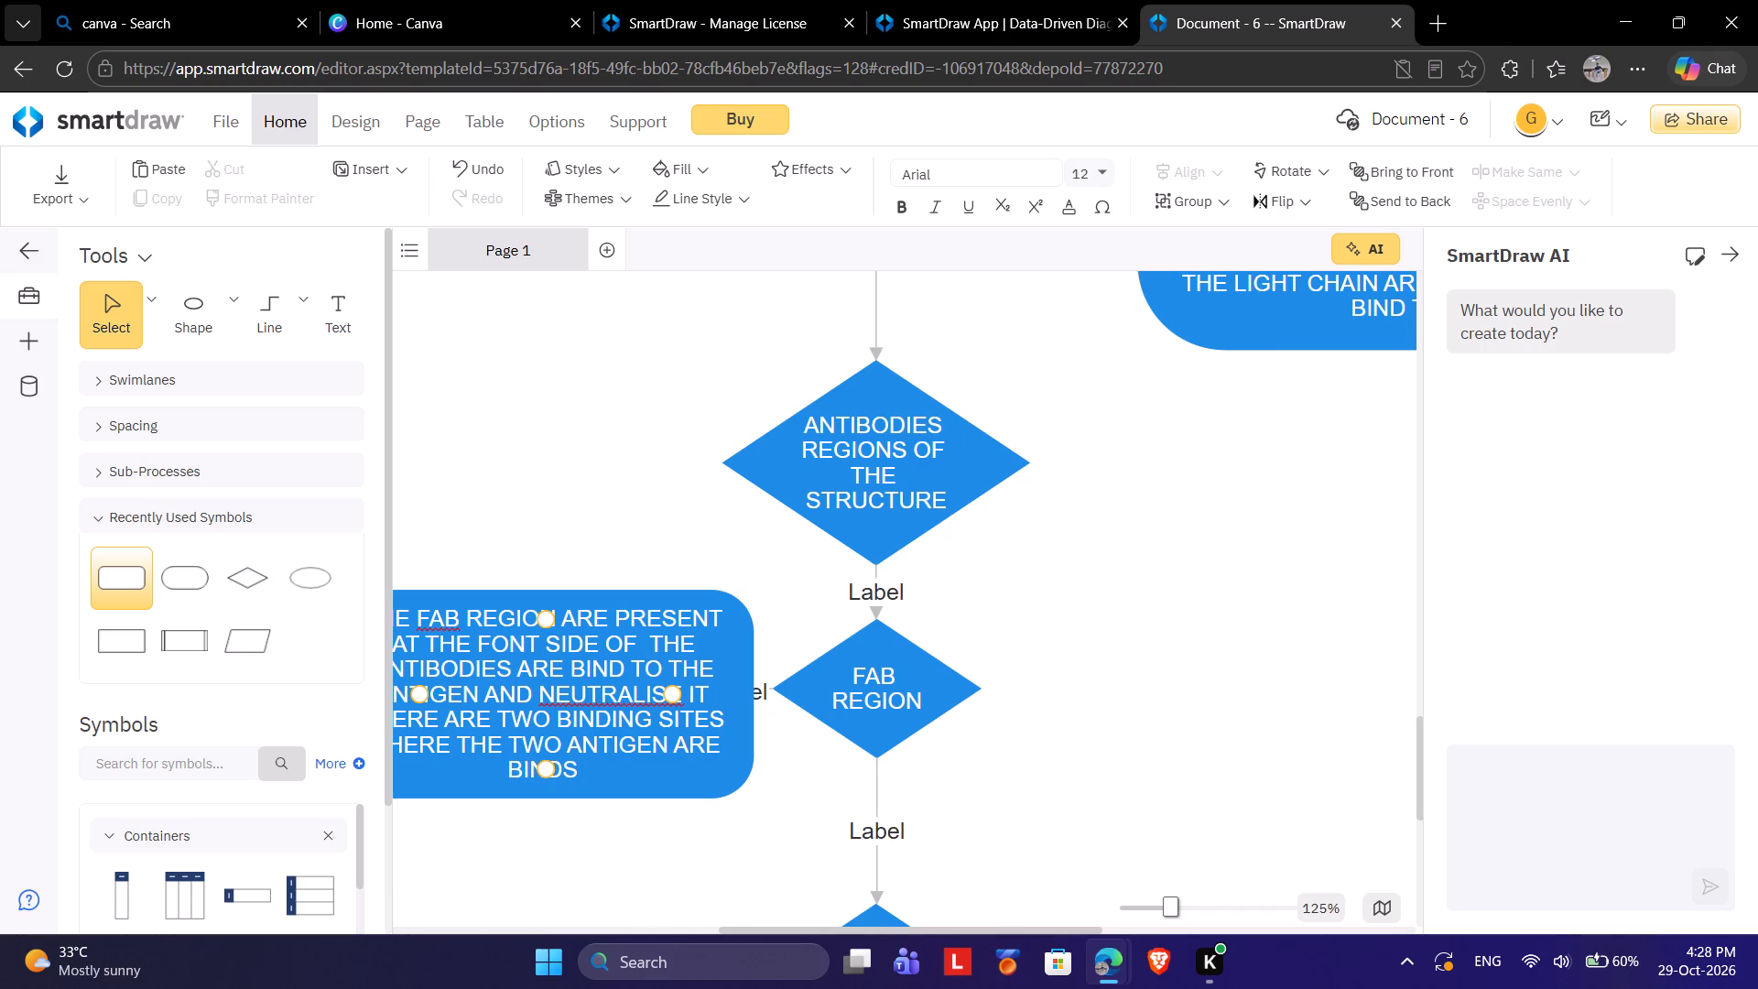
Move the FAB description shape farther left of the FAB REGION diamond to leave room for the connector between them.
scroll(851, 624, right, 2)
drag(765, 557, 689, 556)
click(681, 677)
drag(677, 568, 668, 568)
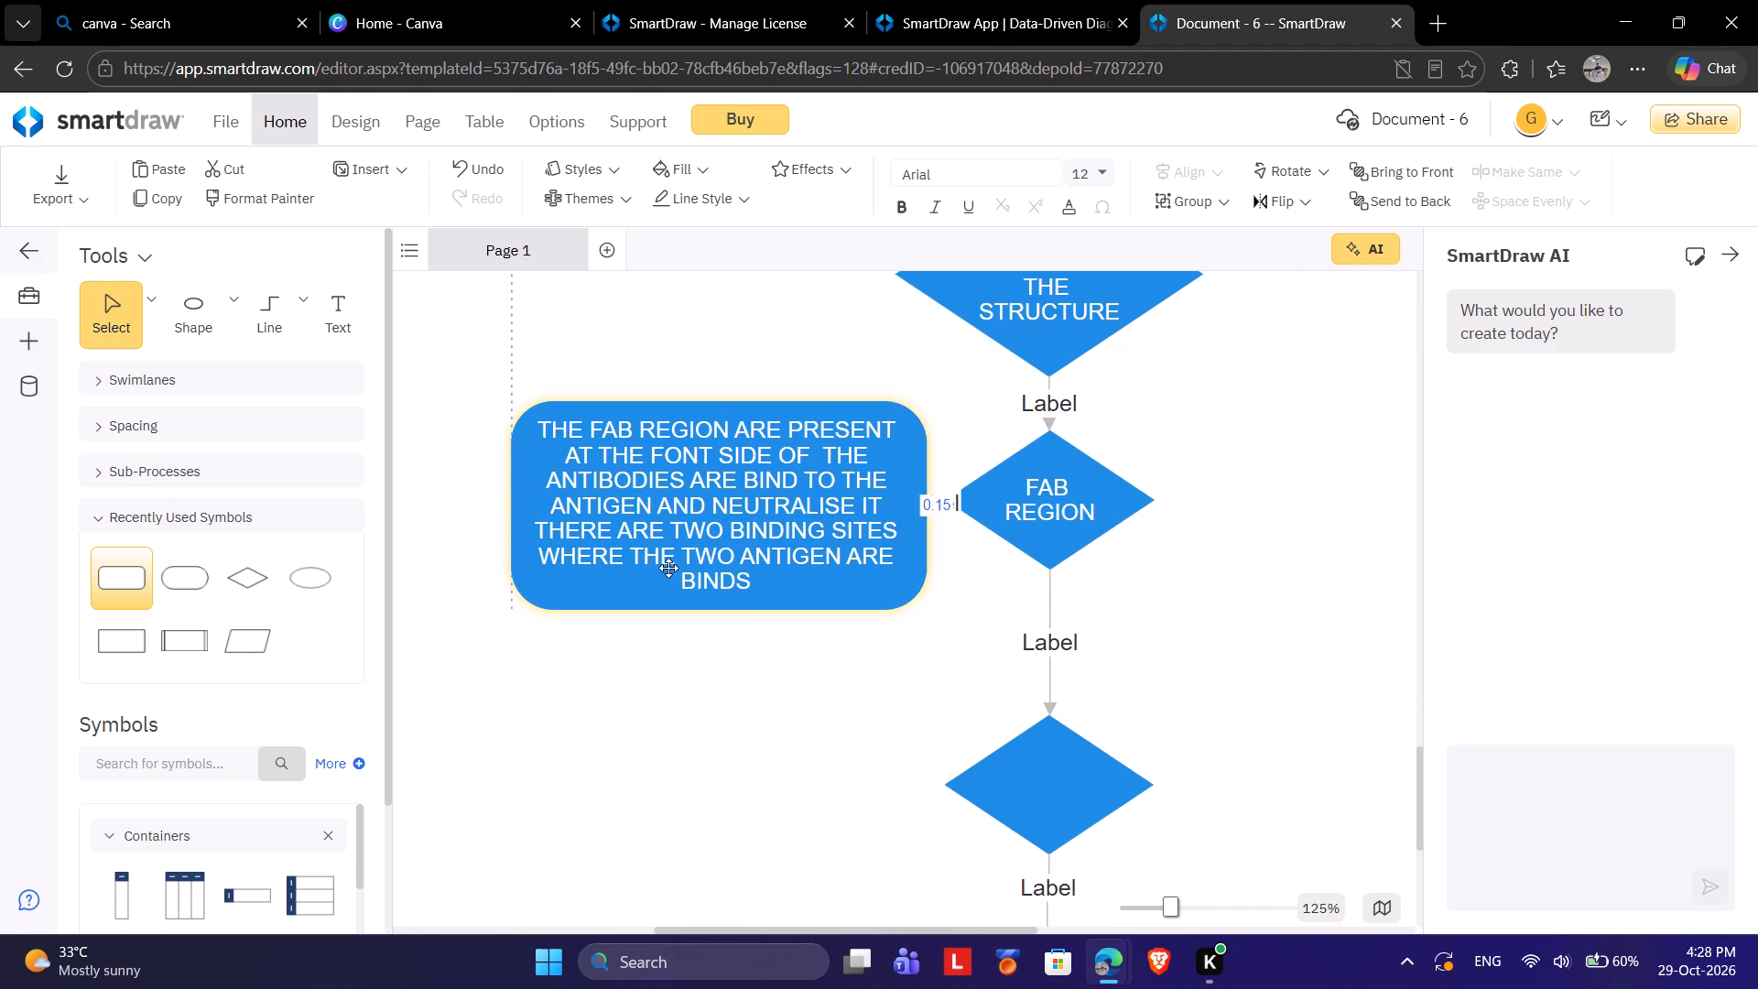
drag(668, 568, 611, 556)
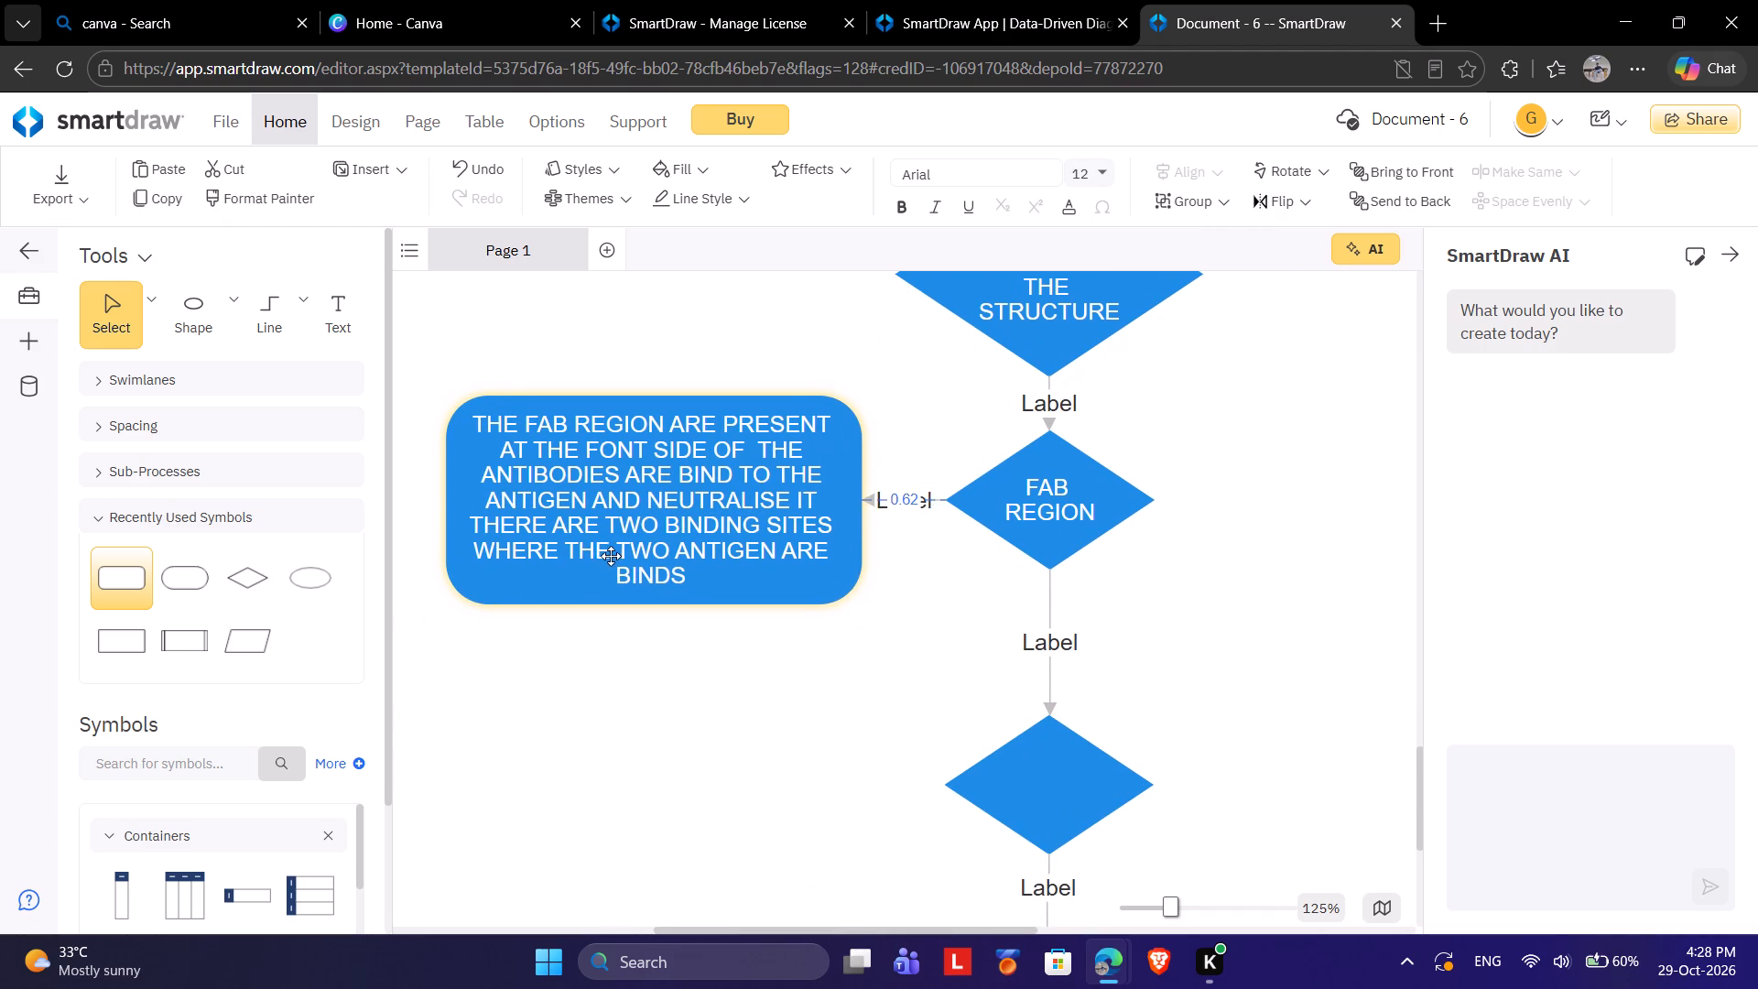
drag(611, 556, 596, 564)
click(776, 755)
Enter the text "FC REGION" in the empty diamond below FAB REGION.
scroll(988, 754, down, 2)
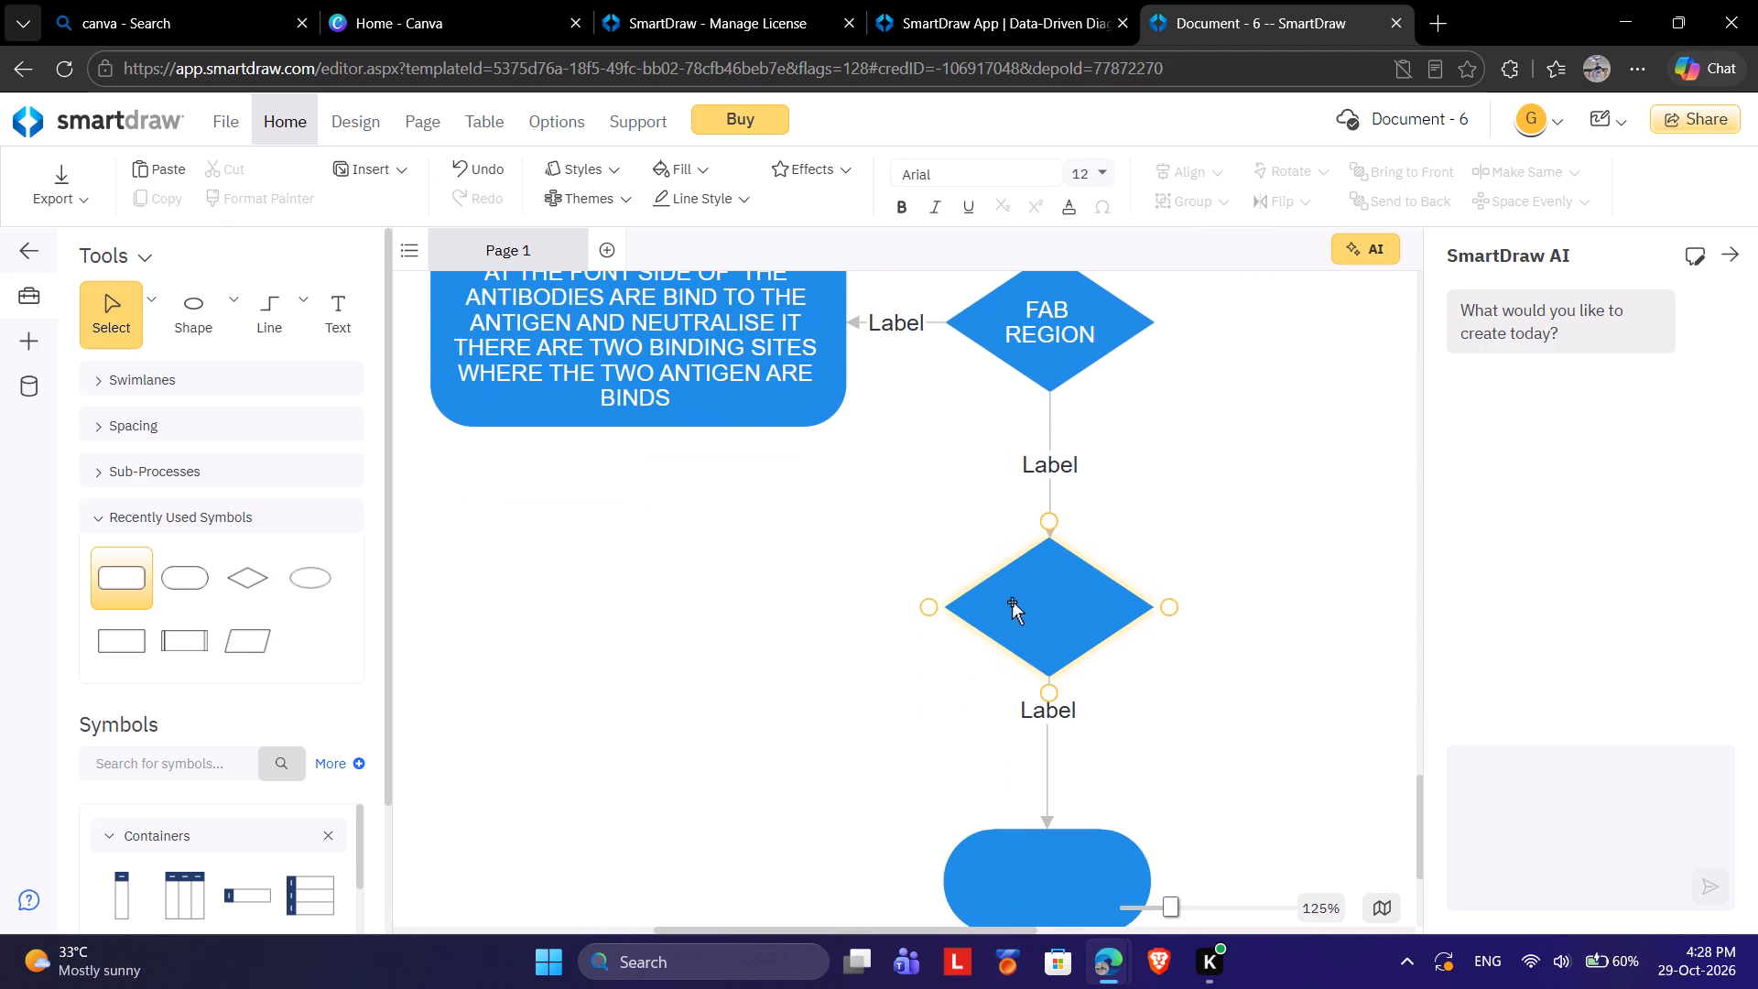
double_click(1012, 602)
key(f)
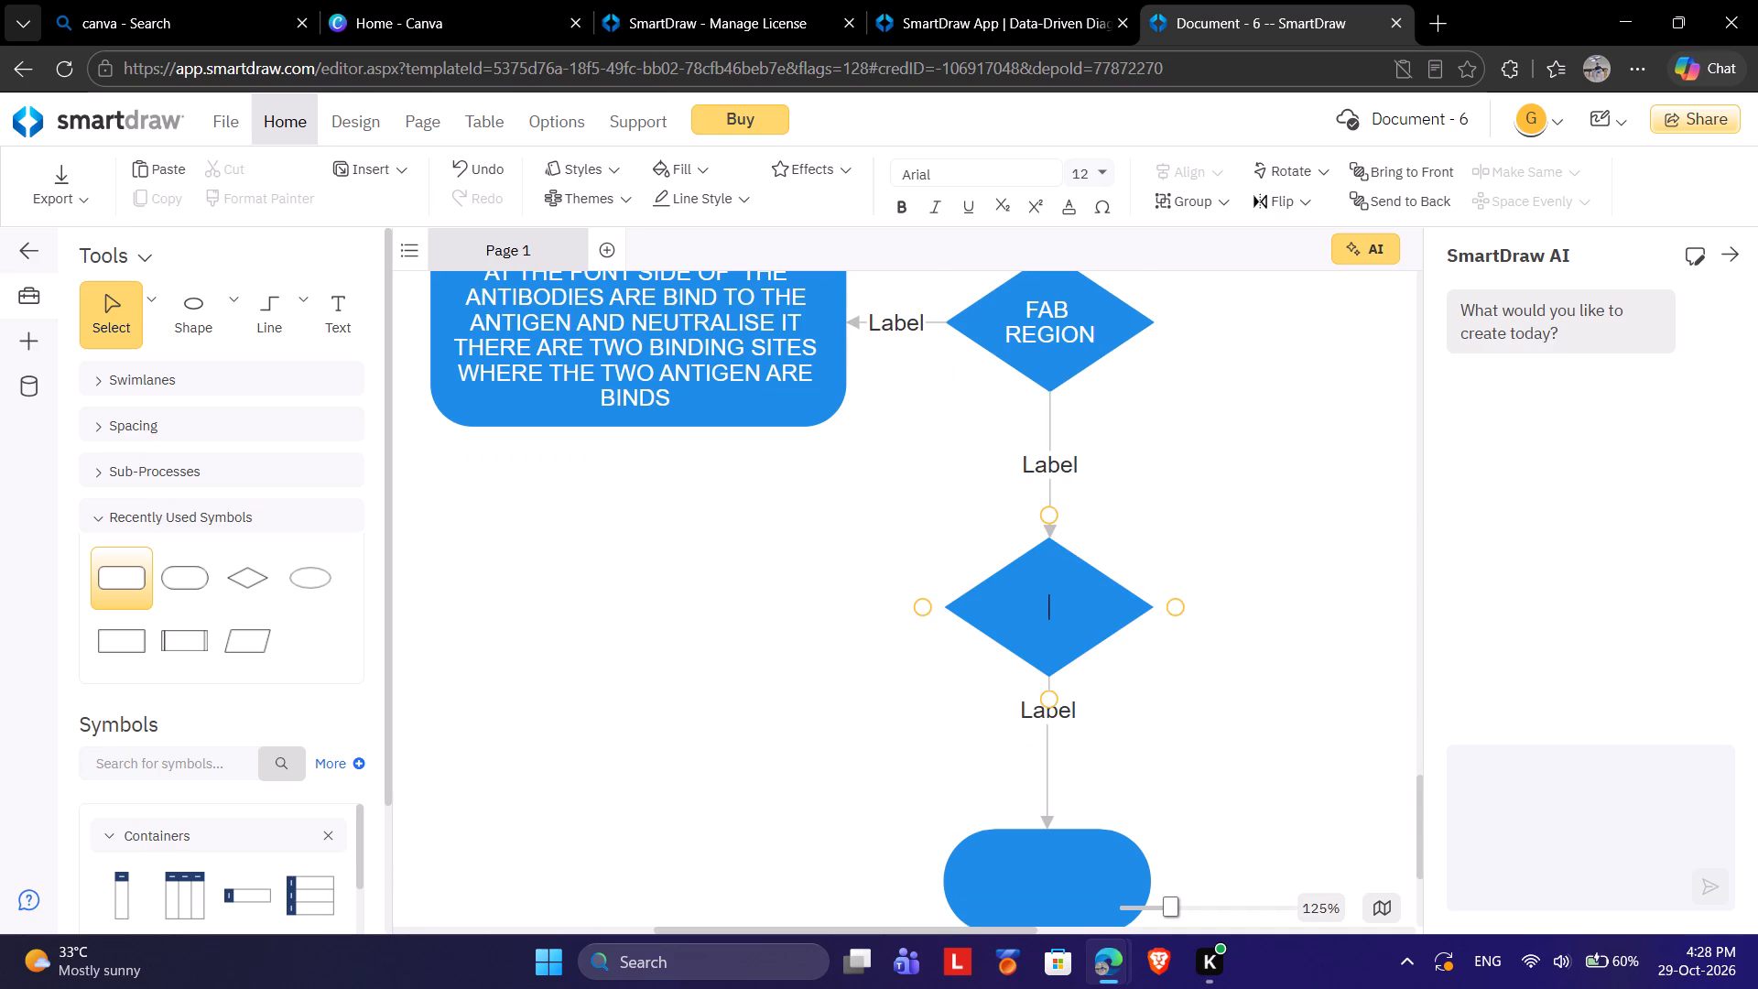
text(C REGION)
Add a fully rounded terminator shape to the right of the FC REGION diamond, joined by a connector.
drag(1179, 613, 1269, 608)
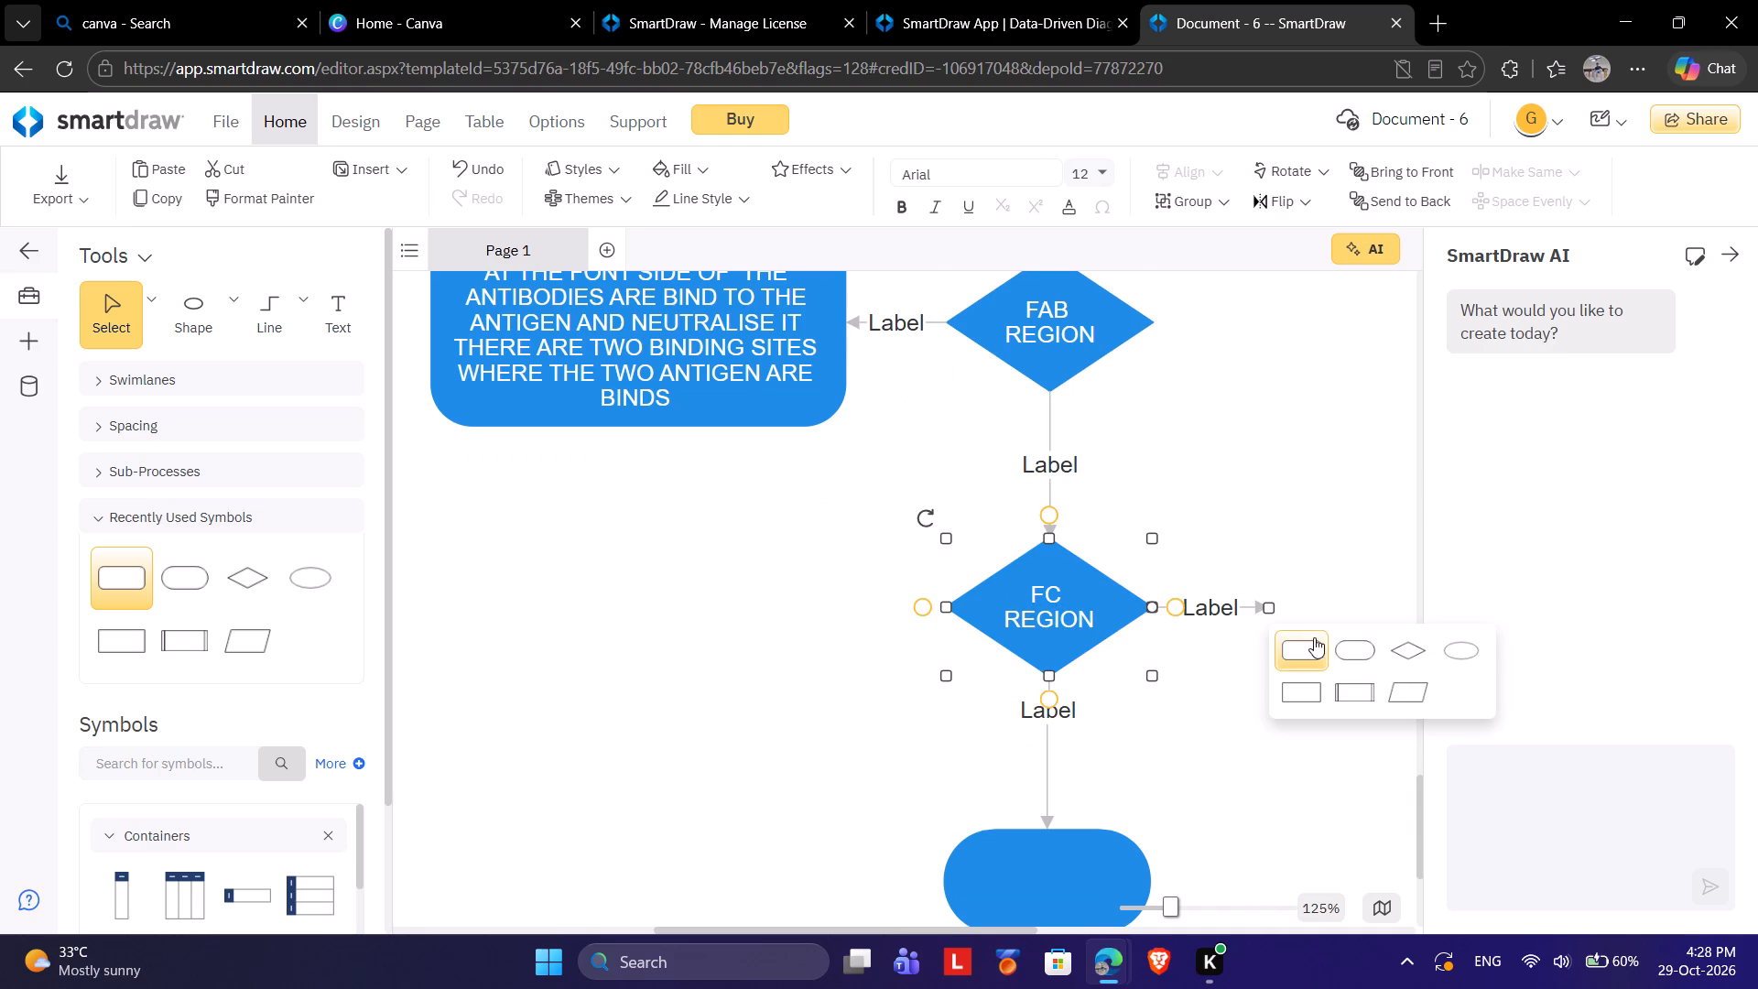
click(1352, 647)
Begin the text in the new terminator shape with "THE Fc REGION ARE PRESENT IN THE STEM OF THE ANTIBODIES ARE".
double_click(1267, 594)
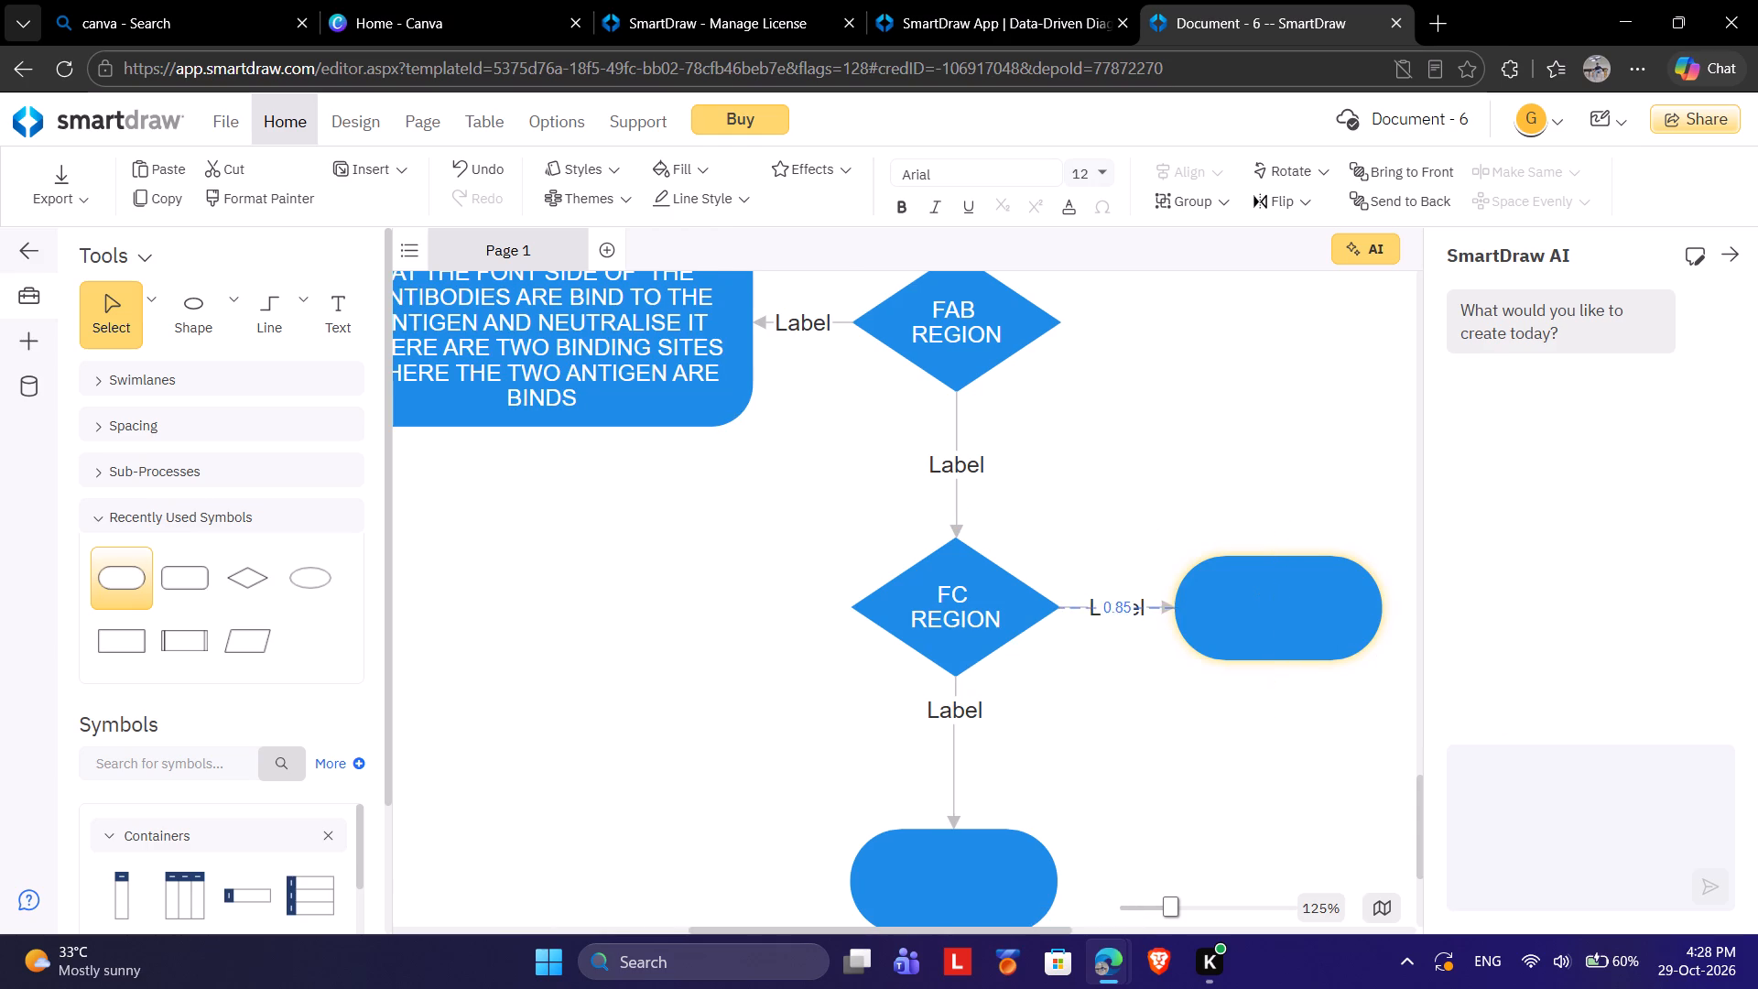
key(t)
text(HE AN)
key(BackSpace)
key(BackSpace)
text(FA)
key(BackSpace)
text(C)
key(space)
key(BackSpace)
key(BackSpace)
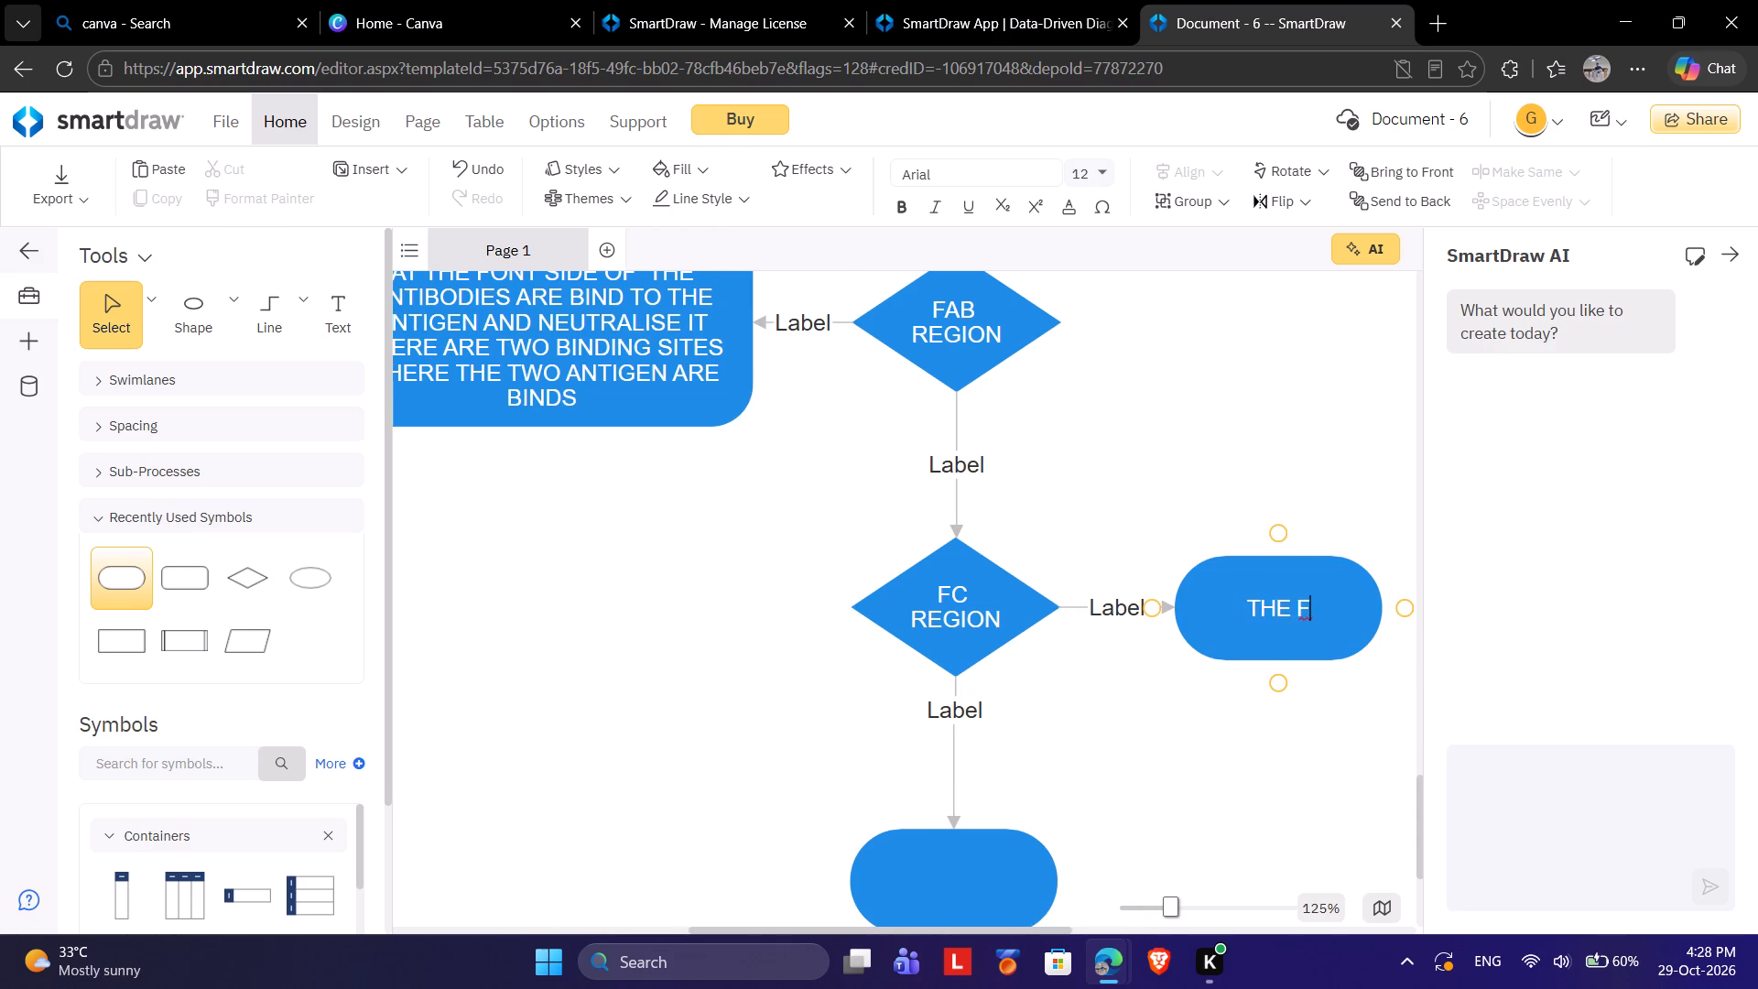
key(v)
key(BackSpace)
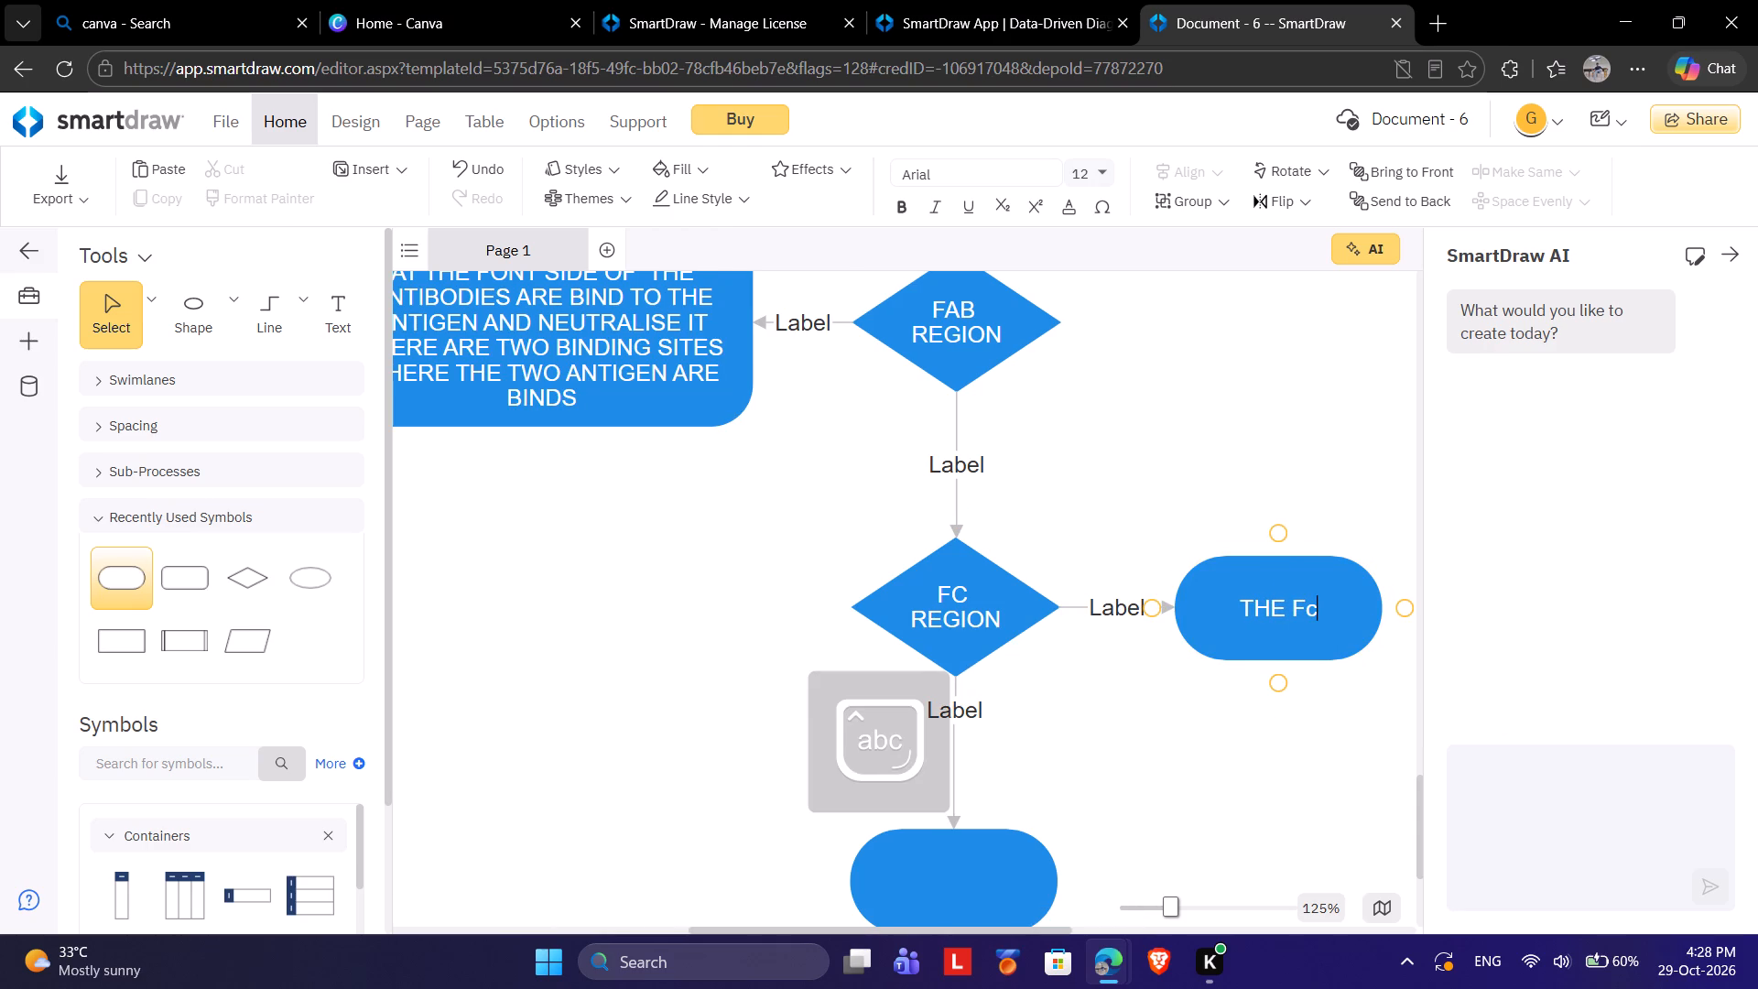
key(space)
text(REGION ARE PRESENT IN THE SSTEM)
key(BackSpace)
key(BackSpace)
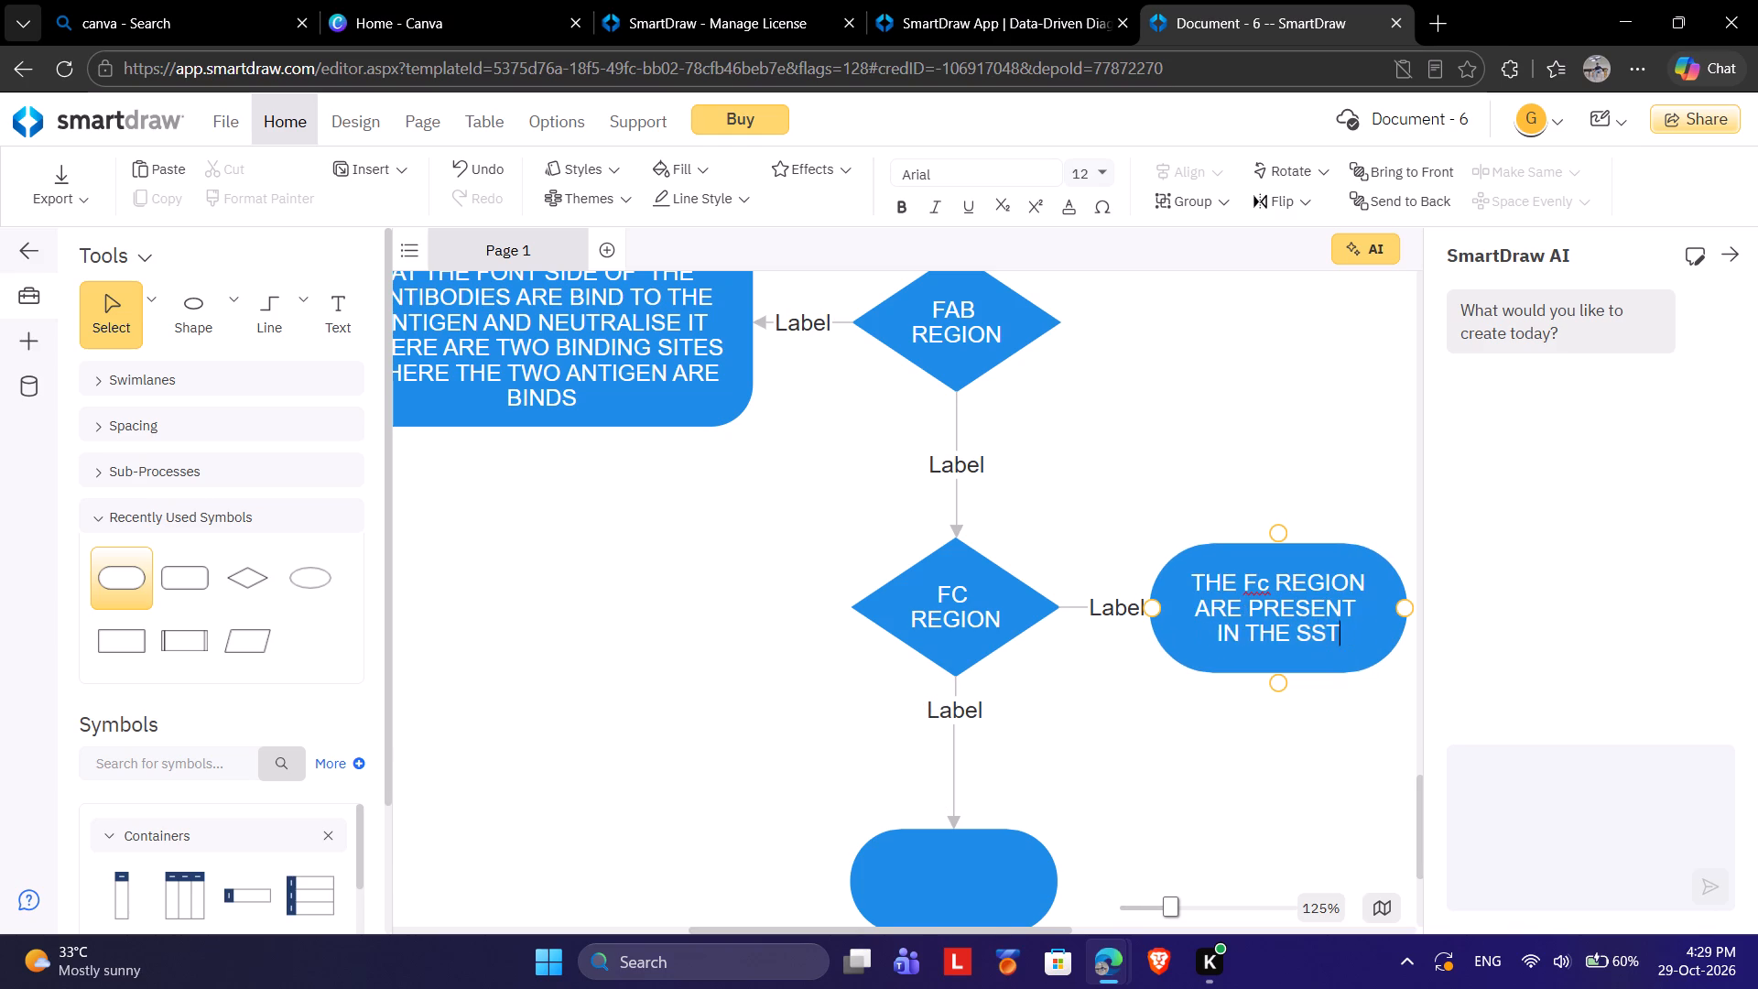
key(BackSpace)
key(BackSpace)
text(TEN)
key(BackSpace)
text(M OF THE ANTIG)
key(BackSpace)
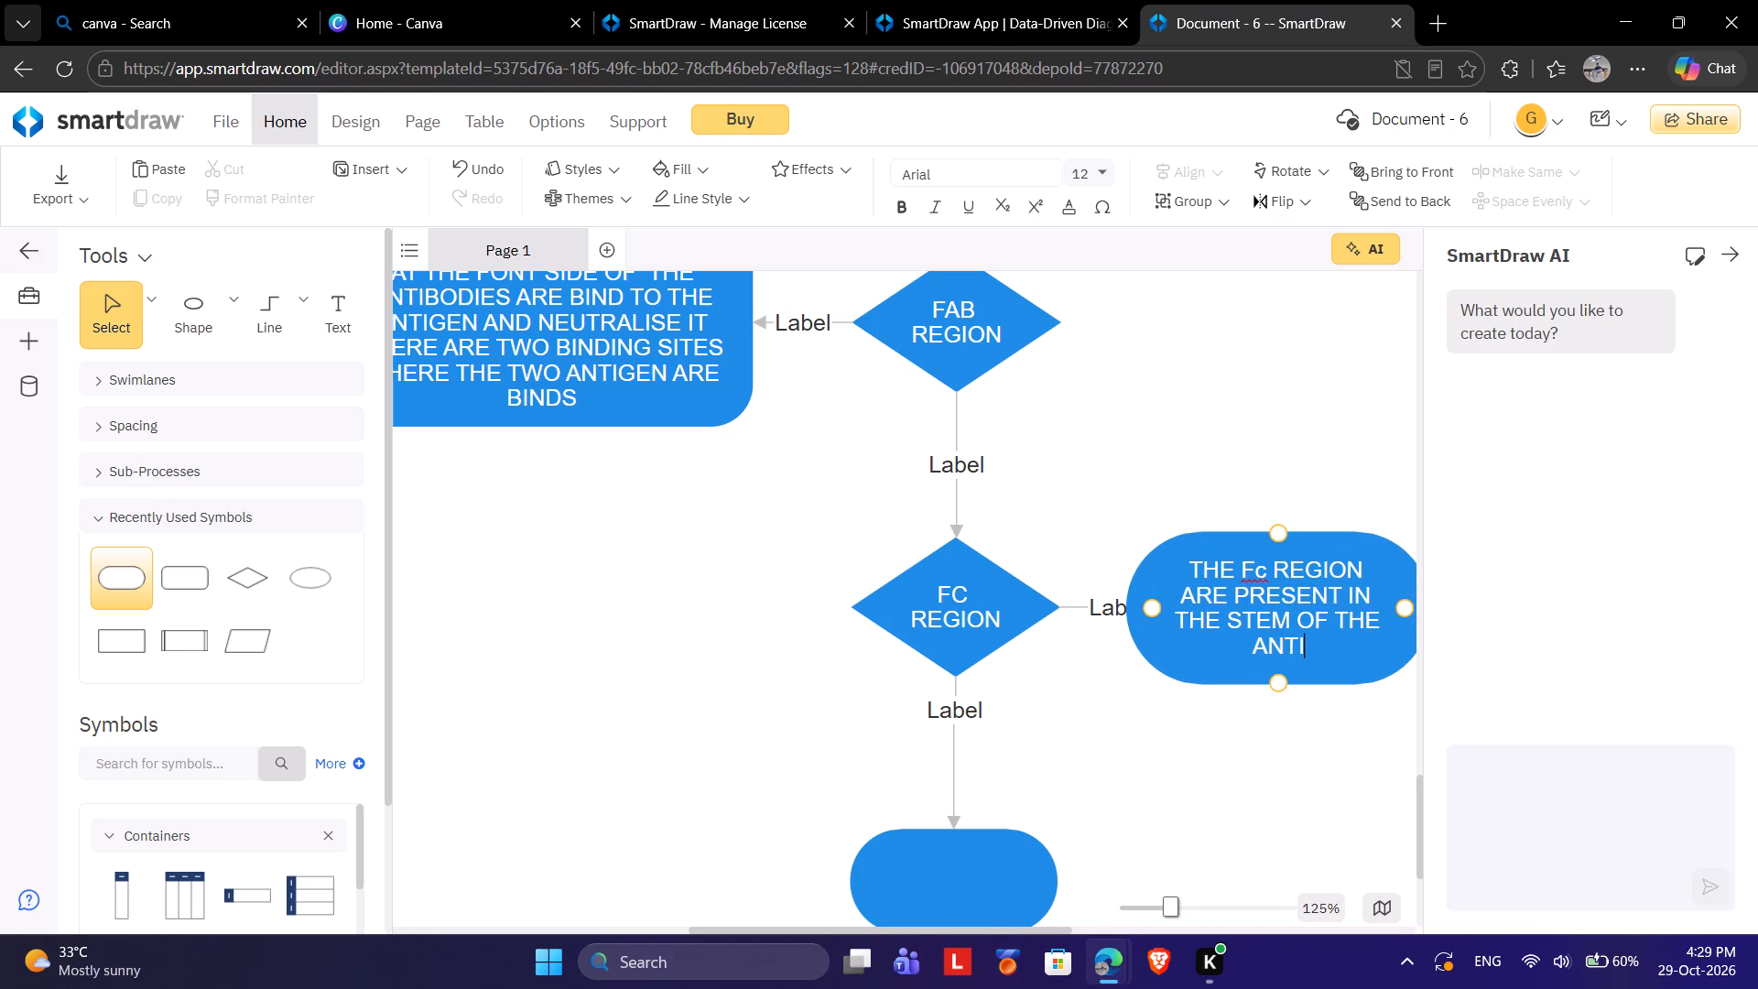
text(BODIS)
key(BackSpace)
text(ES ARE)
key(space)
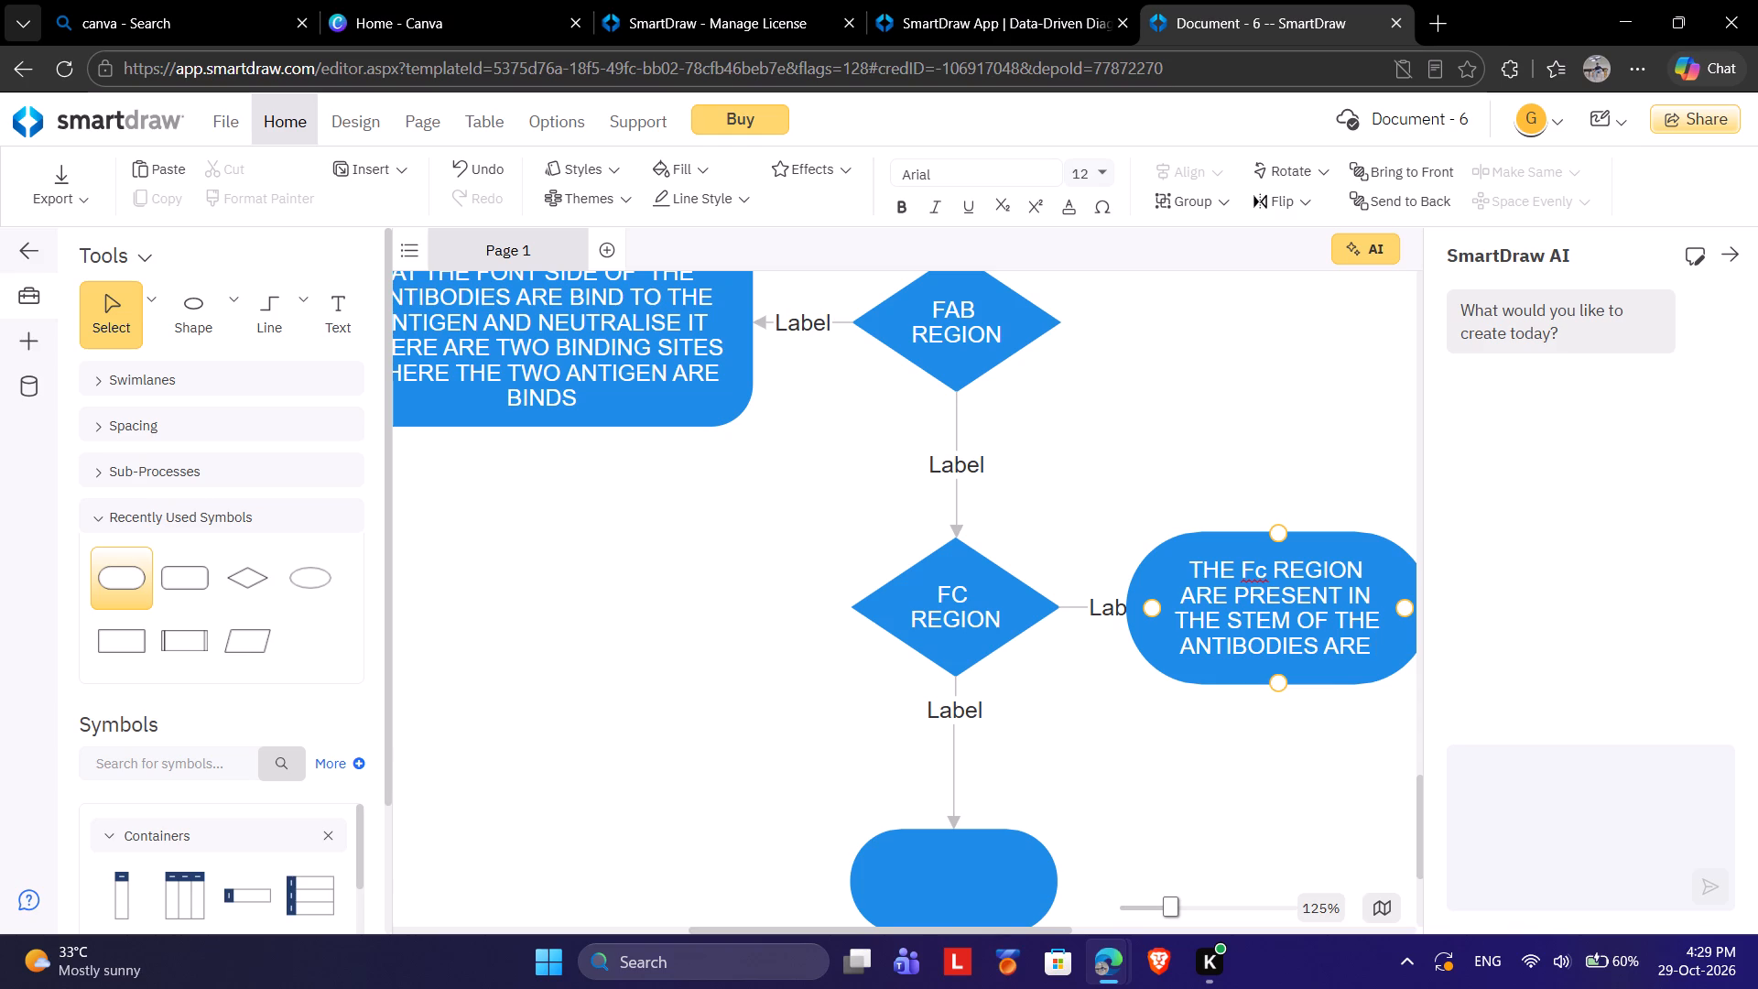
Continue the terminator shape's text with "MAKE THE STRUCTURE AND THE".
text(MAKE THE DT)
key(BackSpace)
key(BackSpace)
text(STRUCTURE OF THE)
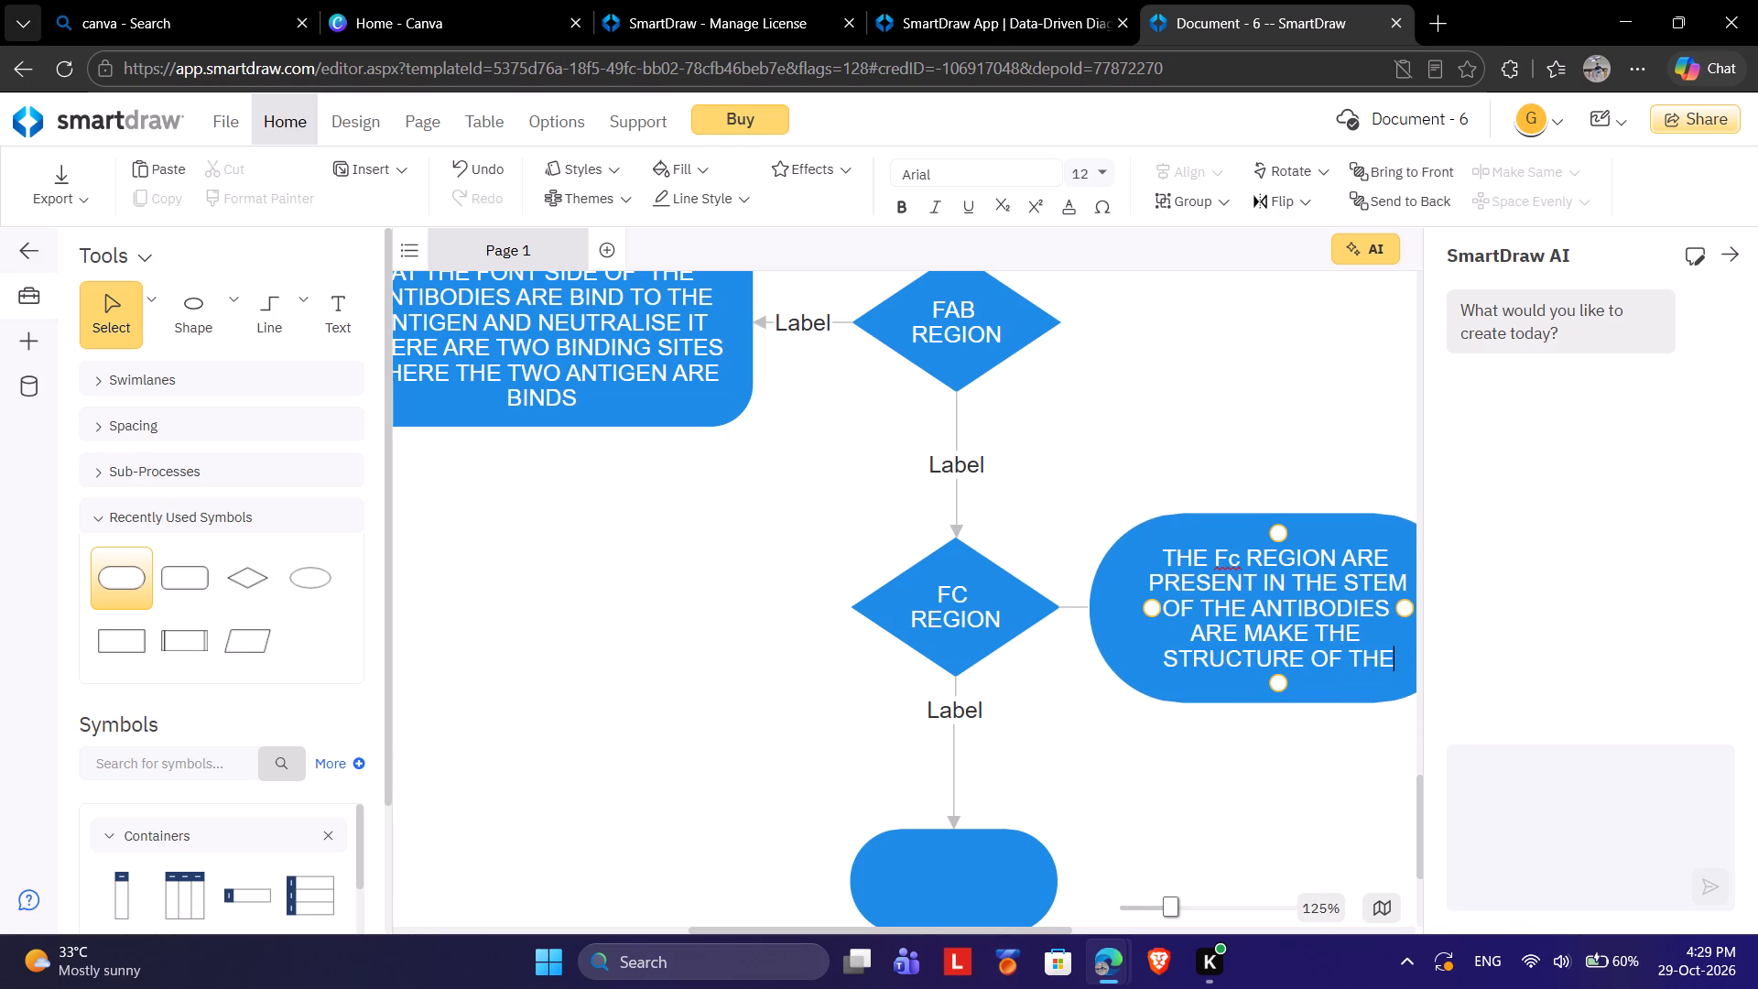
key(space)
key(BackSpace)
key(BackSpace)
key(BackSpace)
key(BackSpace)
key(BackSpace)
key(BackSpace)
key(BackSpace)
text(AND THE)
key(space)
scroll(1276, 601, left, 1)
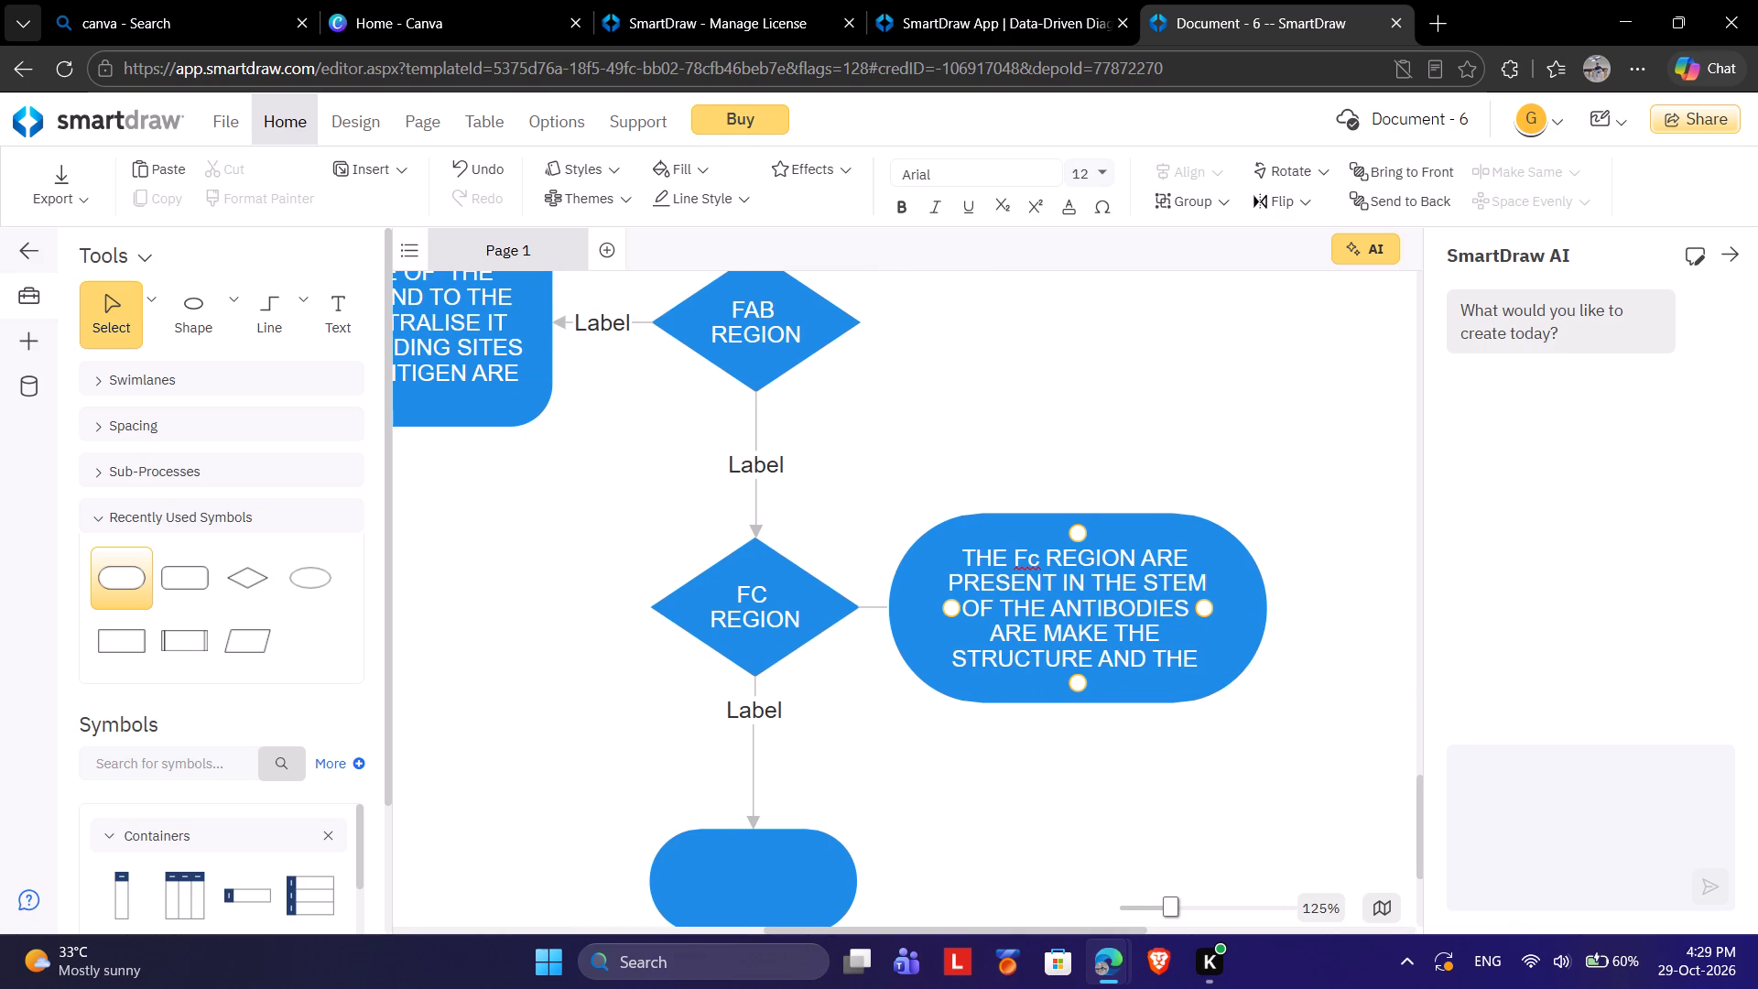
Finish the terminator shape's text with "STABILITY PROVIDES".
text(STABILIY)
key(BackSpace)
text(T Y)
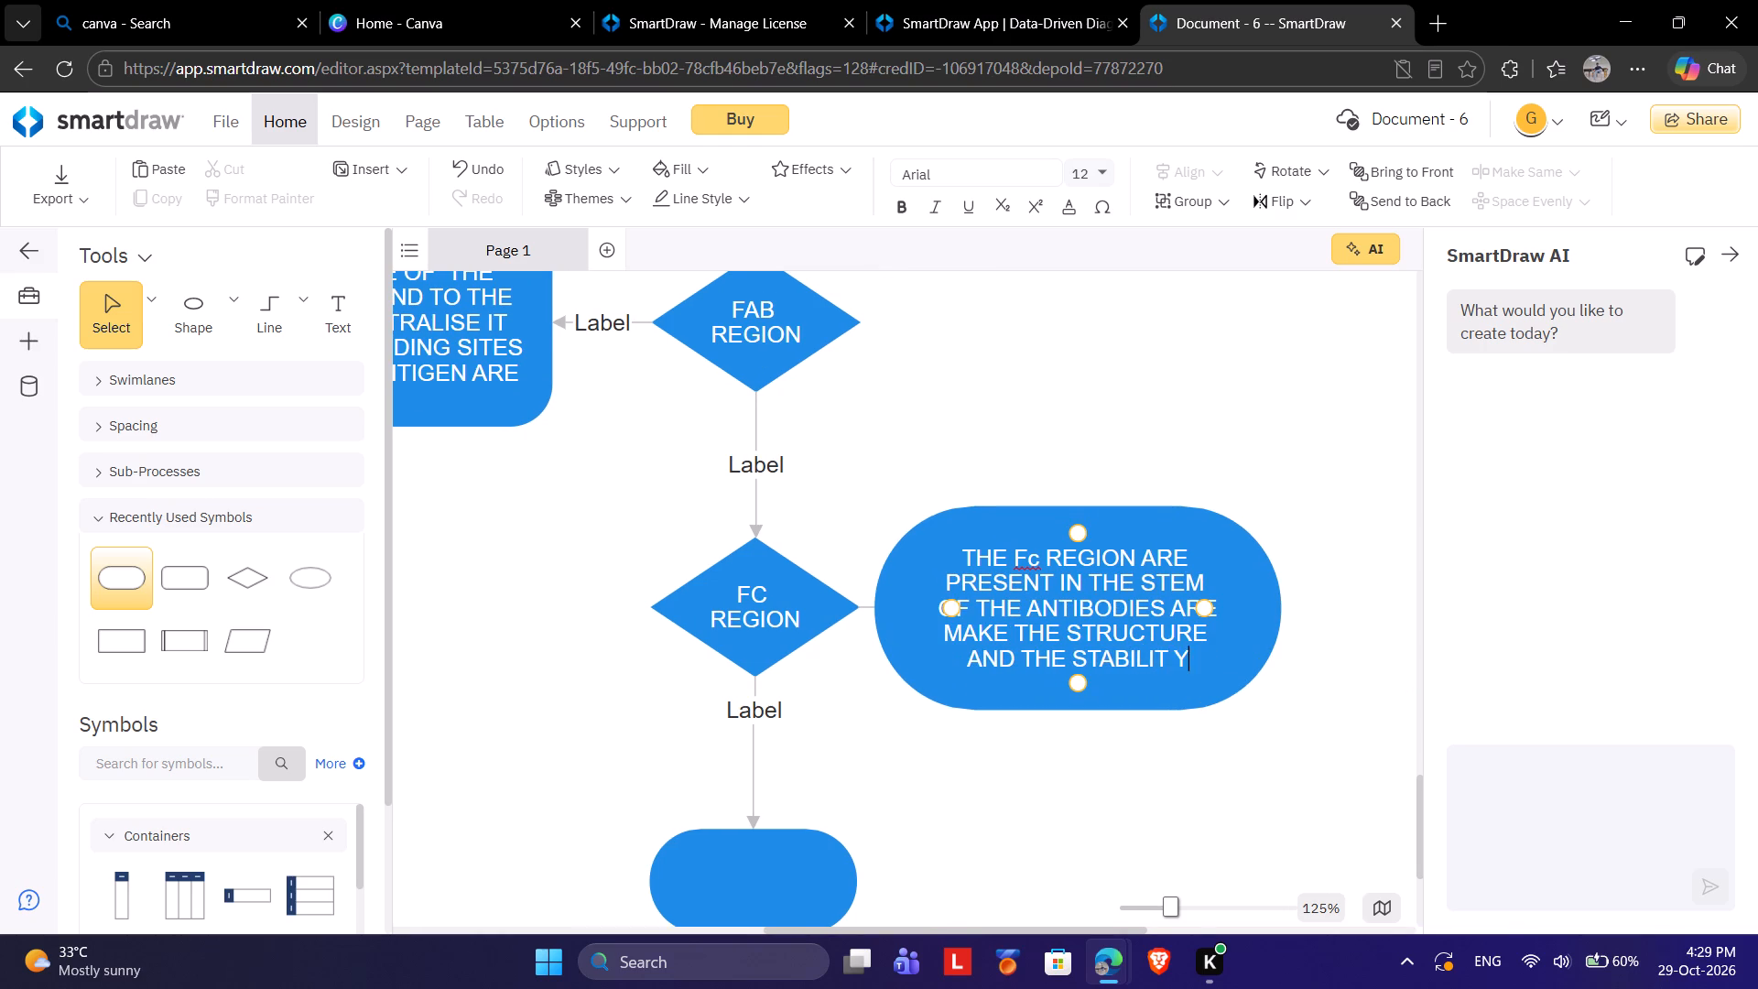
key(BackSpace)
key(y)
key(BackSpace)
key(BackSpace)
text(YU B)
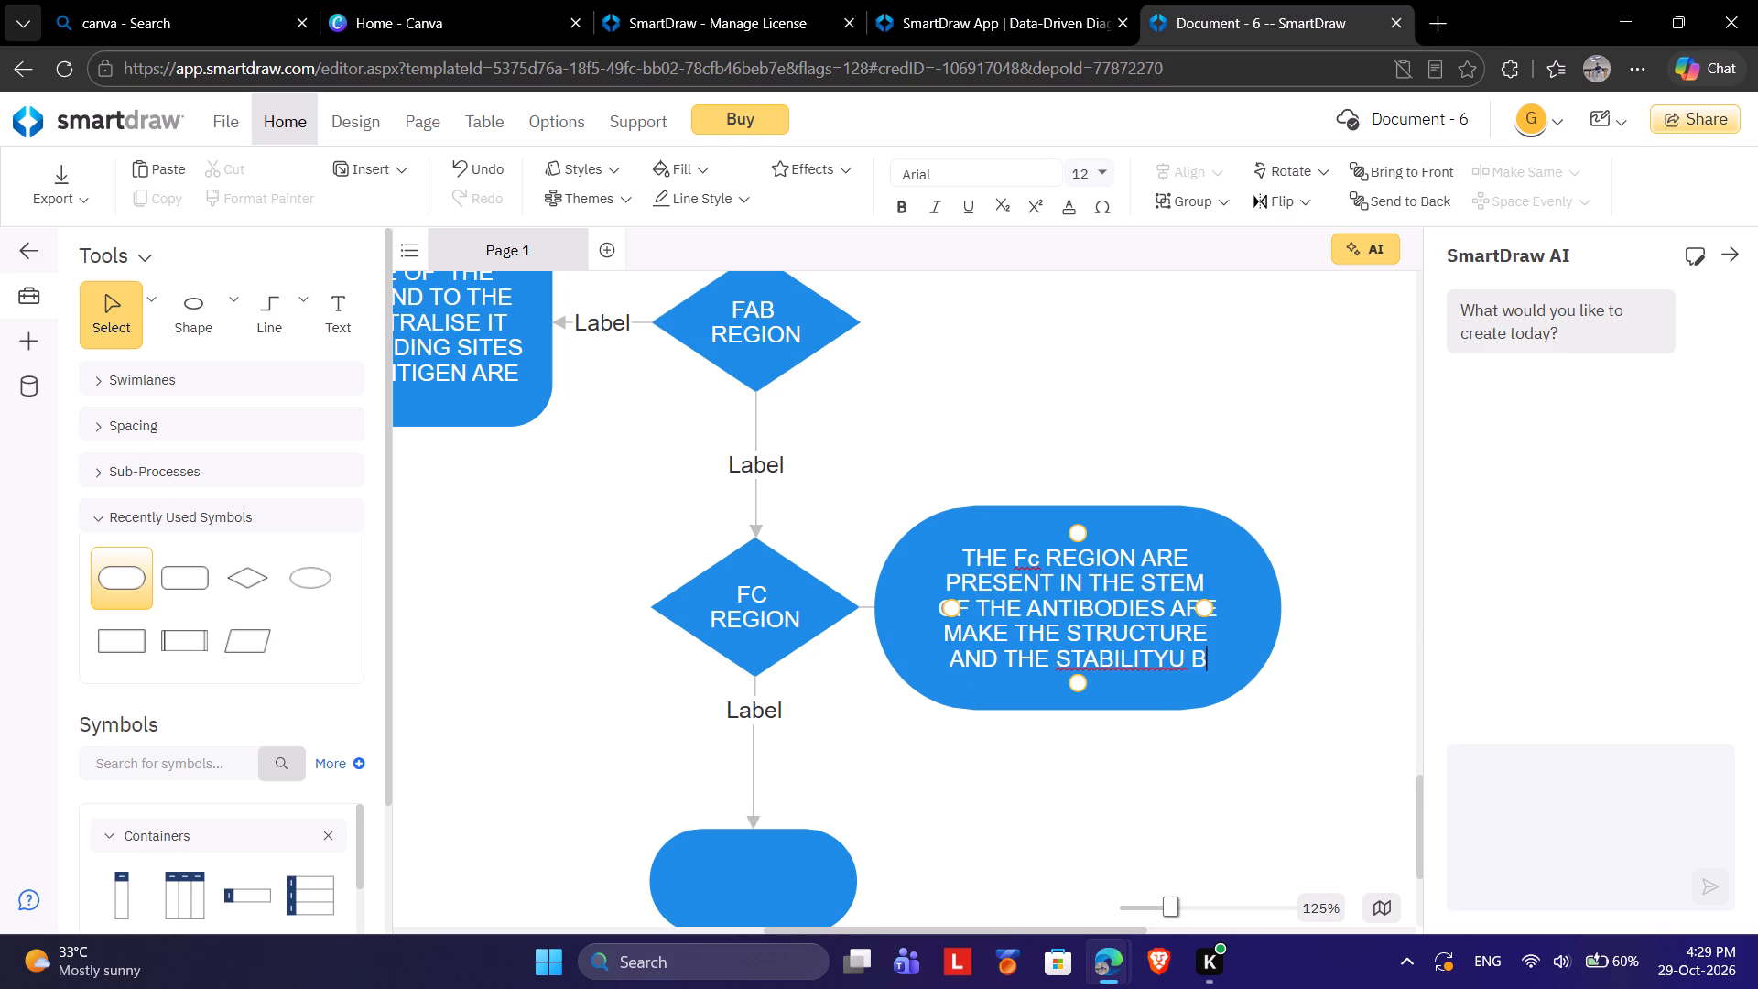
key(BackSpace)
key(BackSpace)
key(BackSpace)
key(space)
text(OP)
key(BackSpace)
key(BackSpace)
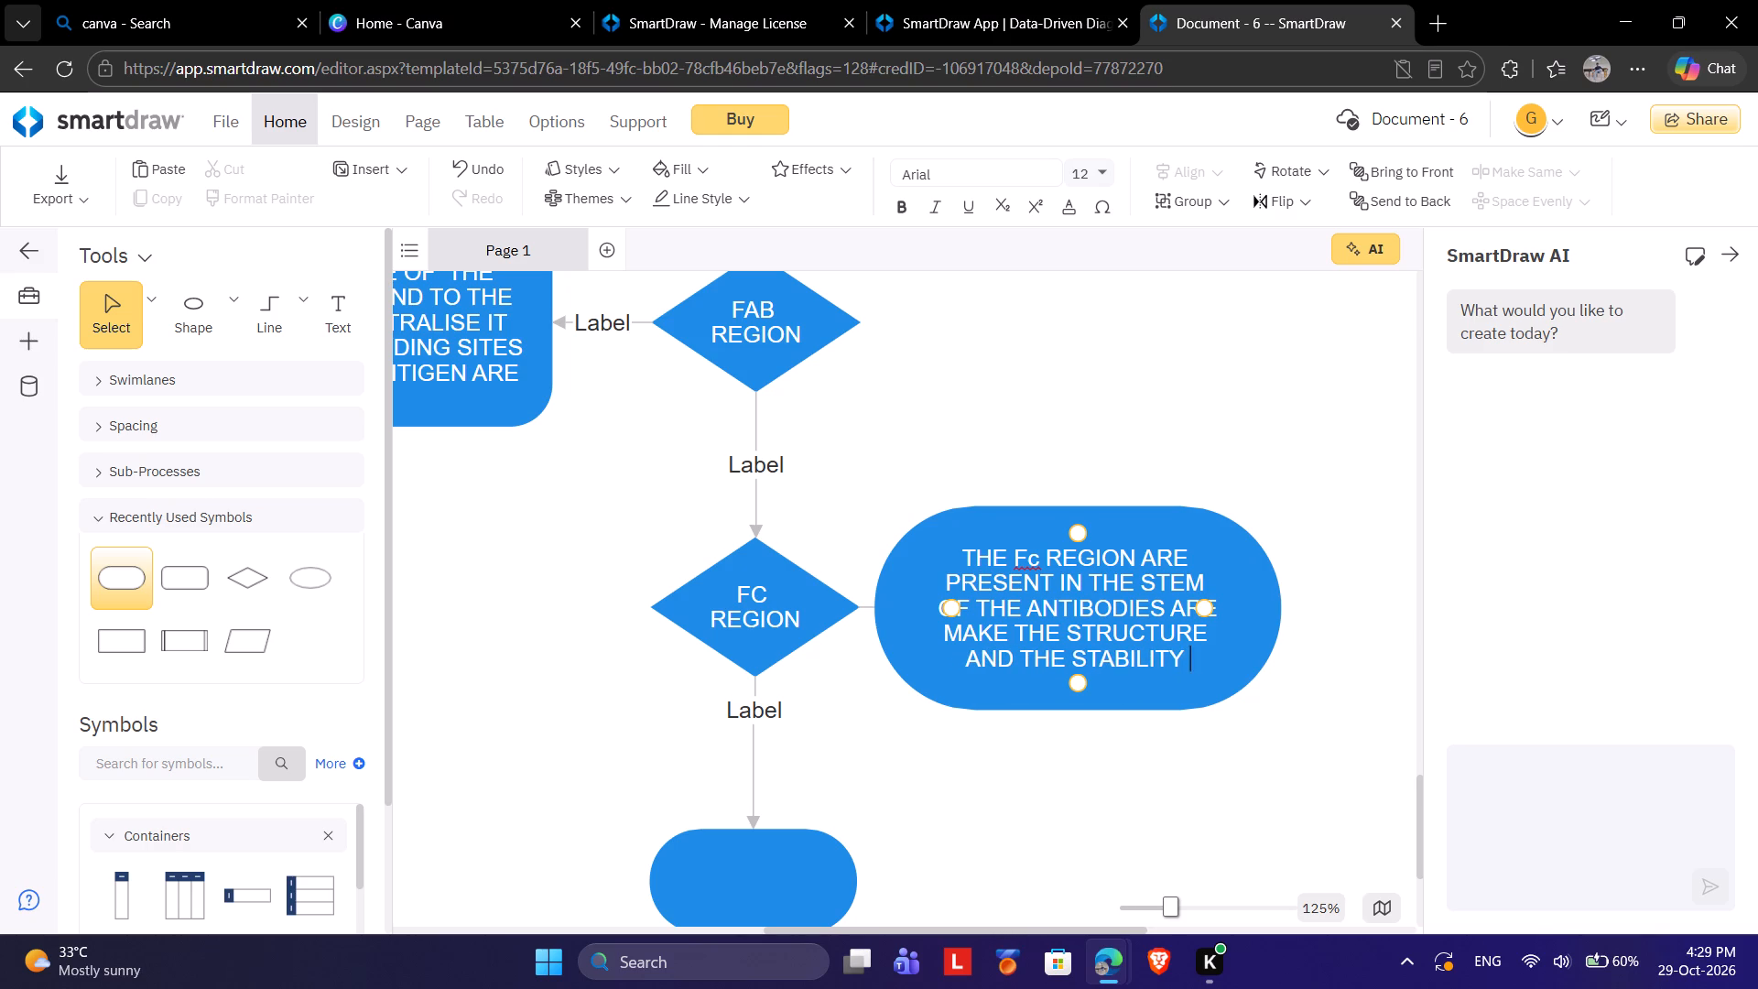
text(PROVIDES)
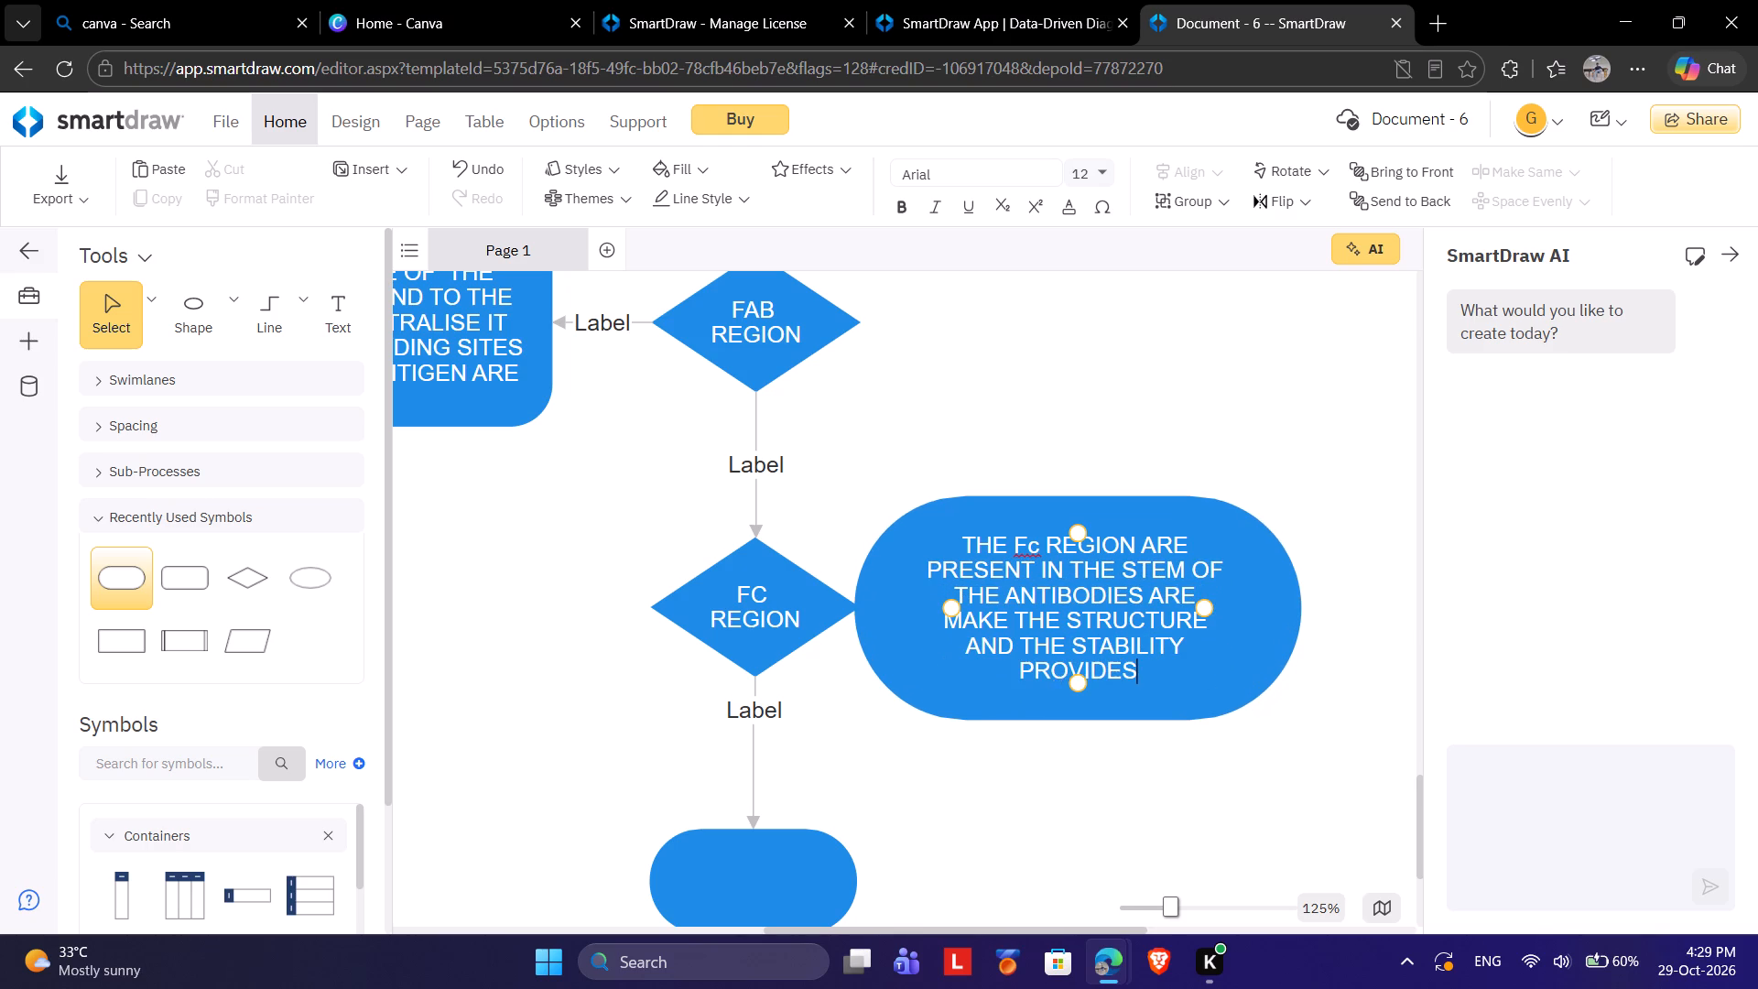
key(space)
Move the Fc description terminator away from the FC REGION diamond to leave room for the connector between them.
scroll(1284, 600, down, 1)
click(1006, 544)
drag(954, 457, 1056, 462)
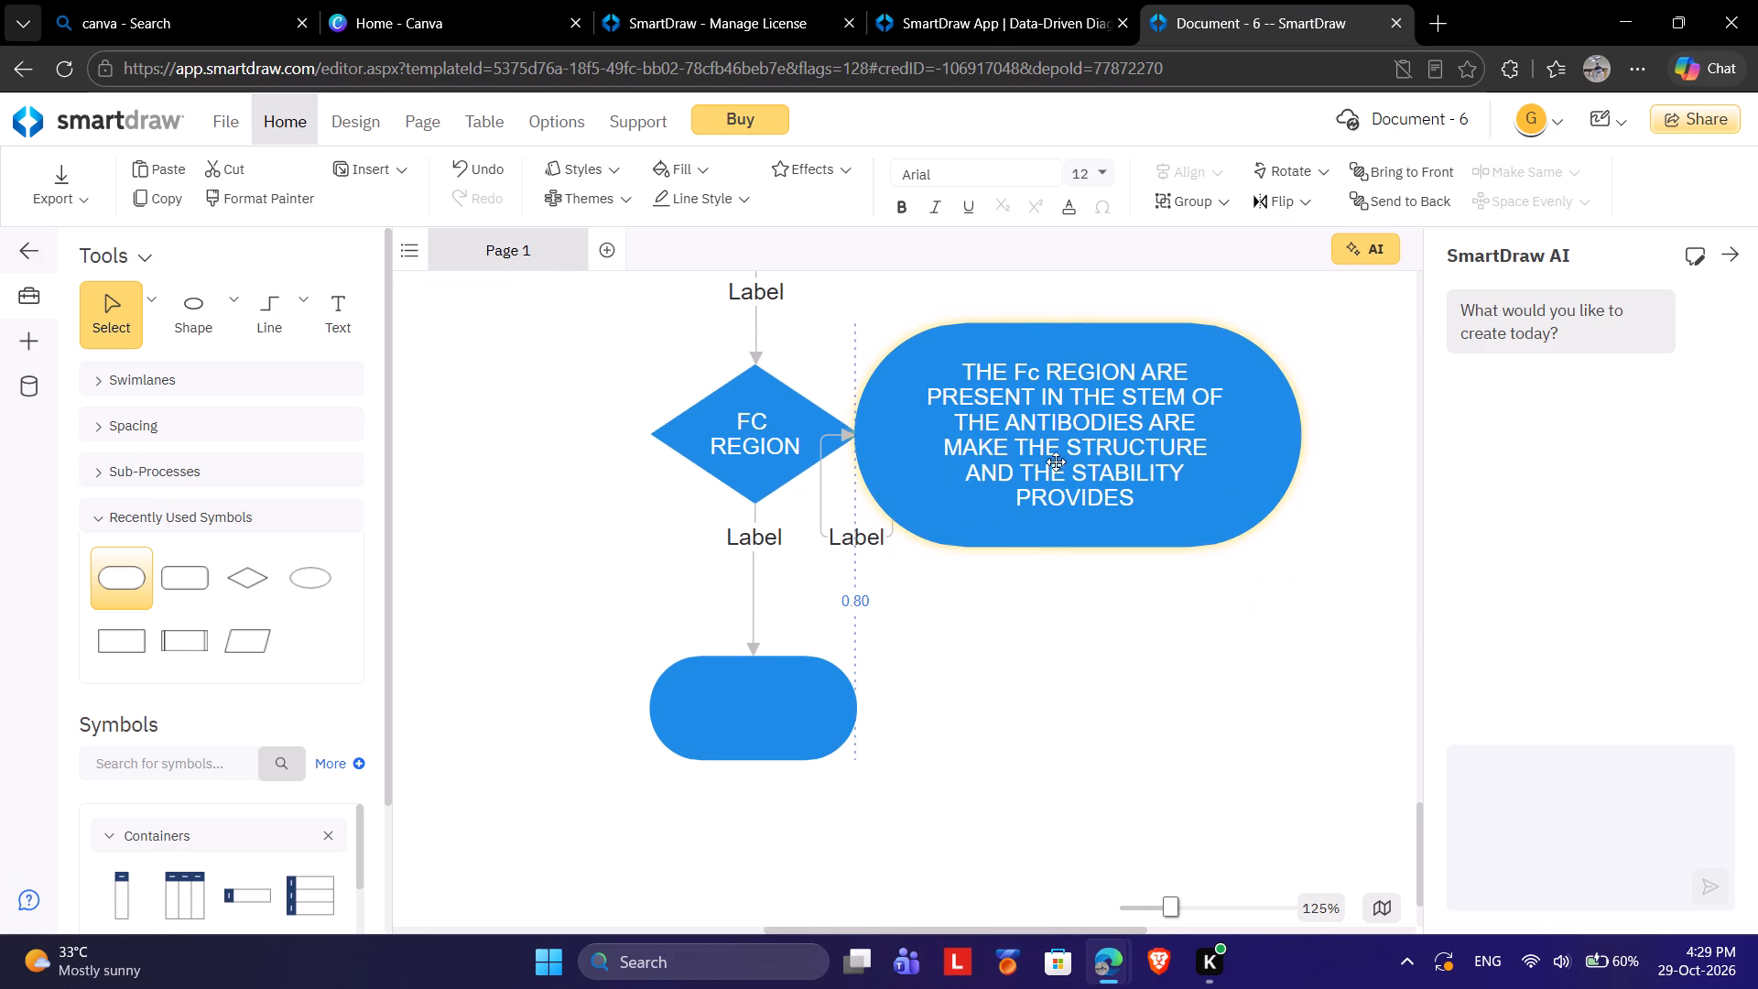
drag(1056, 462, 1077, 463)
Change the empty terminator below the FC REGION diamond to a diamond and label it "THE VARIABLE REGION".
double_click(698, 717)
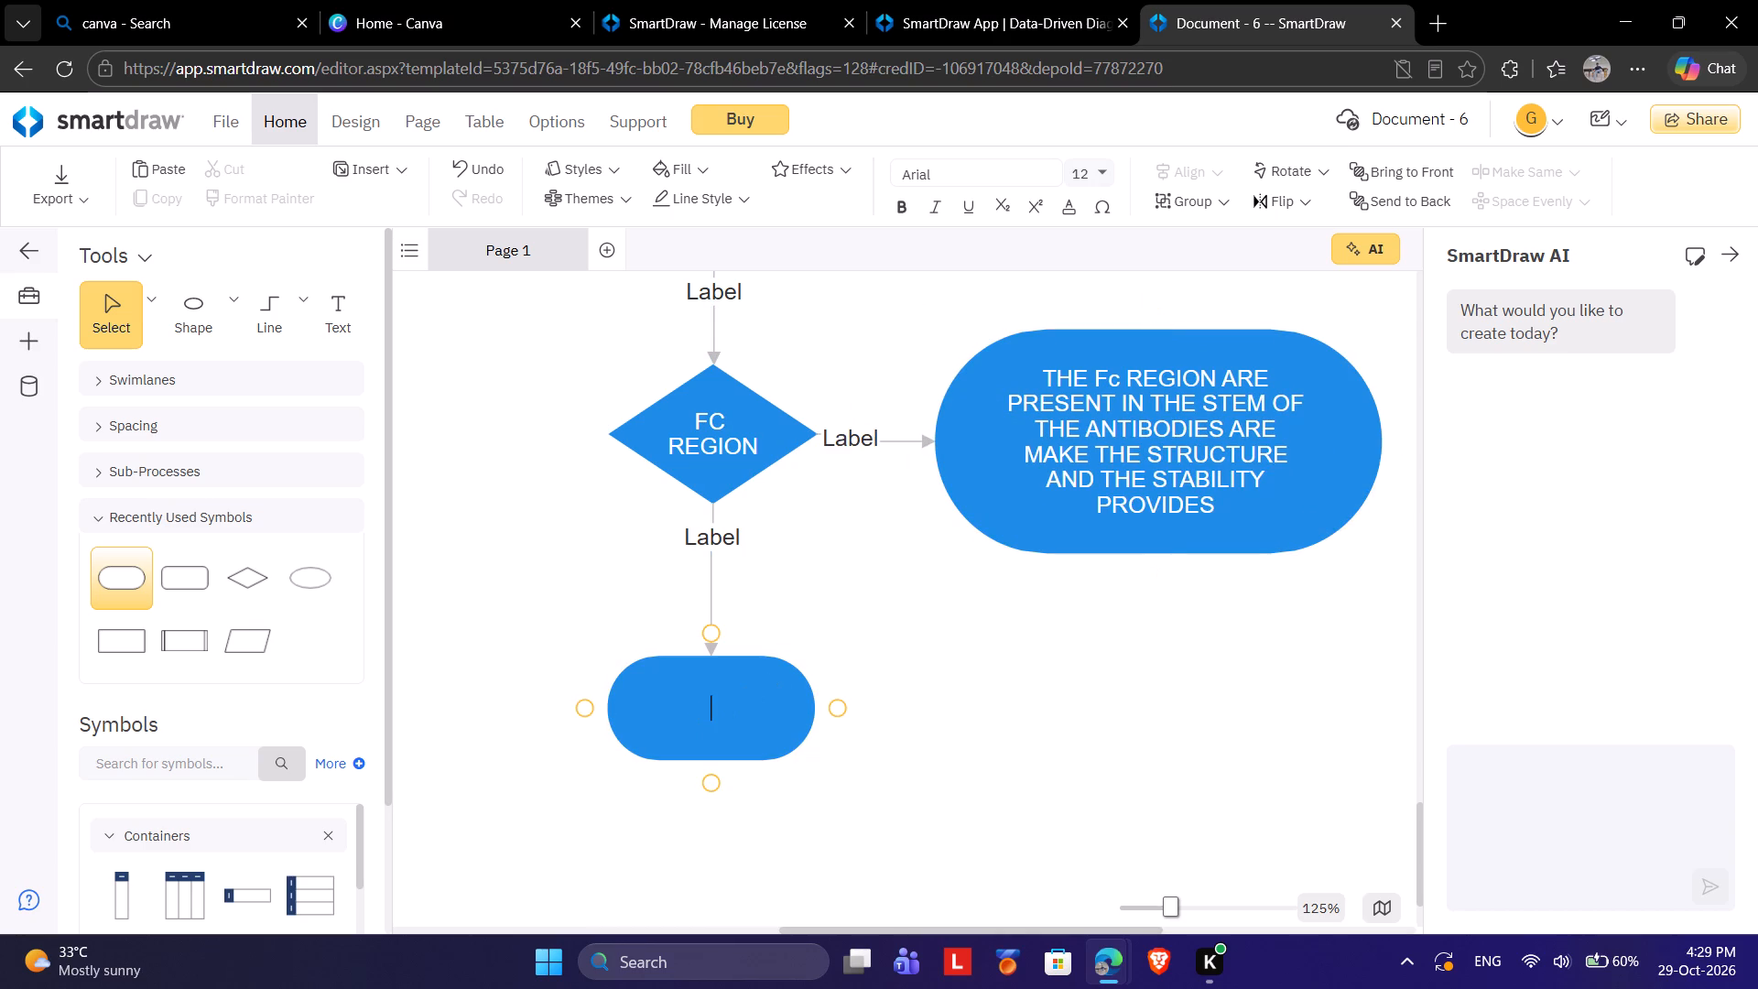
right_click(698, 717)
scroll(972, 711, down, 2)
click(1077, 588)
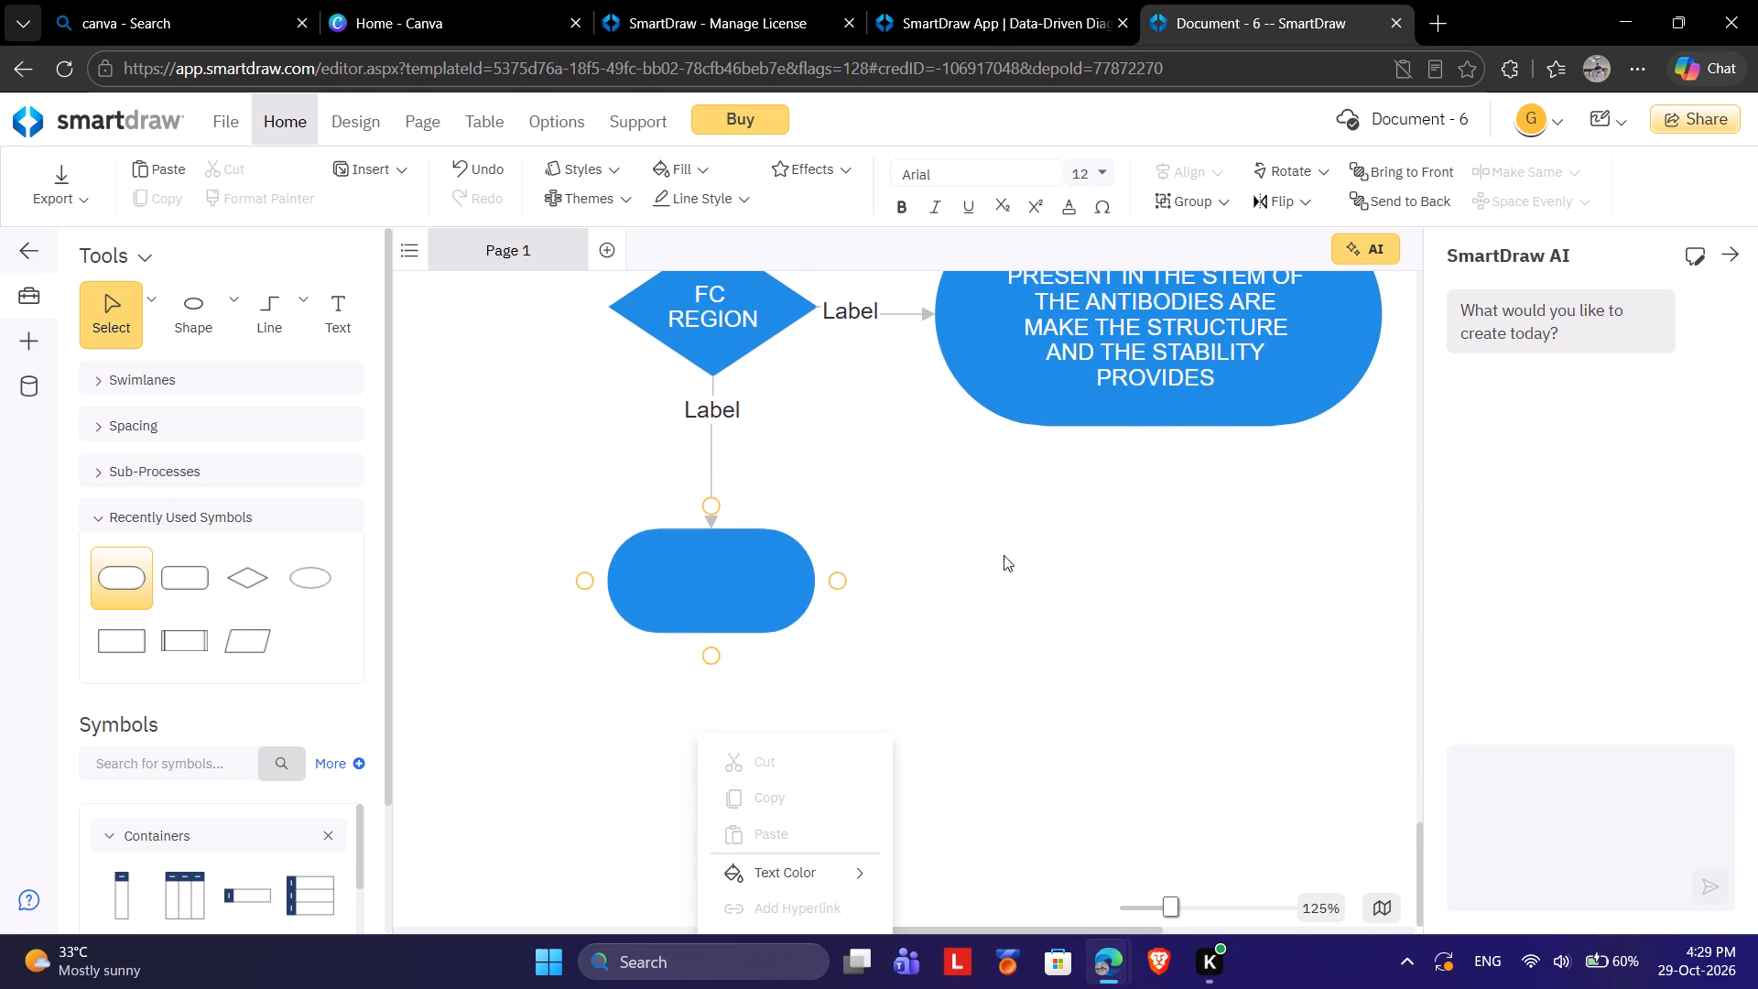
right_click(646, 581)
click(718, 360)
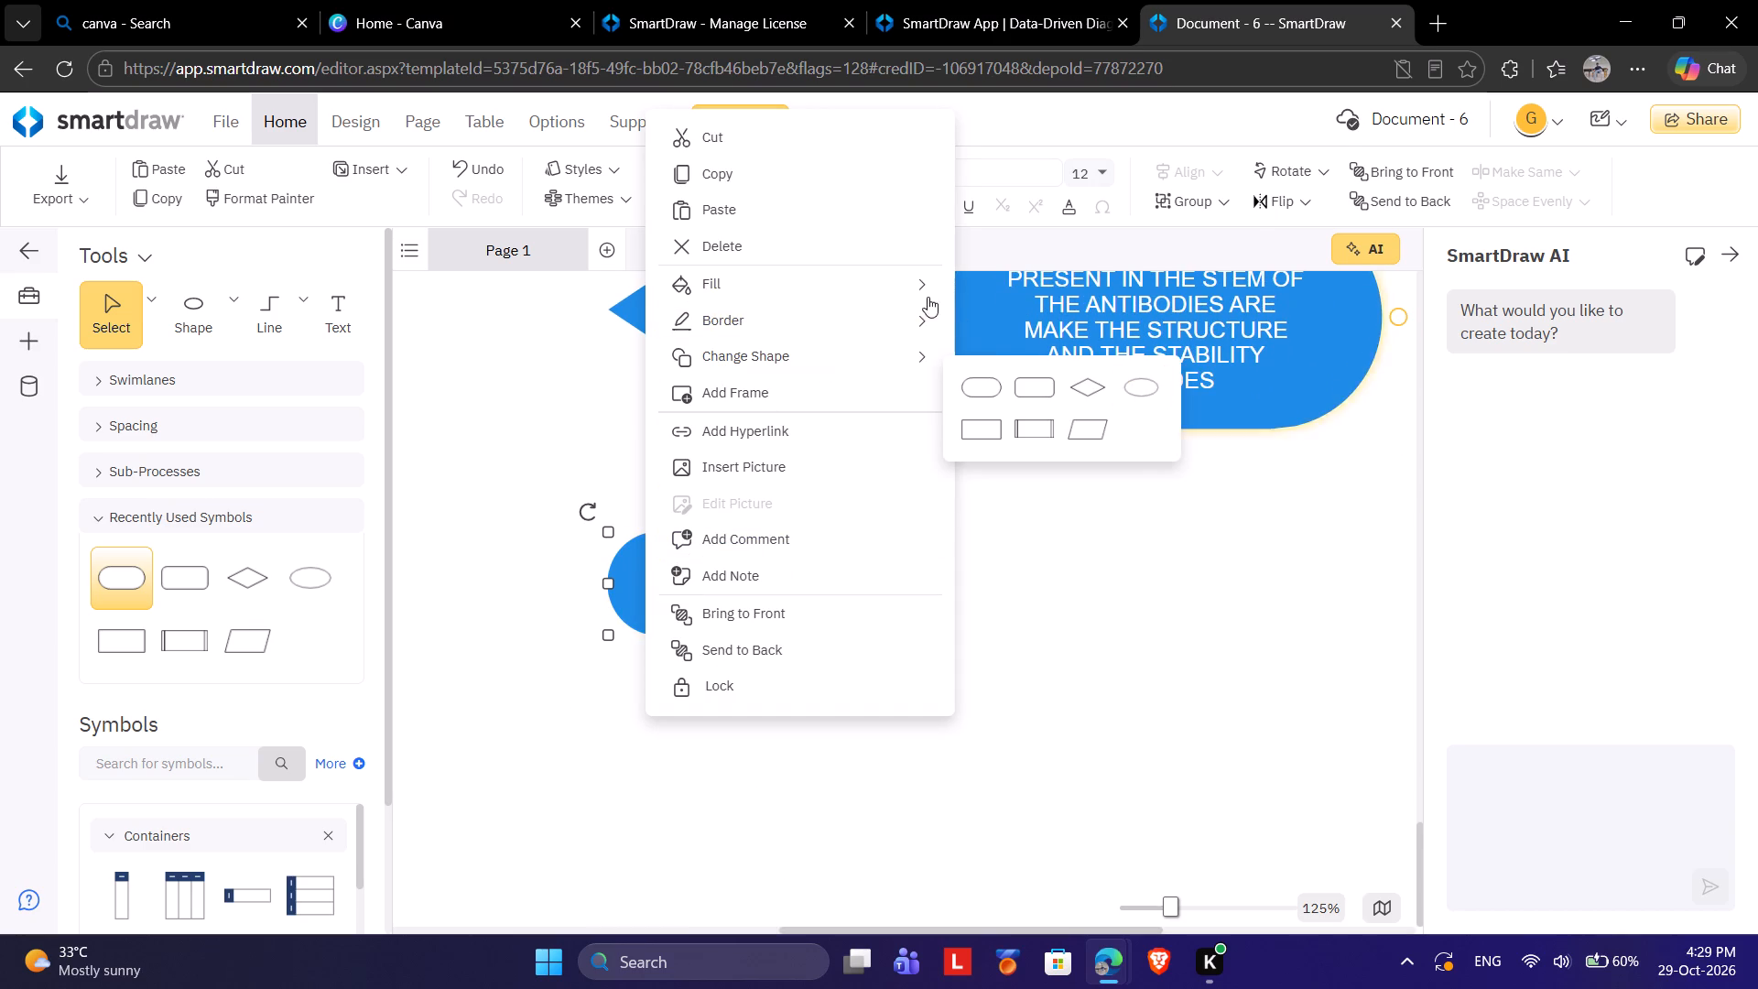
click(1095, 397)
double_click(743, 570)
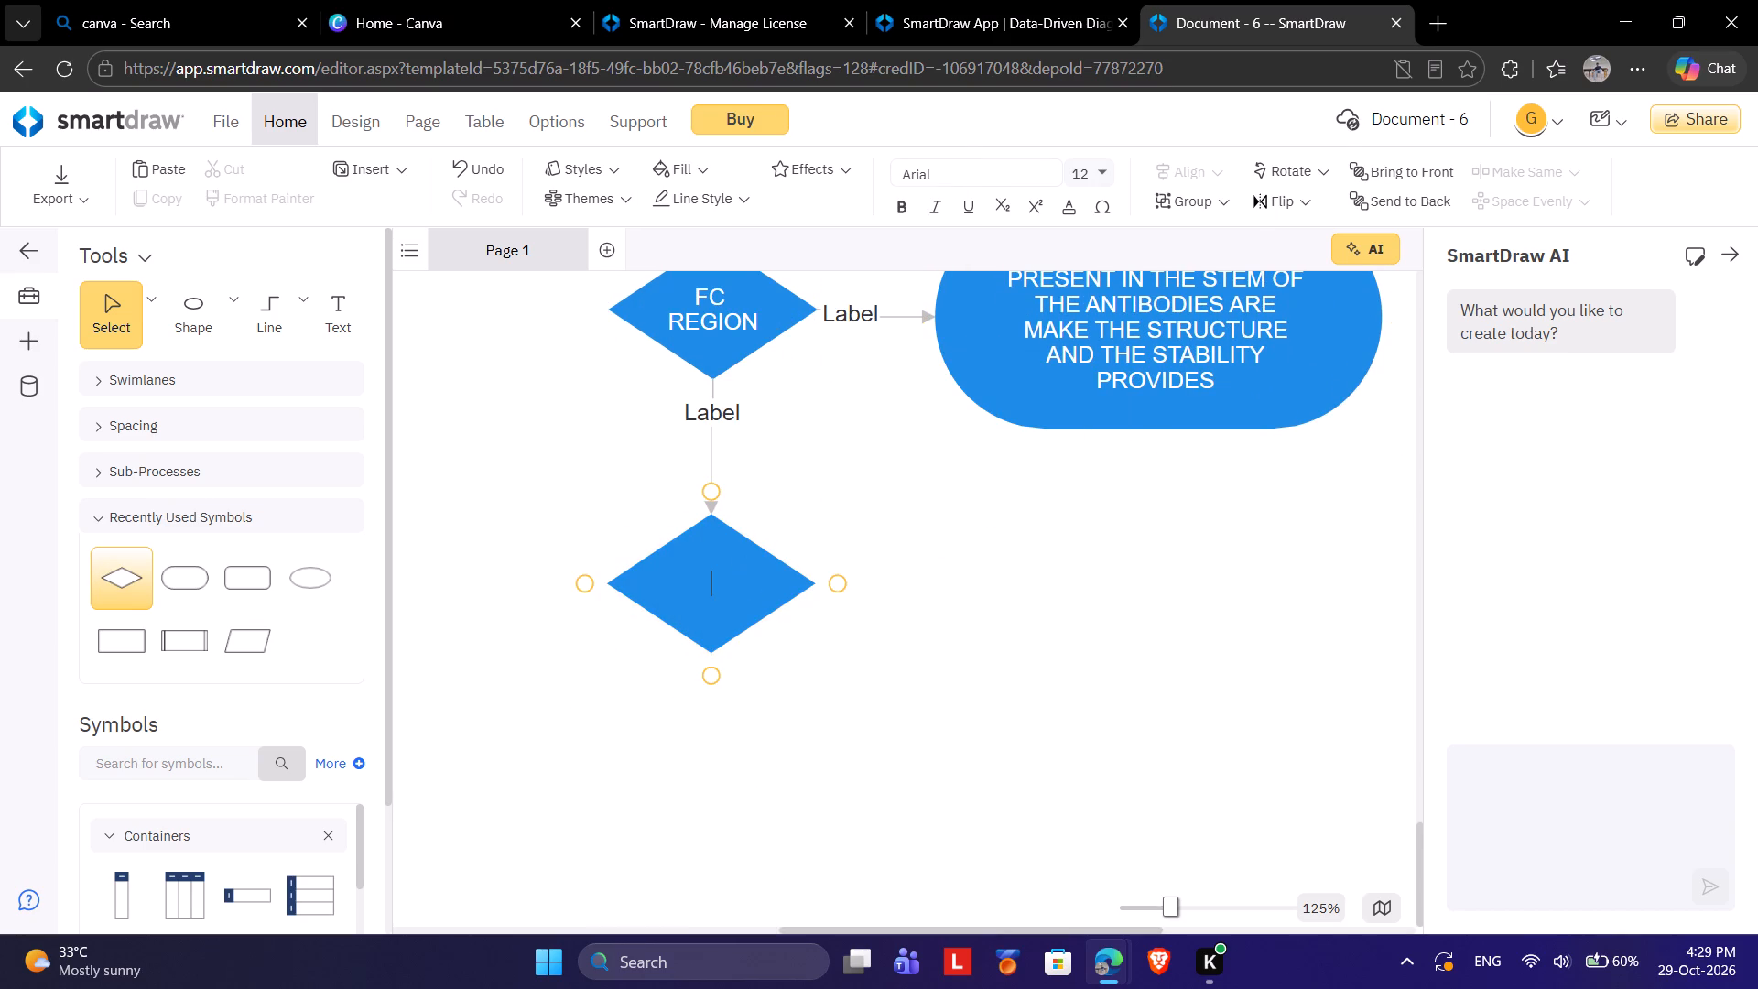
text(THE VARIABLE REGION)
key(space)
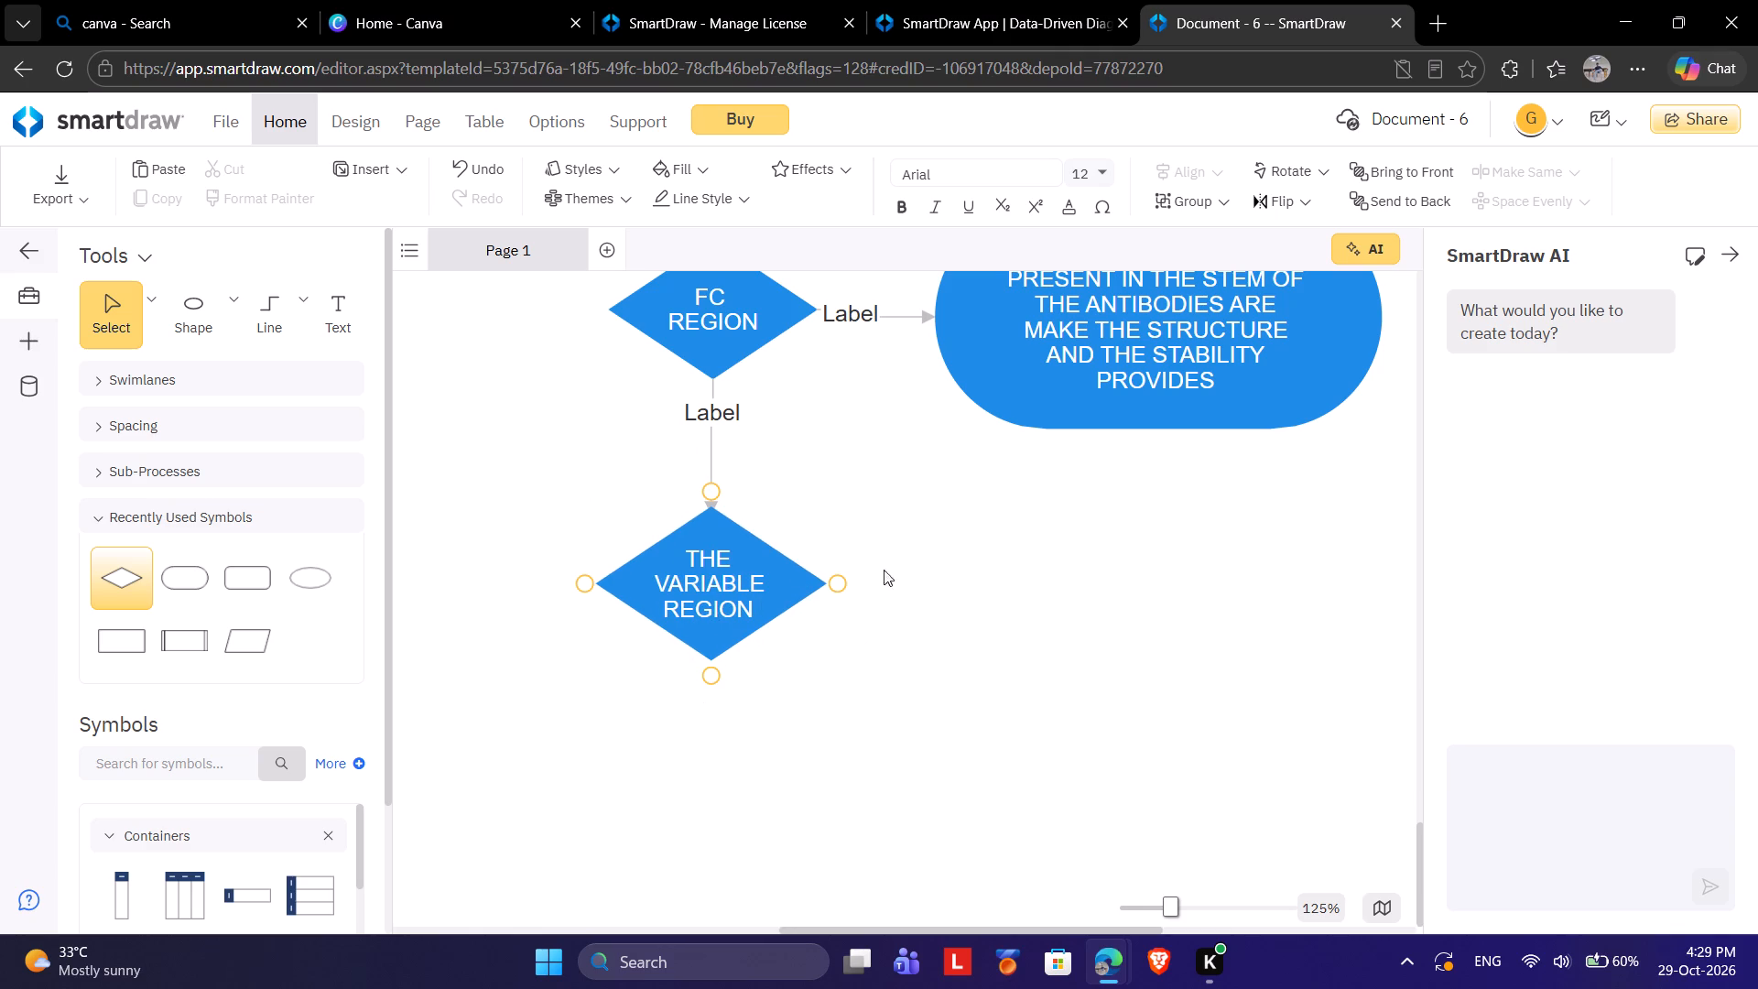
Add a rounded rectangle to the left of THE VARIABLE REGION diamond, joined by a connector.
drag(591, 575, 576, 577)
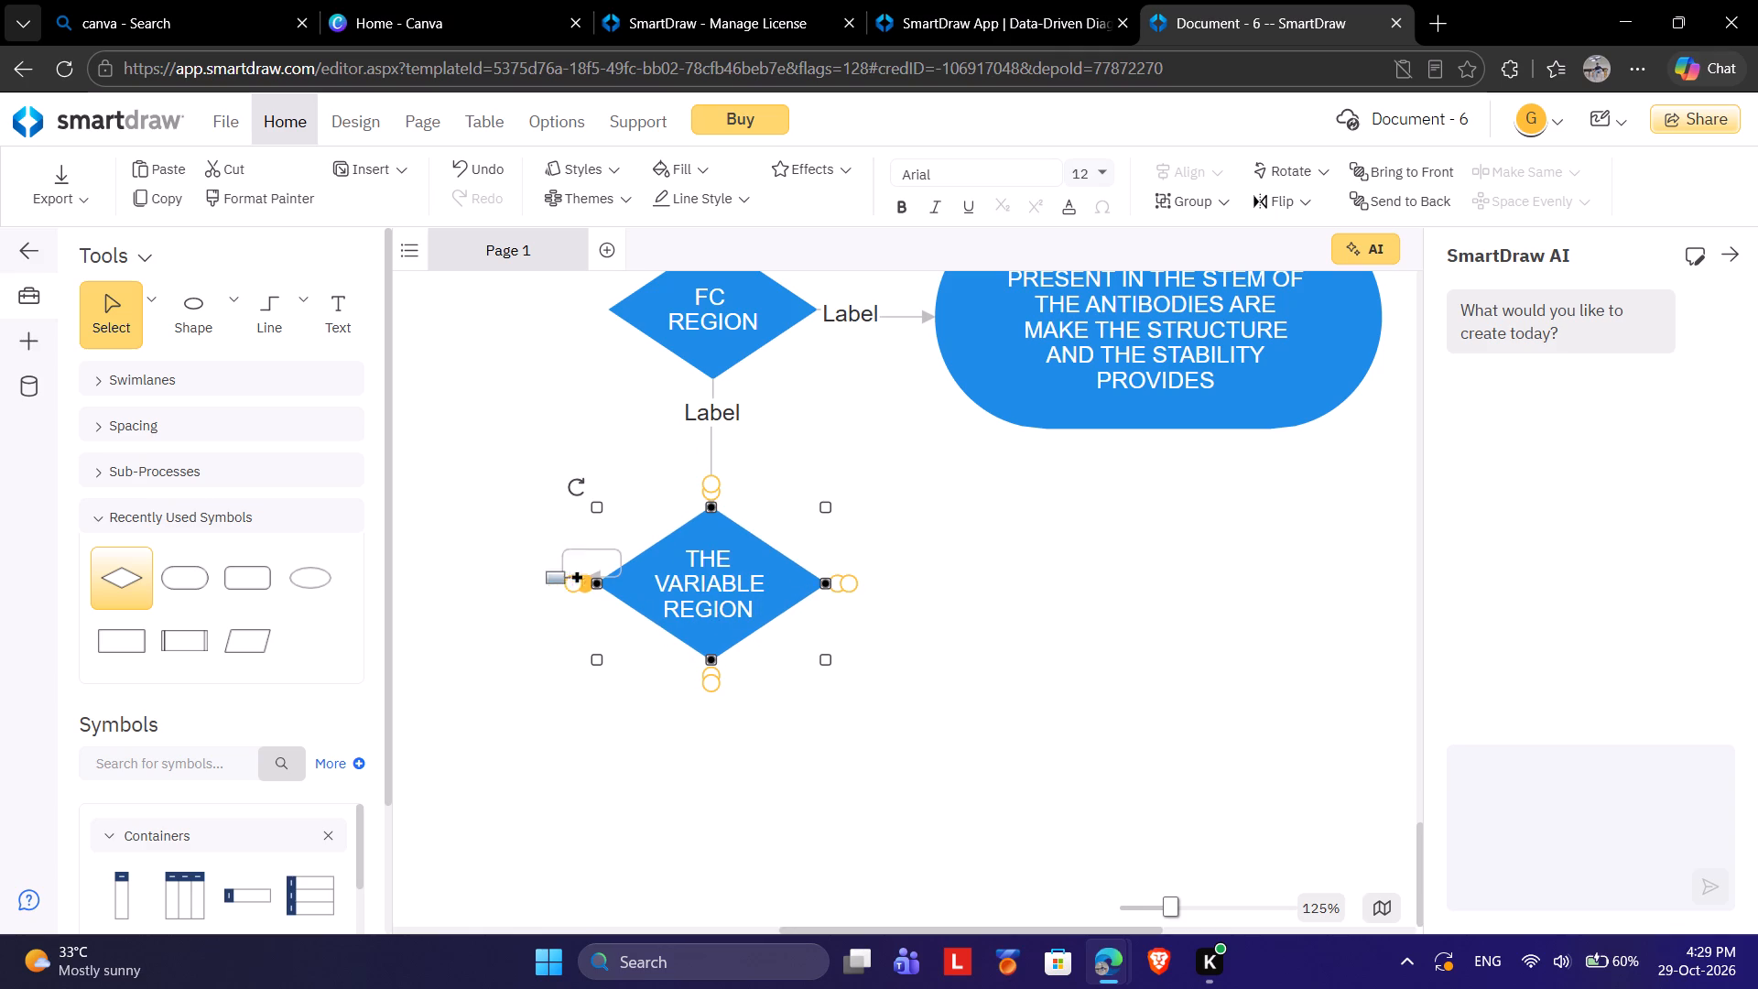
drag(576, 577, 467, 580)
click(555, 604)
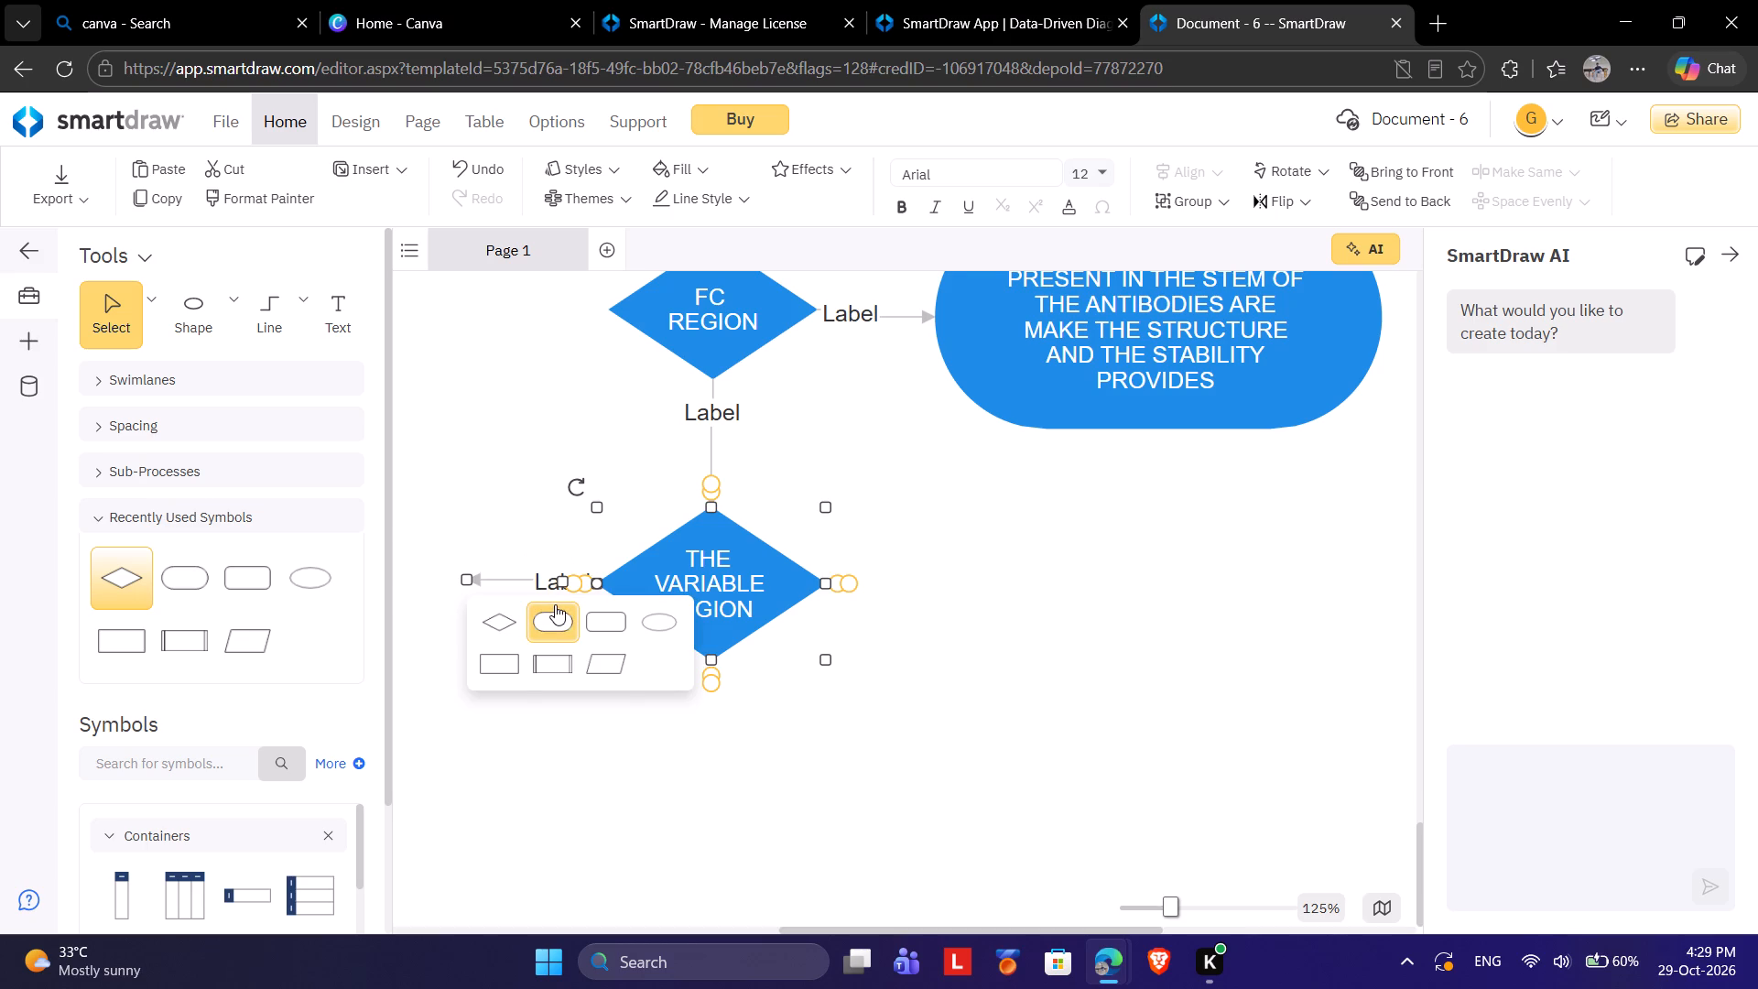
right_click(556, 586)
click(713, 350)
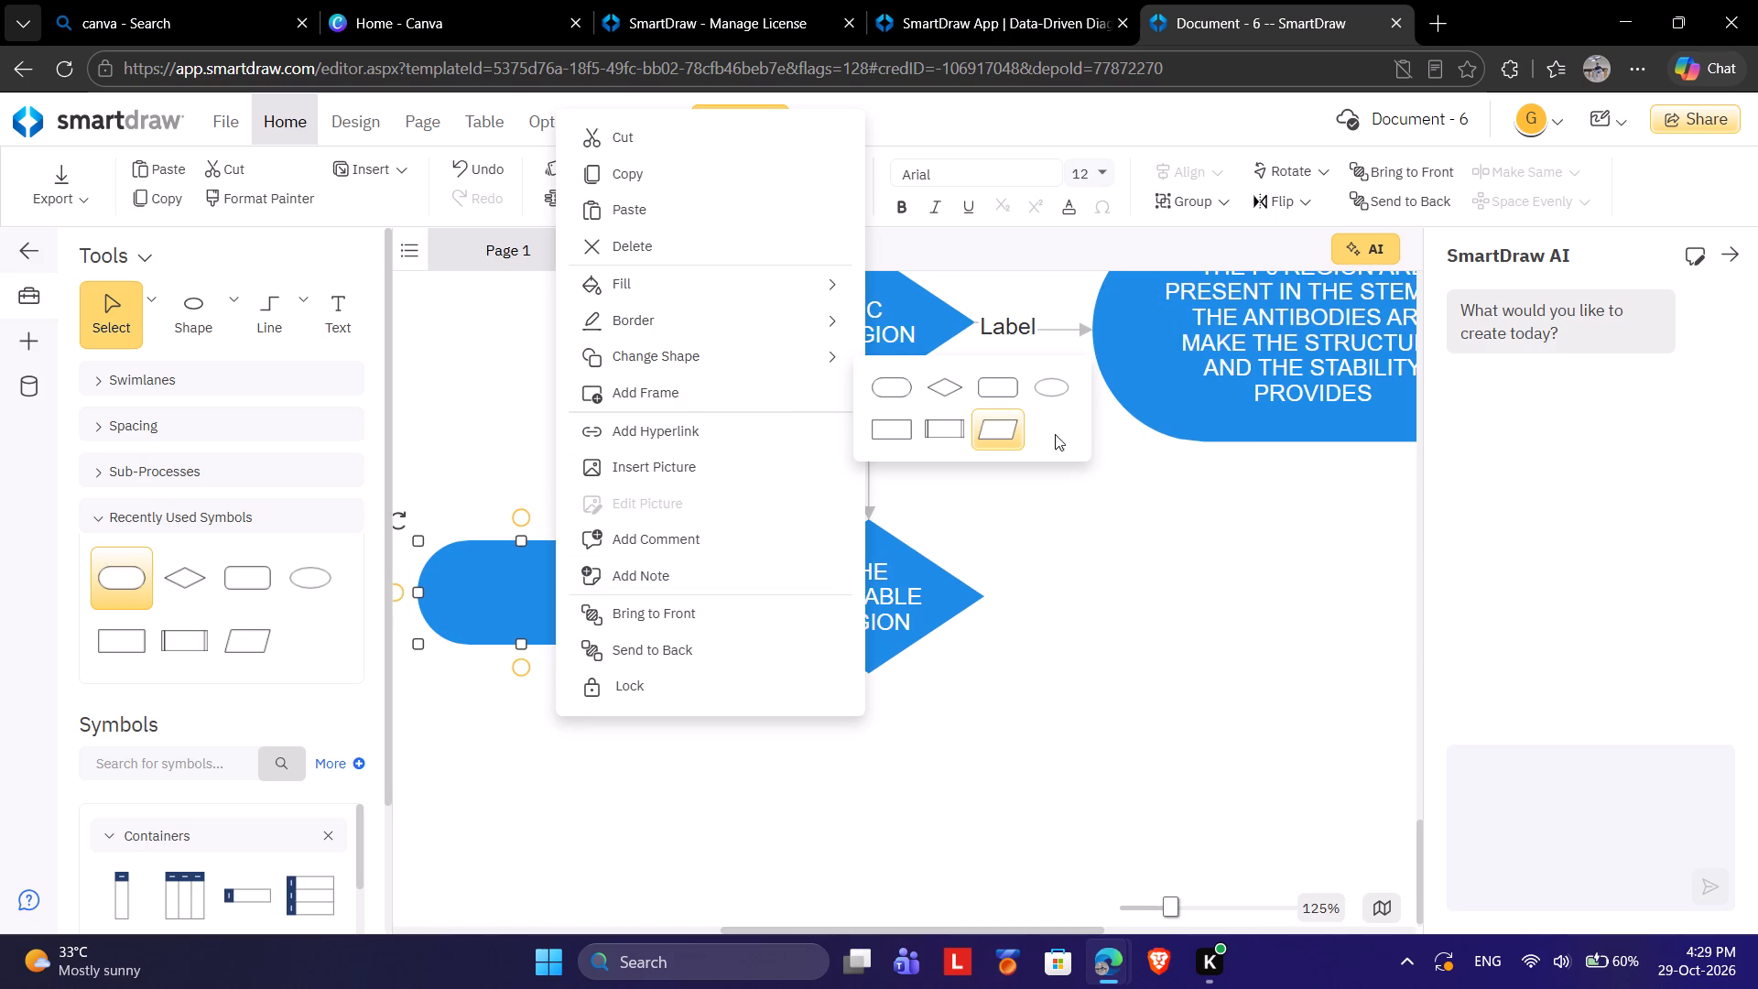
click(988, 389)
Begin the text in the new rounded rectangle with "THE VARIANT REGION ARE THE DIFFERENT IN THE".
click(472, 604)
click(472, 595)
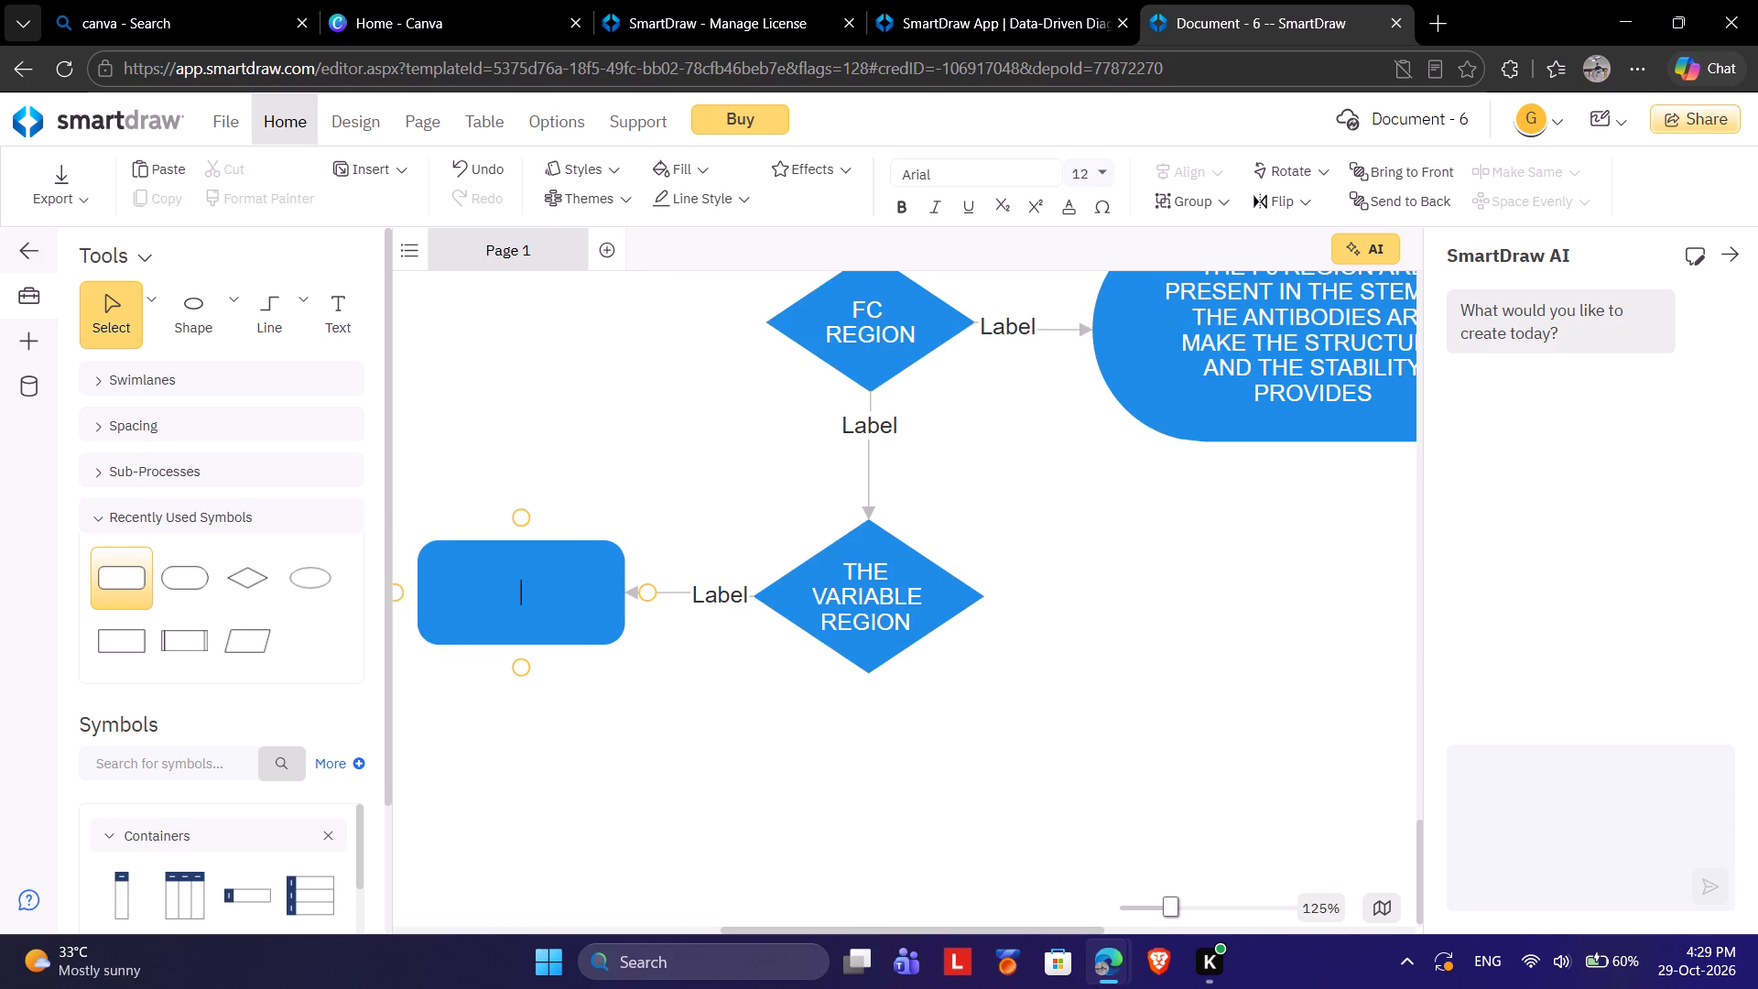
text(THE VARIATN)
key(BackSpace)
key(BackSpace)
text(NT RREG)
key(BackSpace)
key(BackSpace)
key(BackSpace)
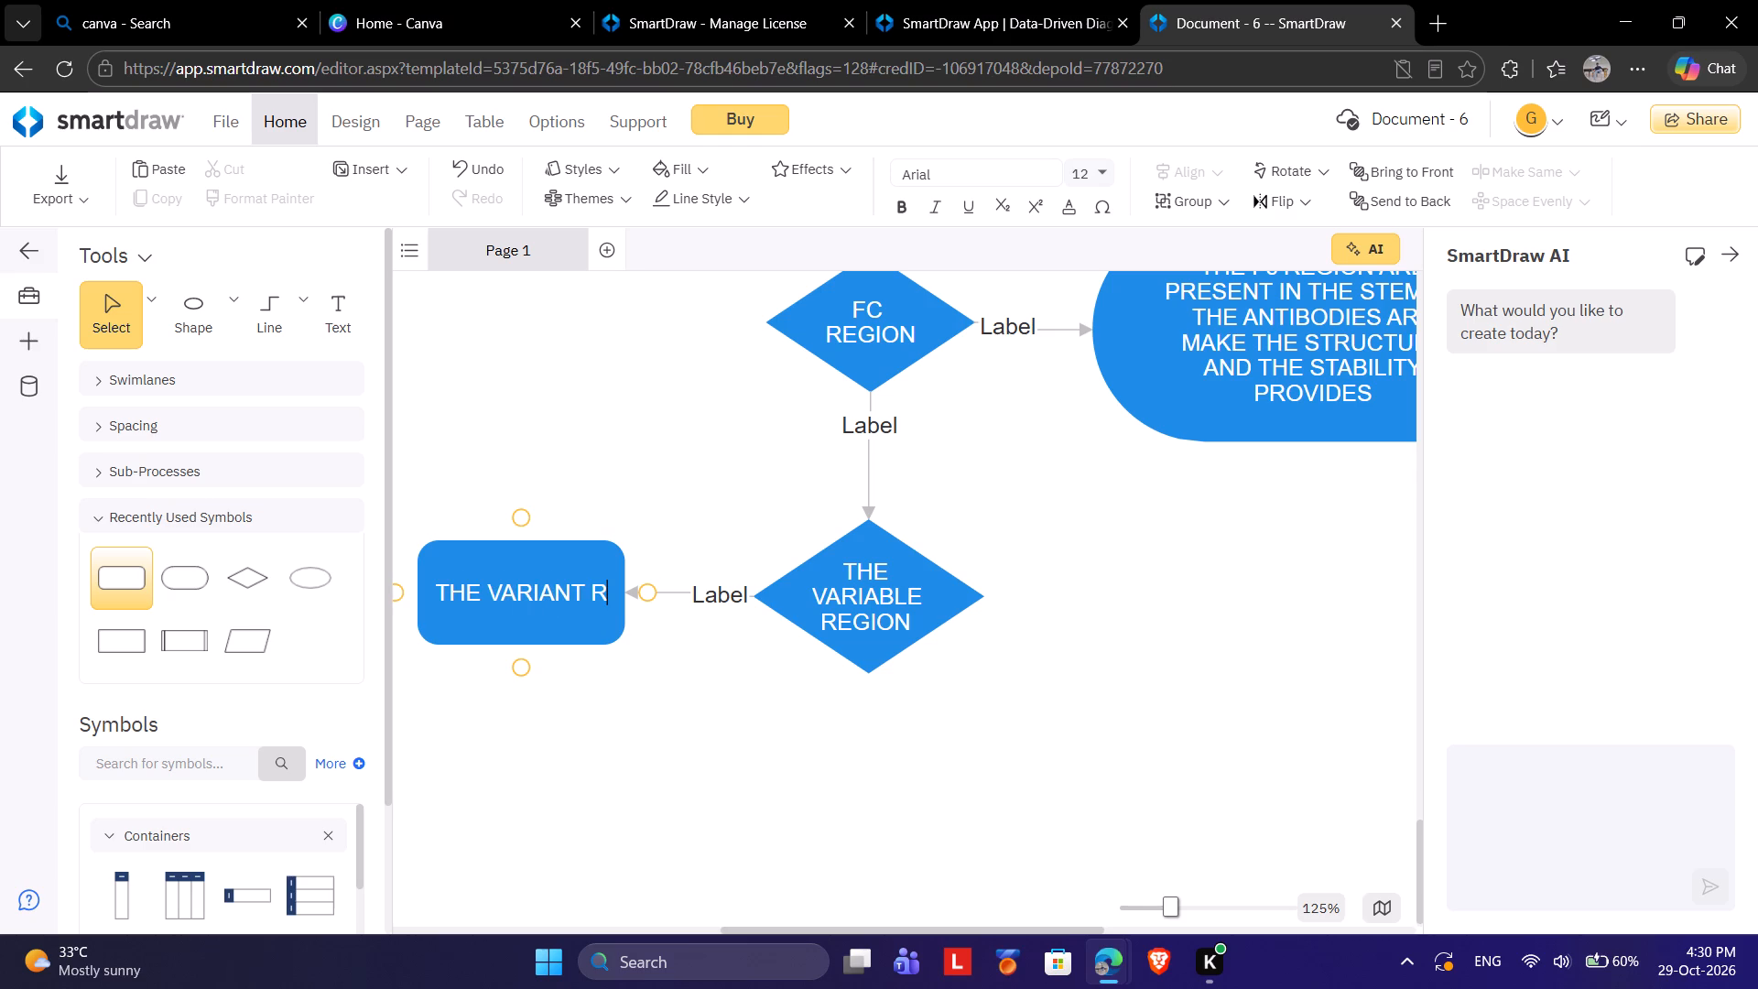
text(TI)
key(BackSpace)
key(BackSpace)
text(EGION ARE THE DIRR)
key(BackSpace)
key(BackSpace)
text(FFERN)
key(space)
key(BackSpace)
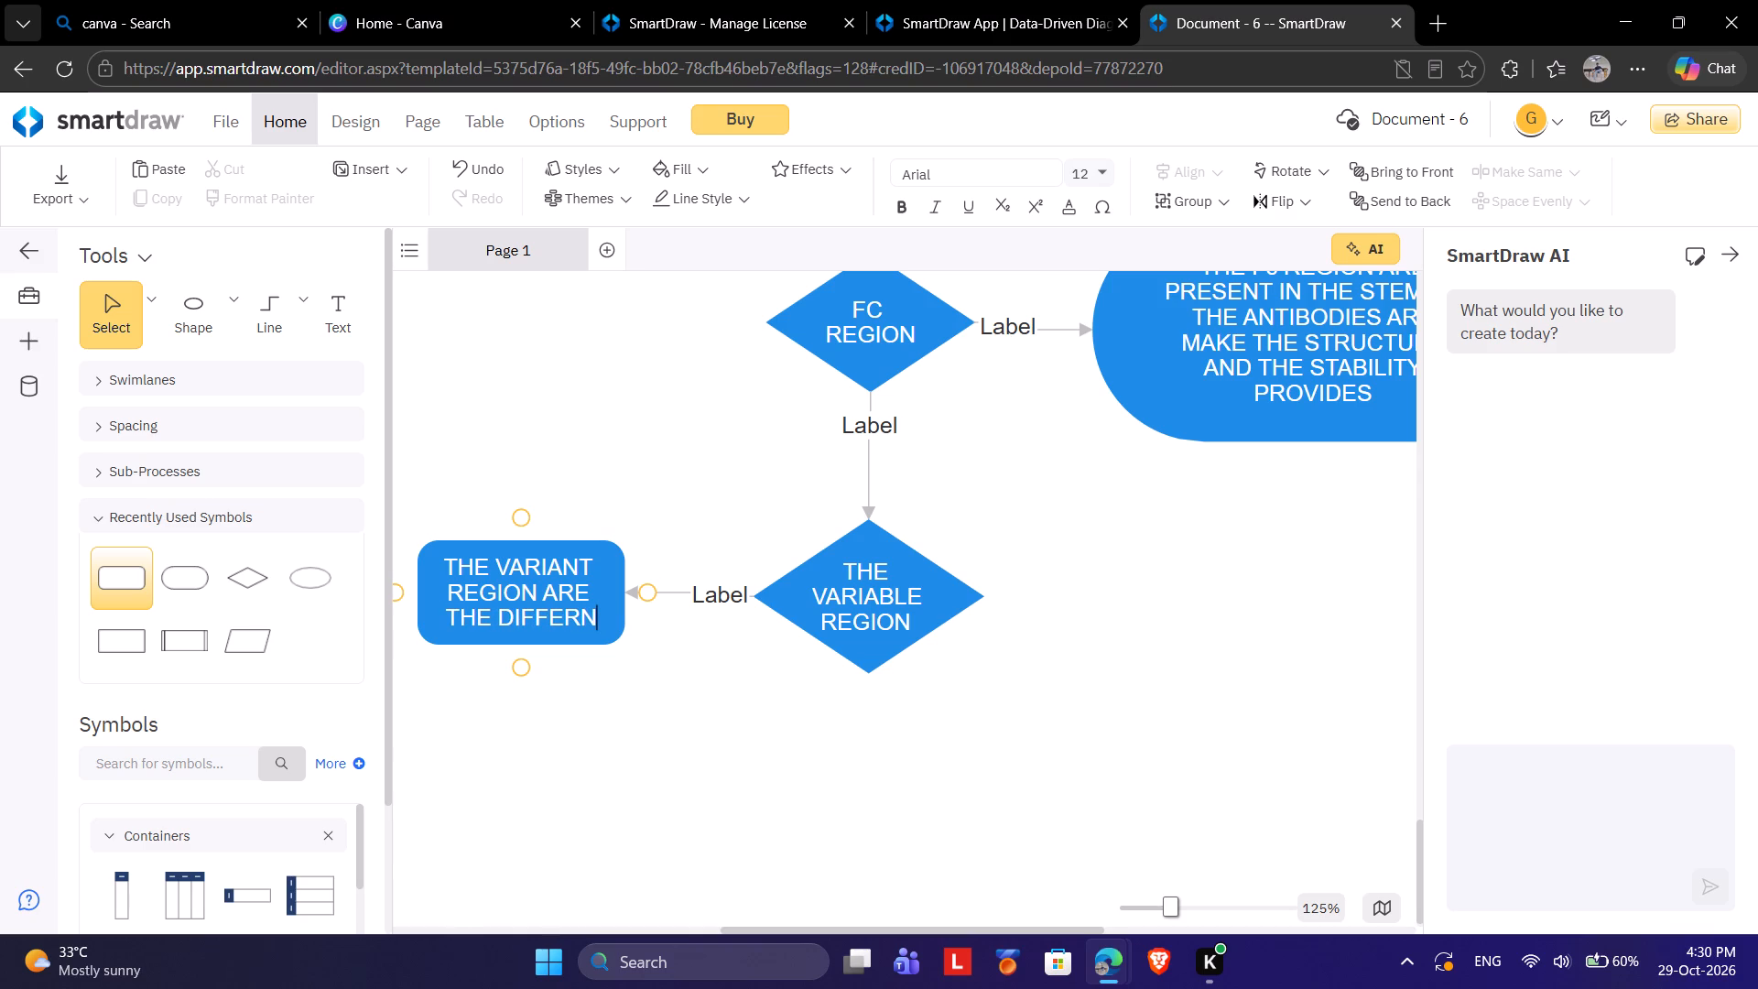
key(space)
key(BackSpace)
key(BackSpace)
text(ENT IN THE FI)
key(BackSpace)
key(BackSpace)
key(BackSpace)
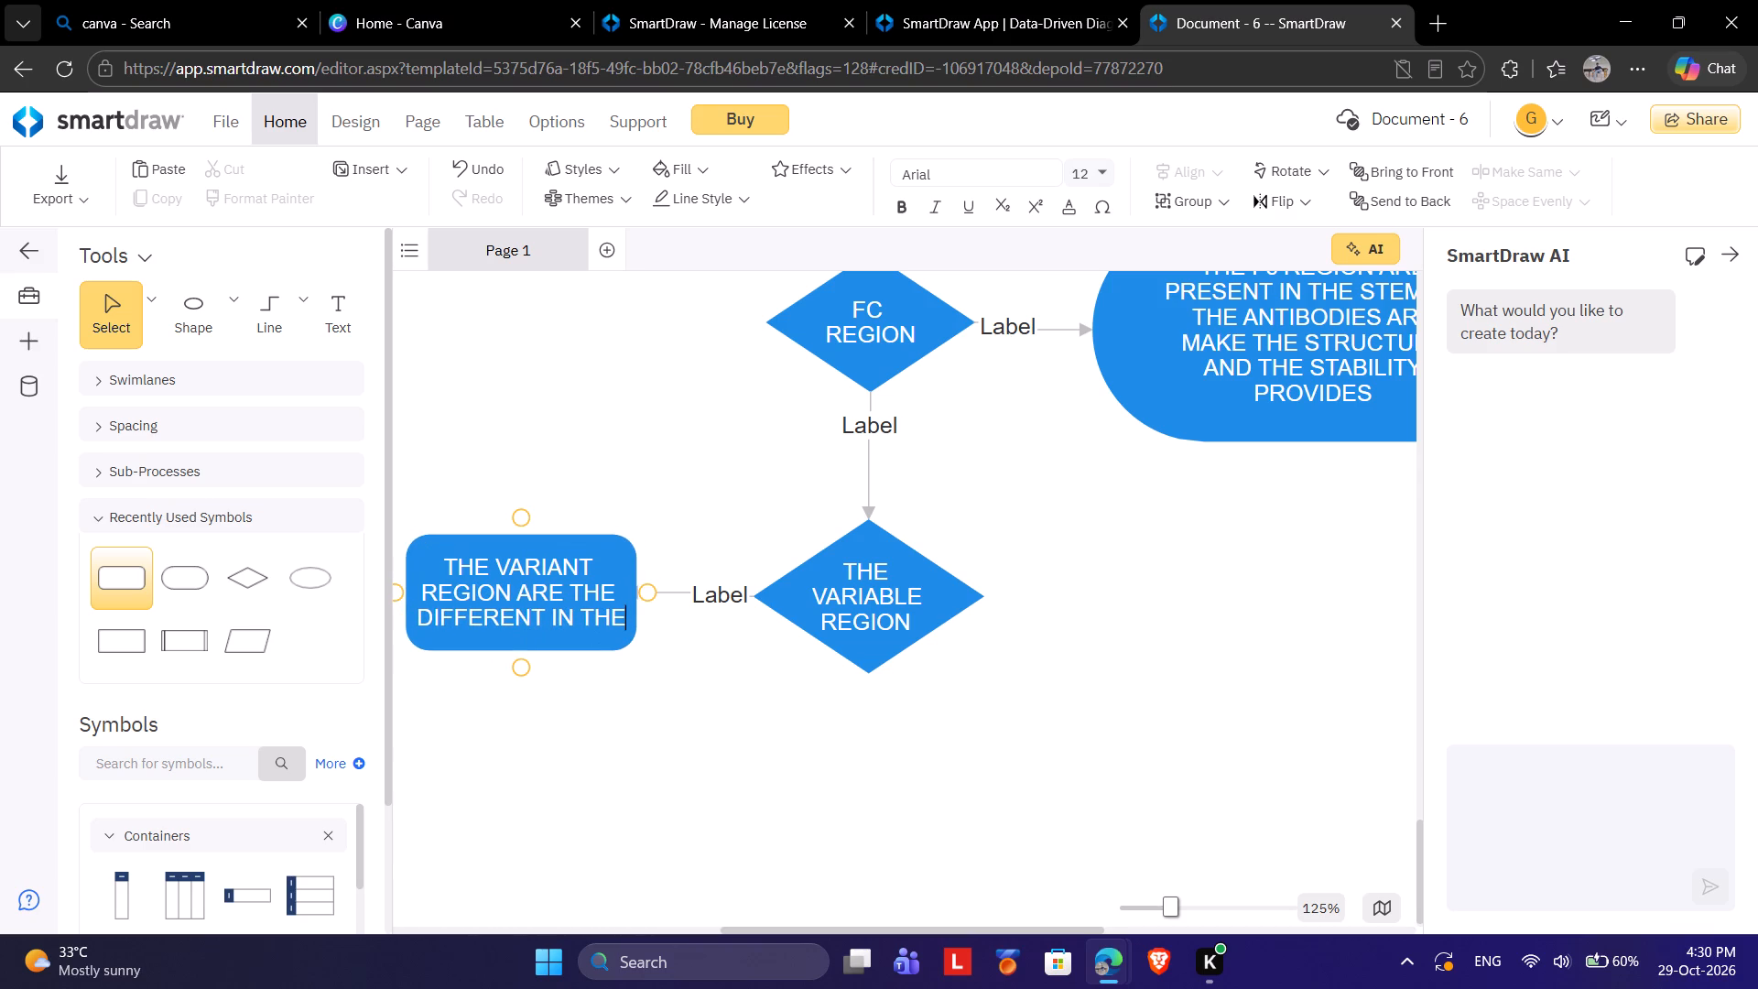
Continue the rounded rectangle's text with "DIFFERENT ANTIBODIES ARE".
key(space)
text(DIG)
key(BackSpace)
text(FFERN)
key(BackSpace)
text(ENT AND)
key(BackSpace)
text(TI)
key(d)
key(BackSpace)
text(BODIES ARE)
key(space)
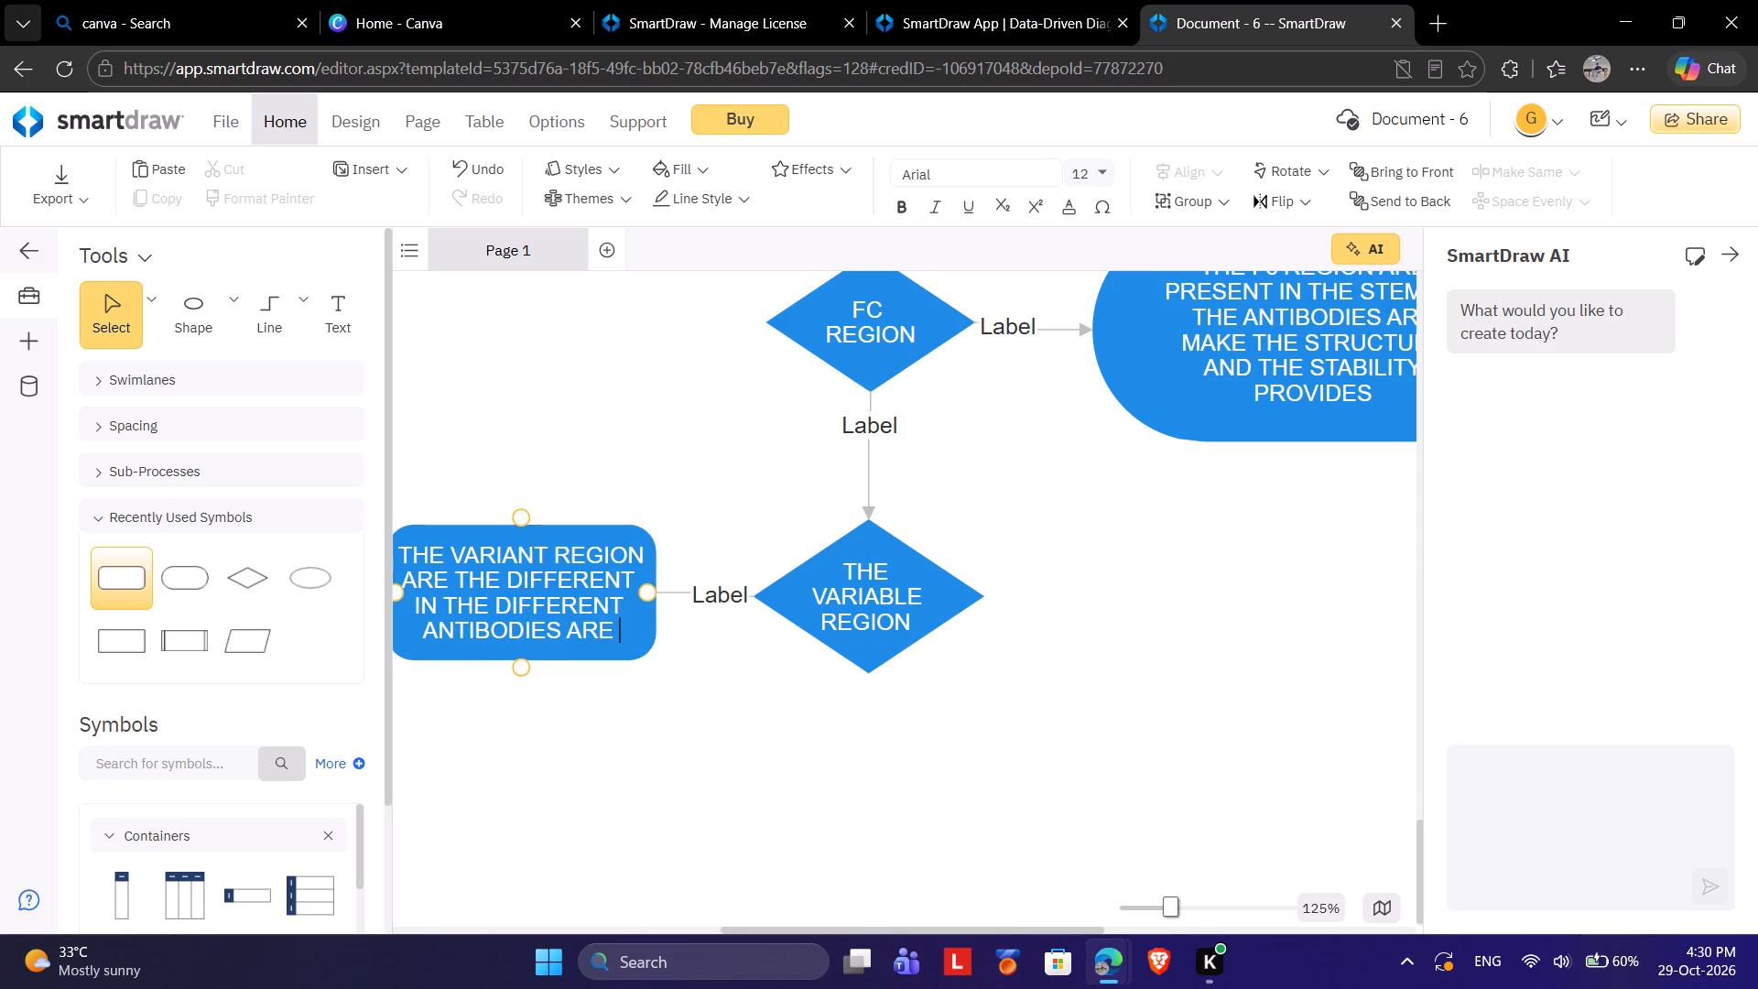
Continue the rounded rectangle's text with "USE TO IDENTIFY THE ANTIGEN AND THEY HAS THE".
text(USE THE)
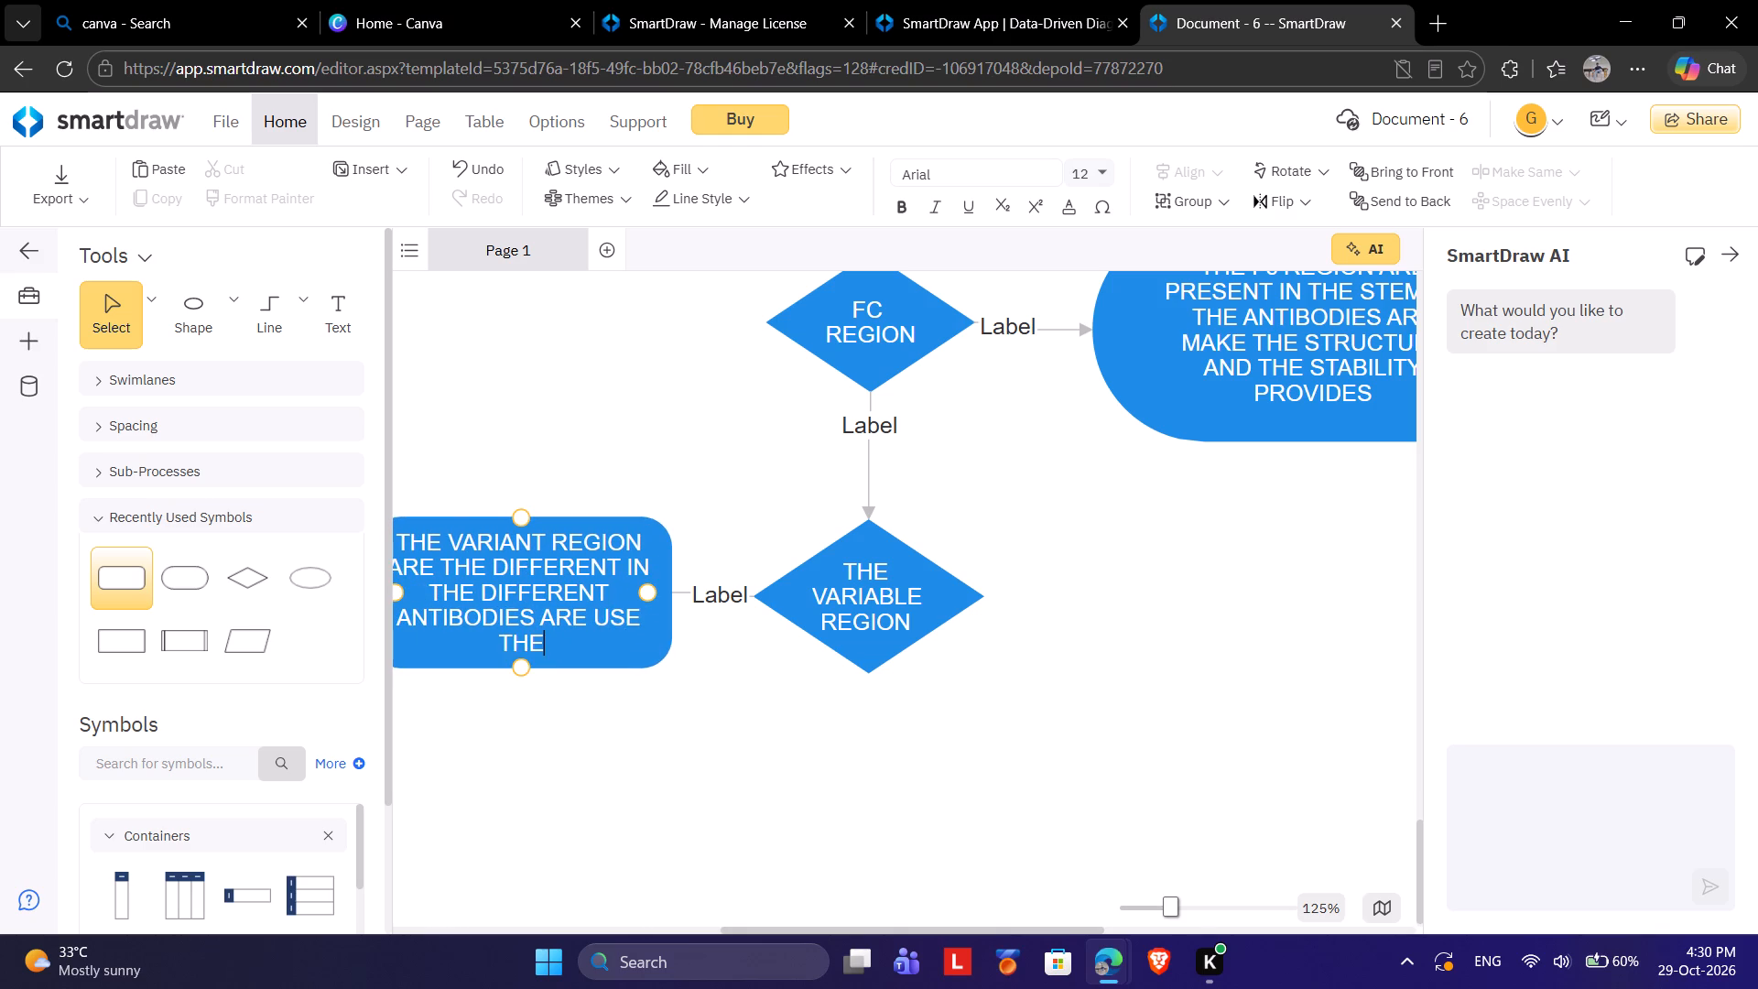
key(BackSpace)
key(o)
key(BackSpace)
key(BackSpace)
text(O IN)
key(BackSpace)
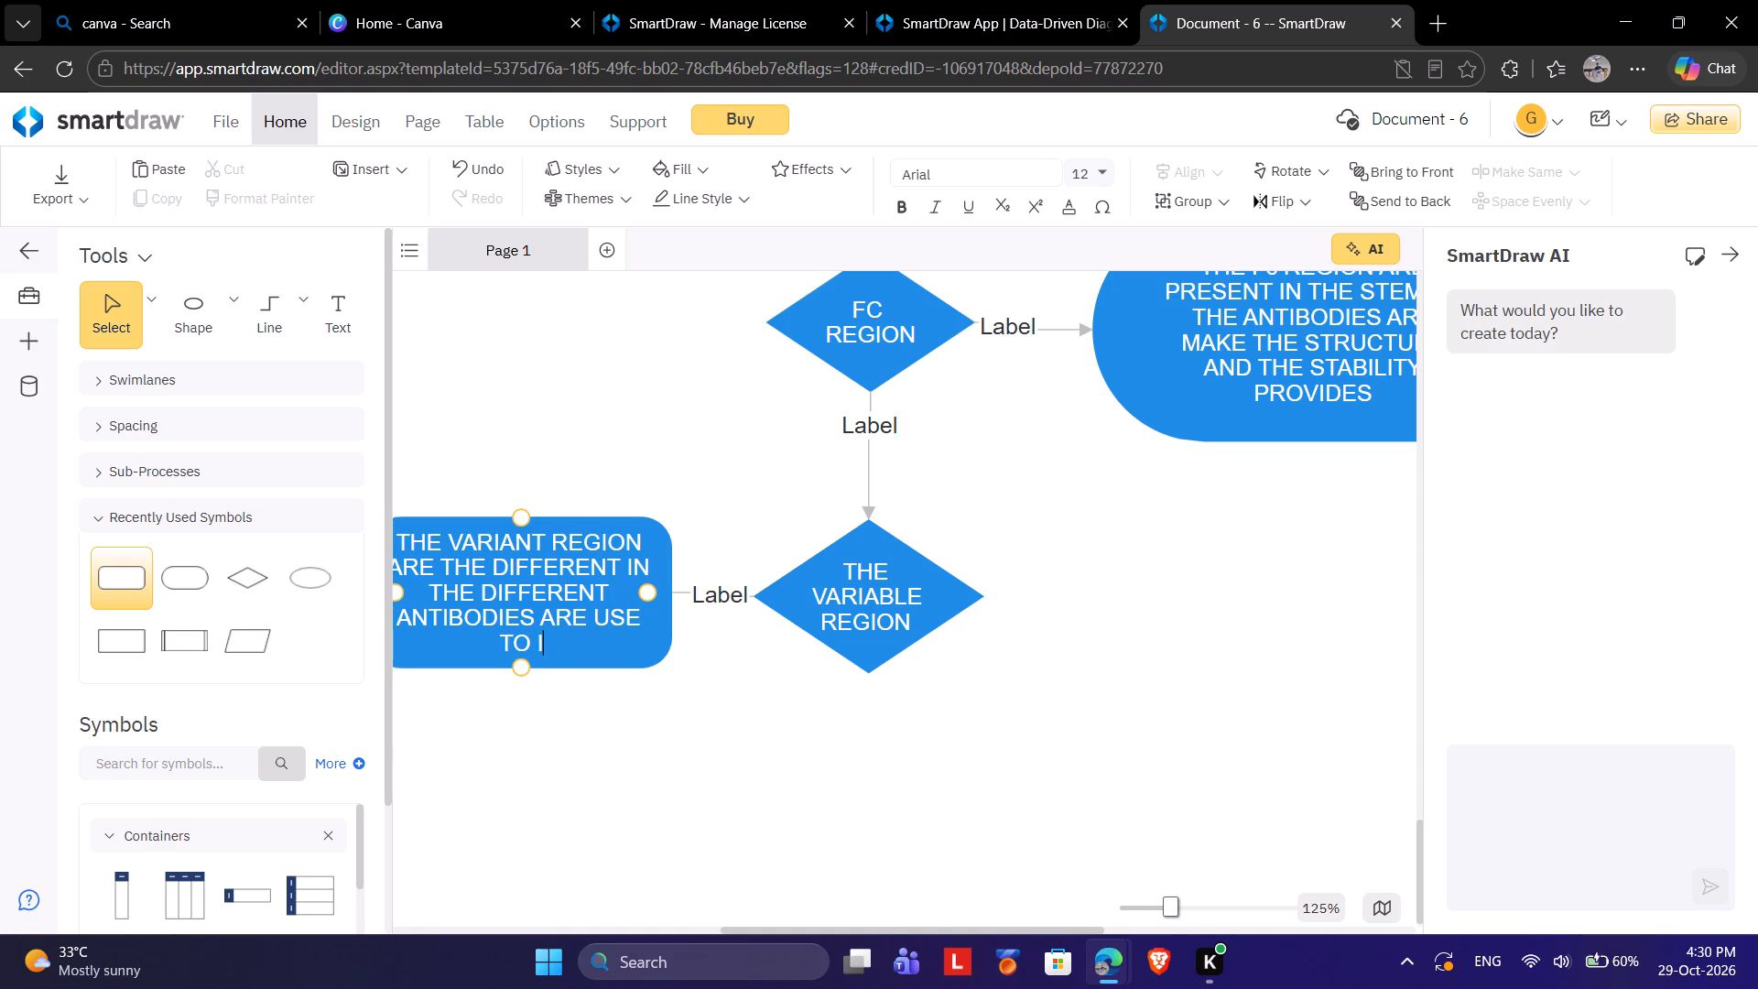
text(DENTIFY THE ANTIGEN AND THEY HAD)
key(space)
key(BackSpace)
key(BackSpace)
text(S THE A)
key(BackSpace)
key(BackSpace)
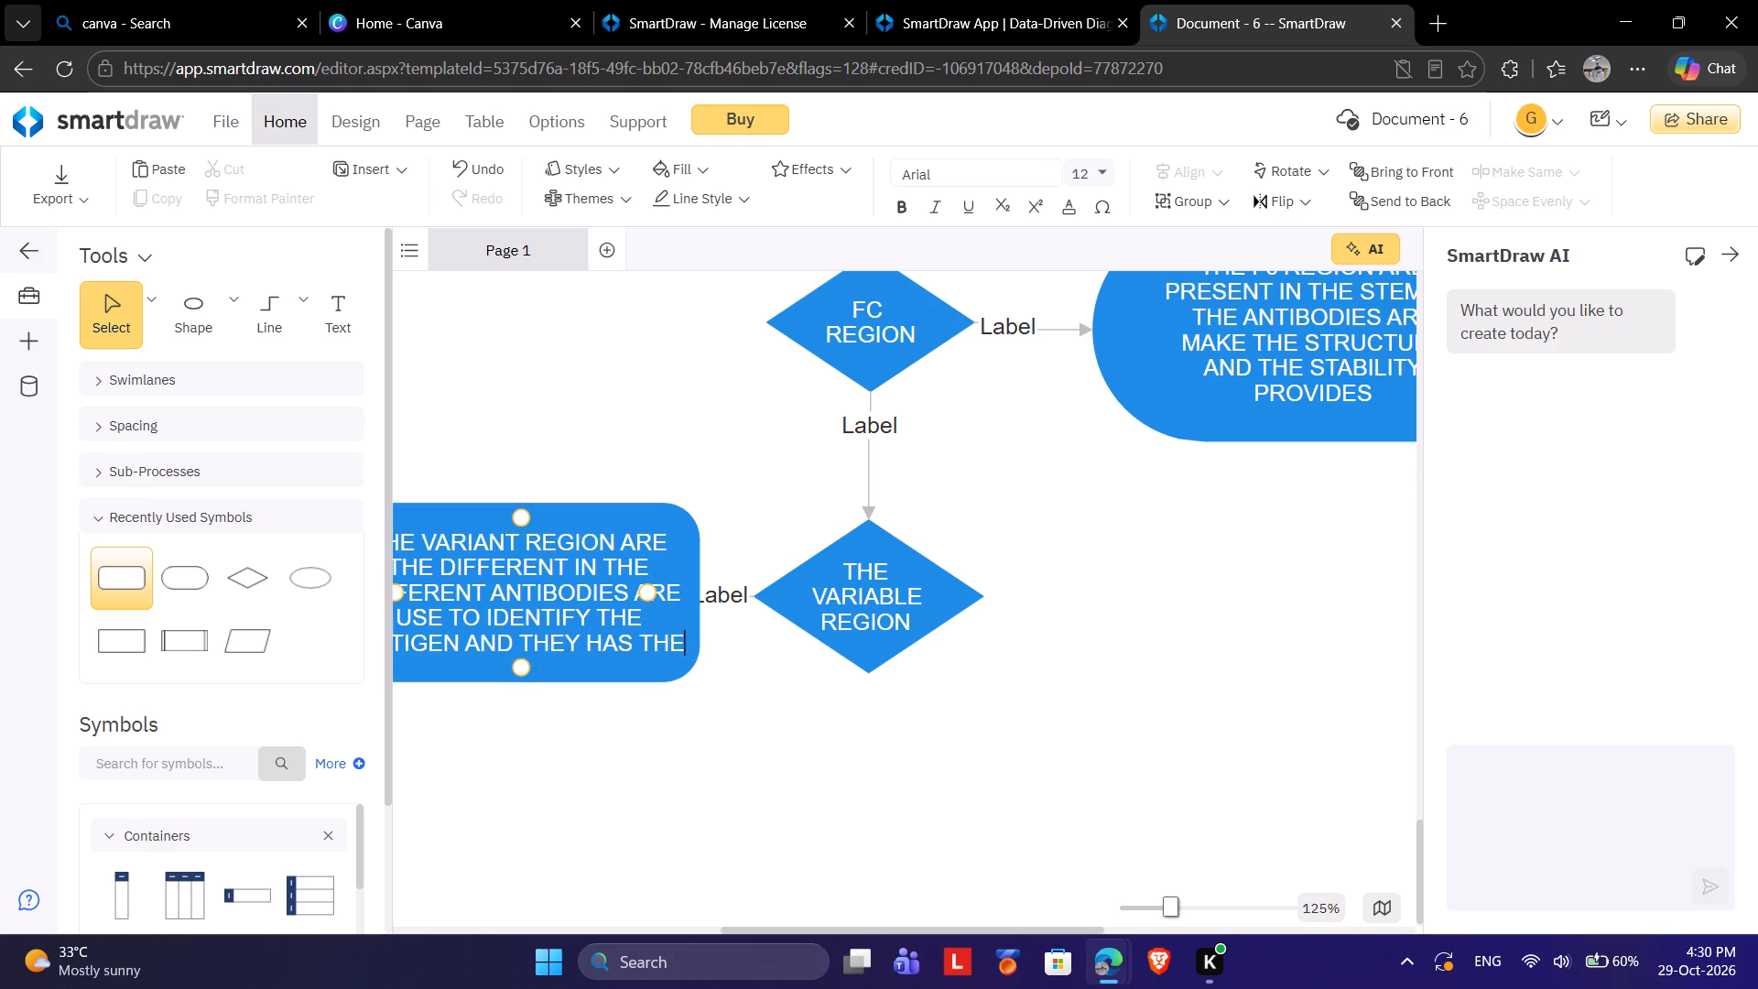
Finish the rounded rectangle's text with "BINDING SITES".
key(space)
text(BO)
key(BackSpace)
text(INDING AS)
key(BackSpace)
key(BackSpace)
text(SITES)
key(space)
click(509, 654)
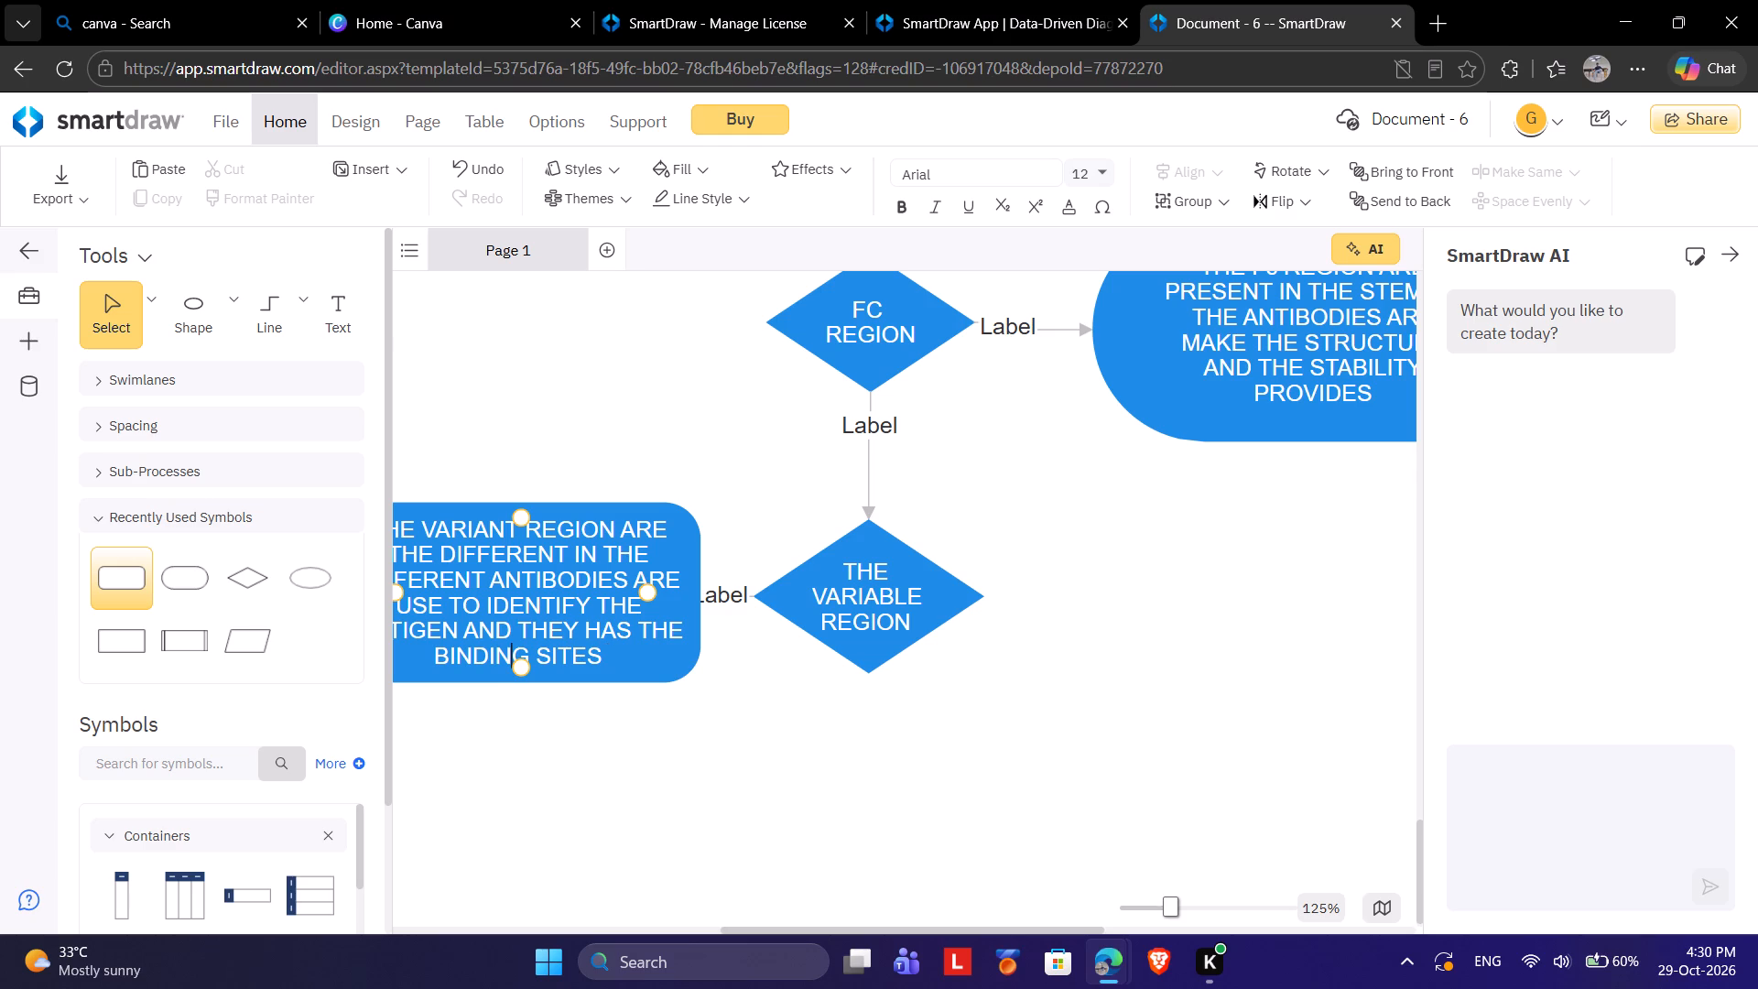
Add a diamond below THE VARIABLE REGION diamond, joined by a downward connector.
click(879, 669)
drag(950, 701, 939, 798)
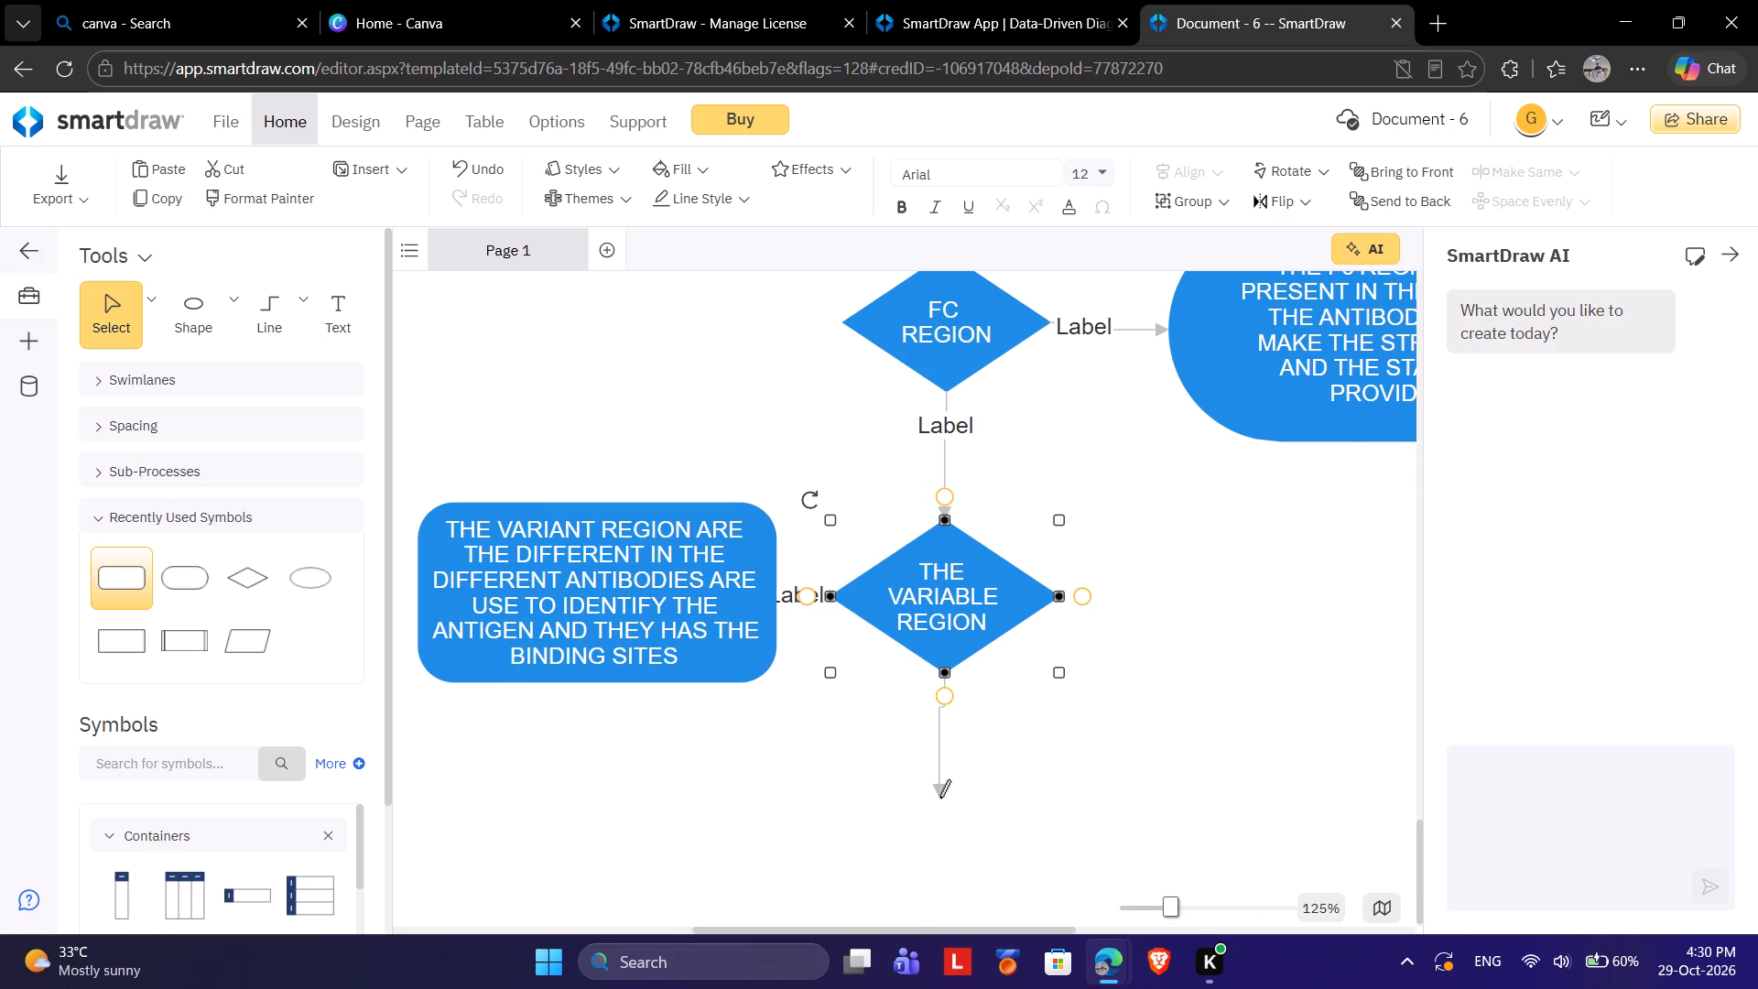
drag(939, 798, 946, 797)
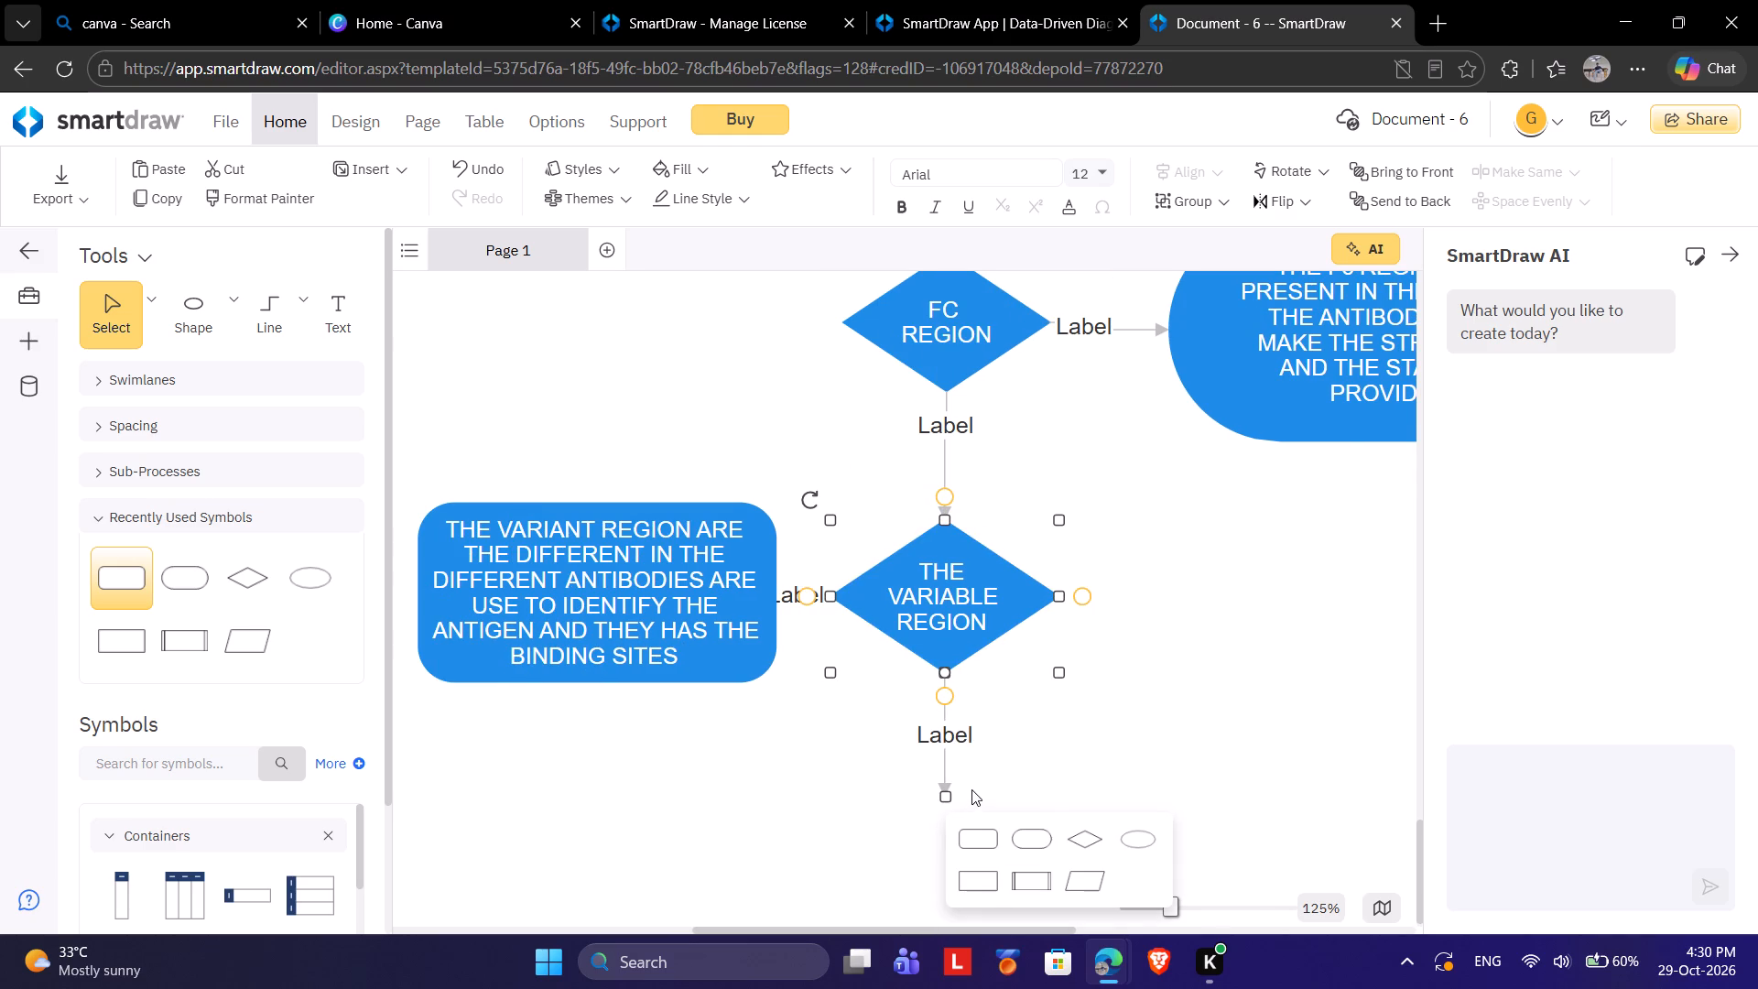
click(1084, 843)
Label the new diamond "THE CONSTENT REGION".
double_click(980, 857)
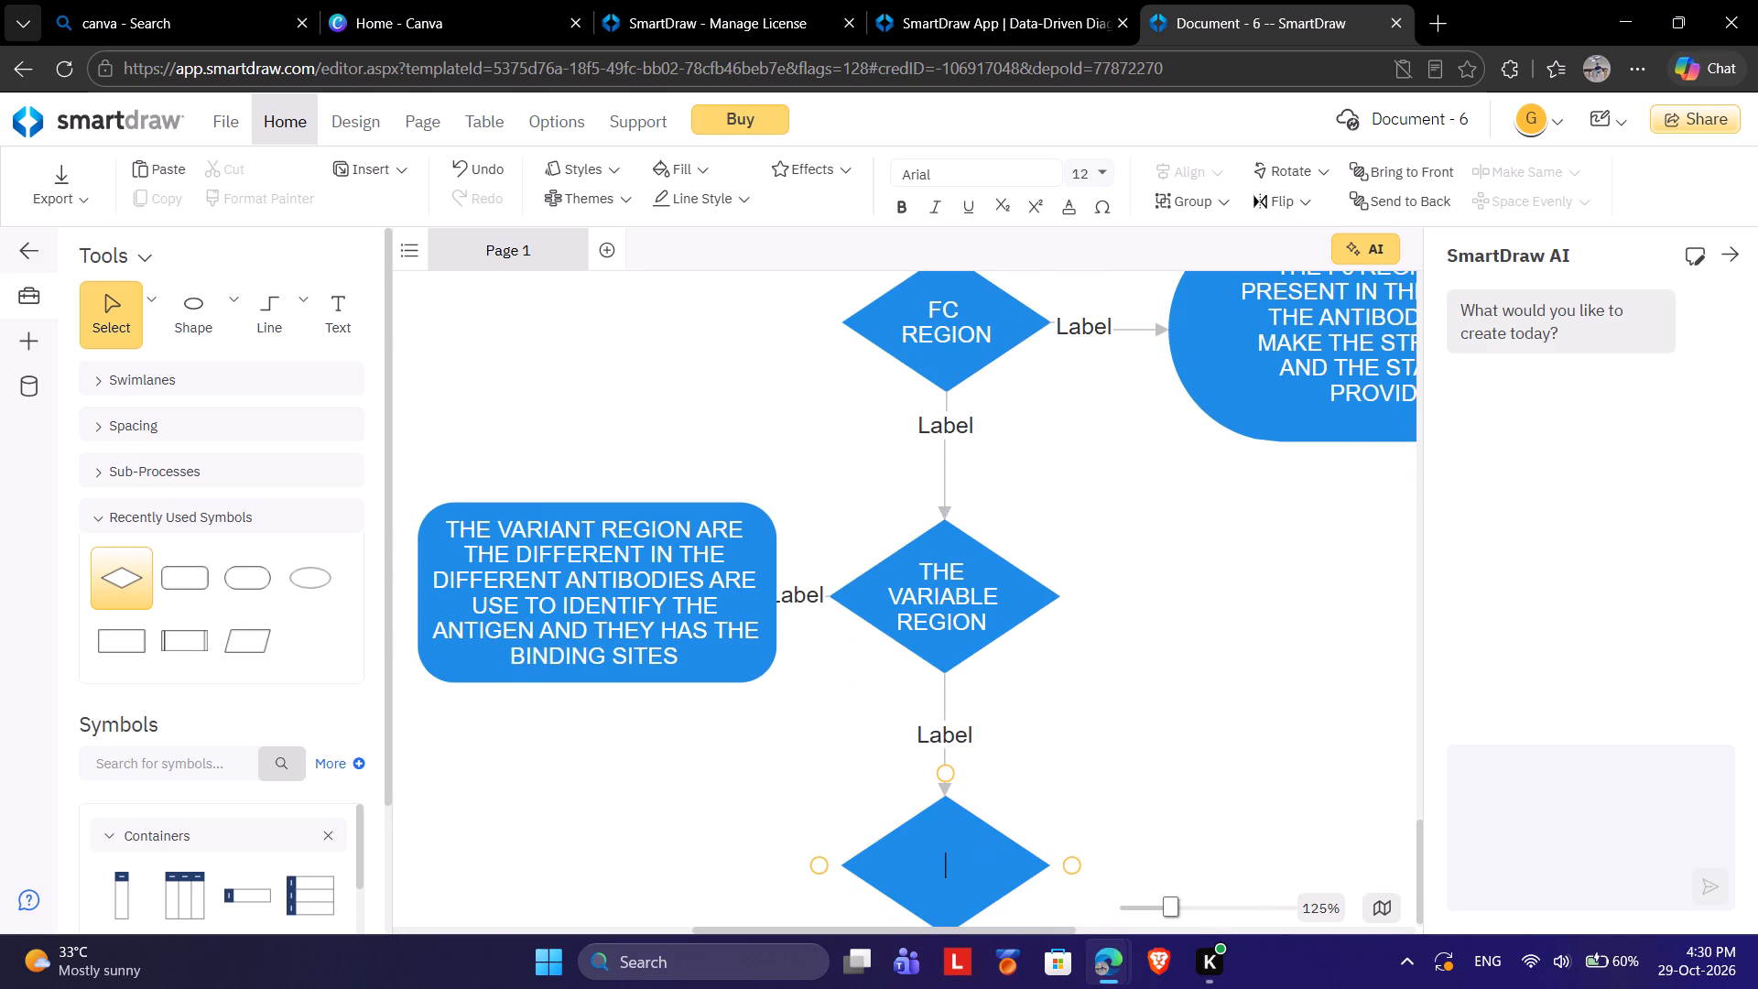
text(THE)
key(space)
text(CONDTA)
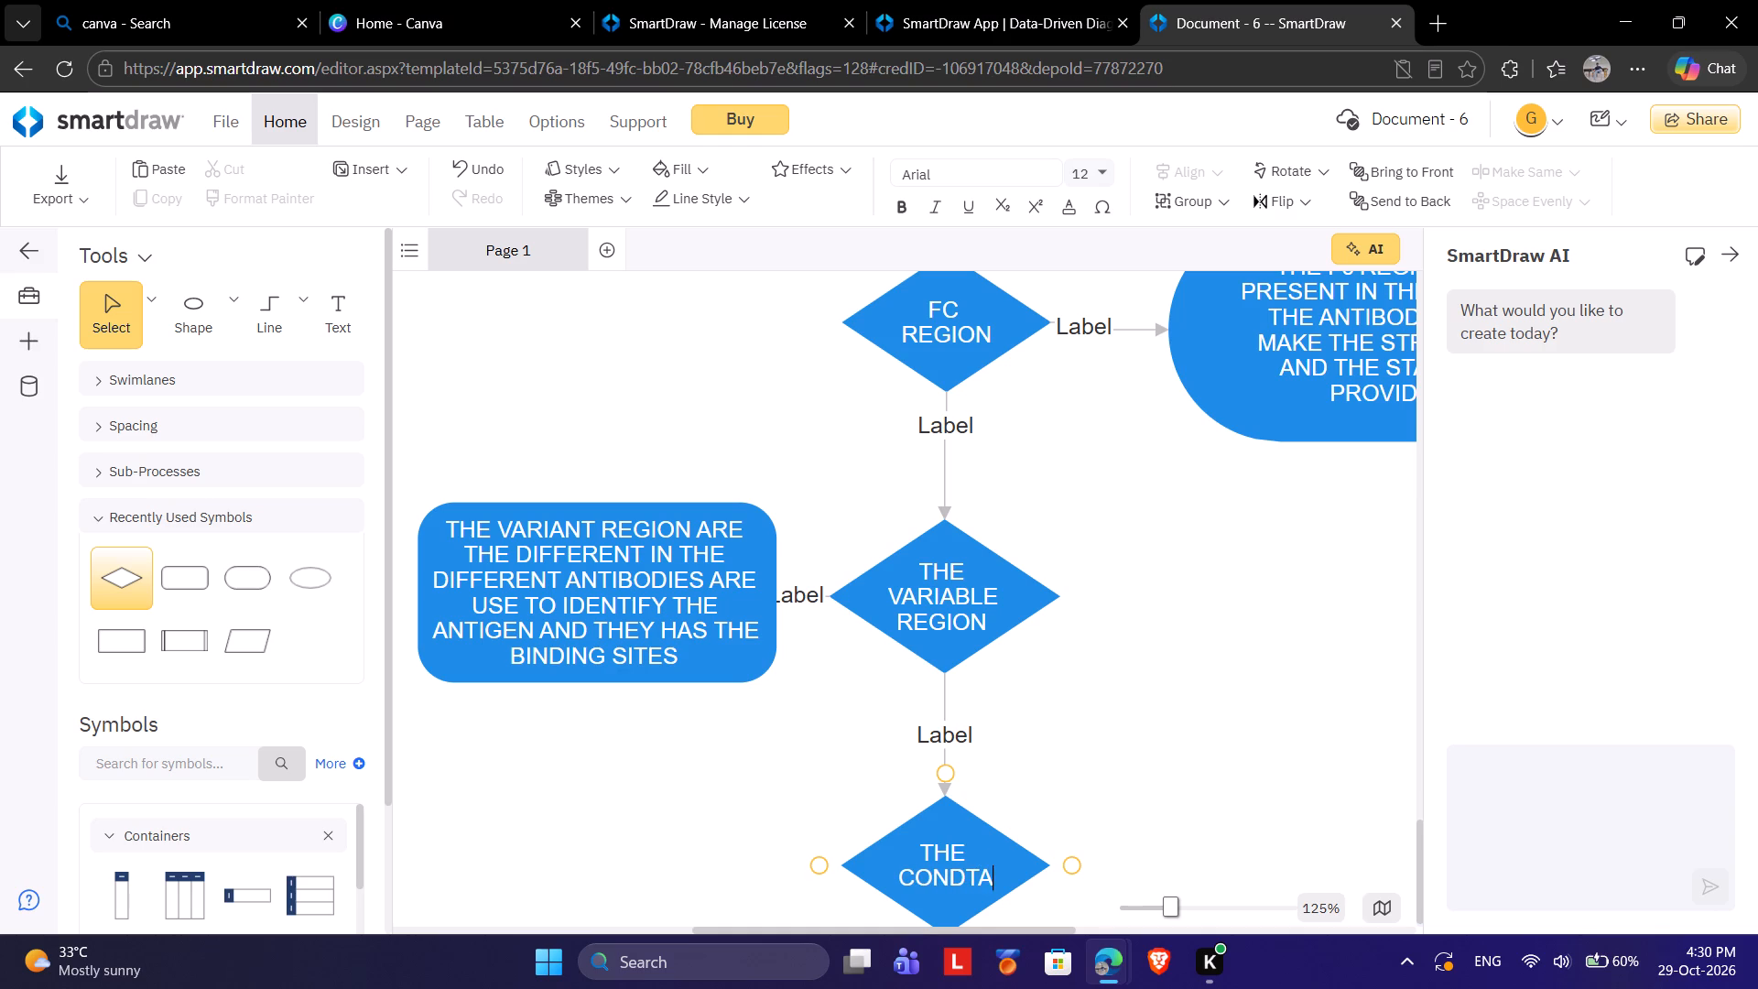
key(BackSpace)
key(BackSpace)
key(BackSpace)
key(c)
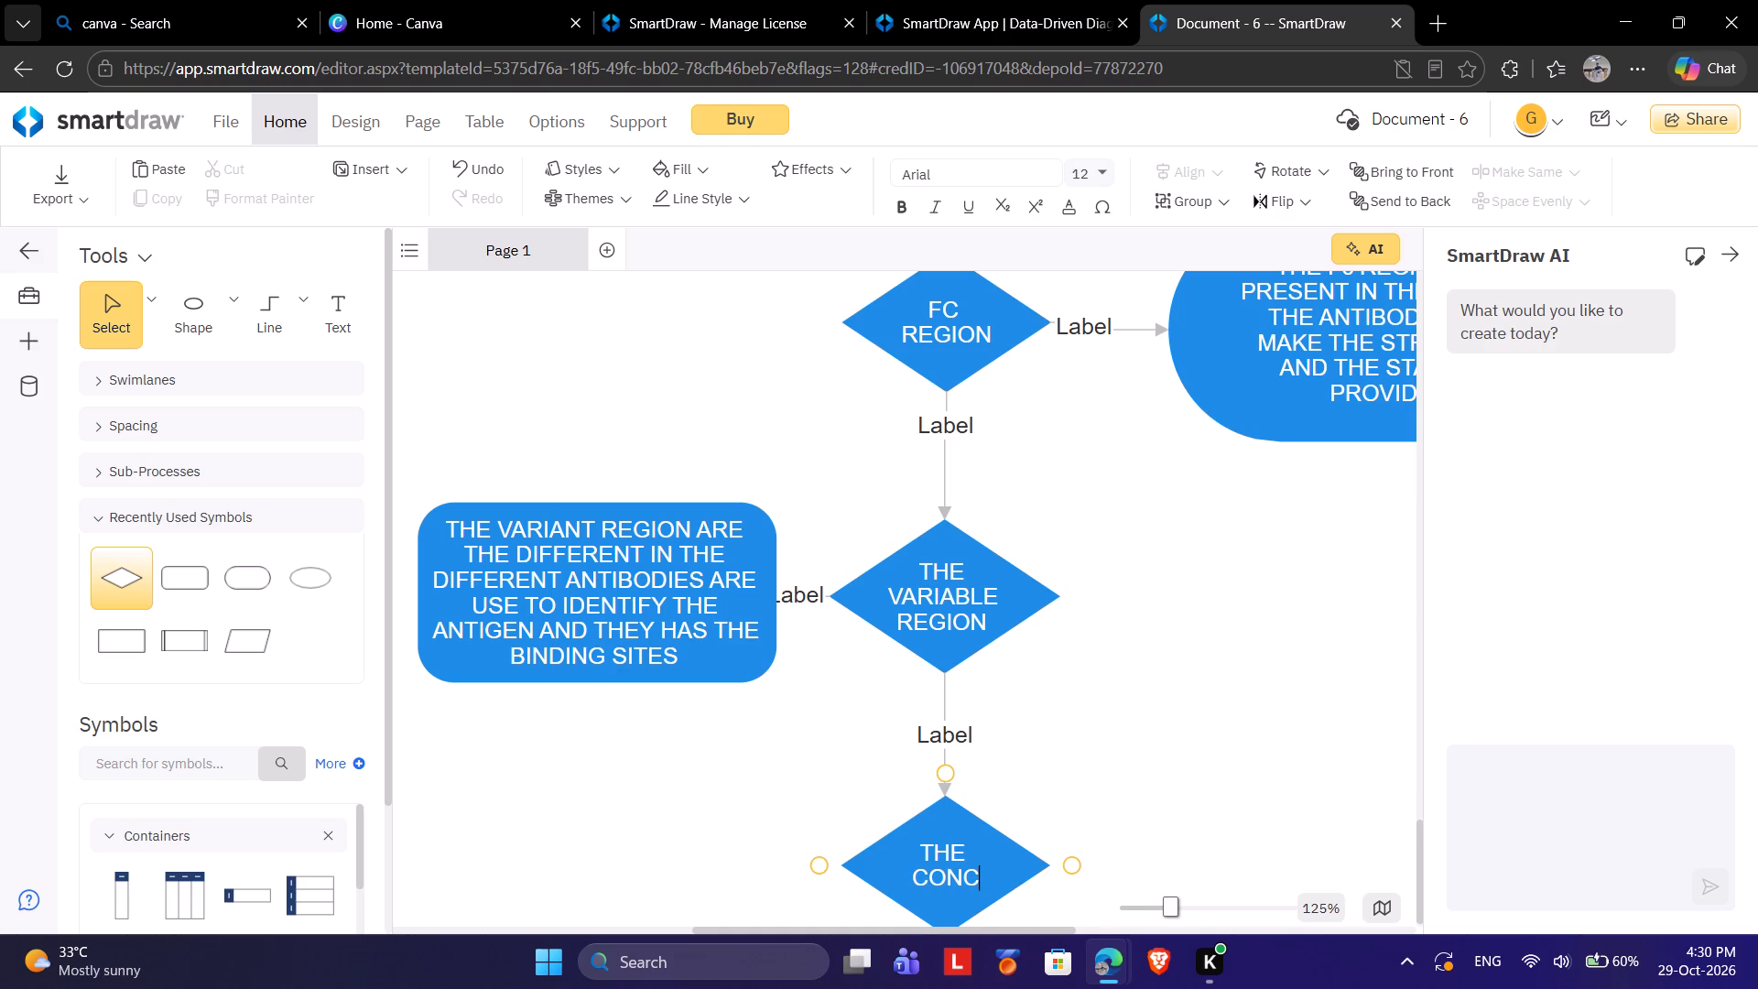
key(BackSpace)
text(STENT)
key(space)
key(BackSpace)
key(BackSpace)
text(T RE)
key(d)
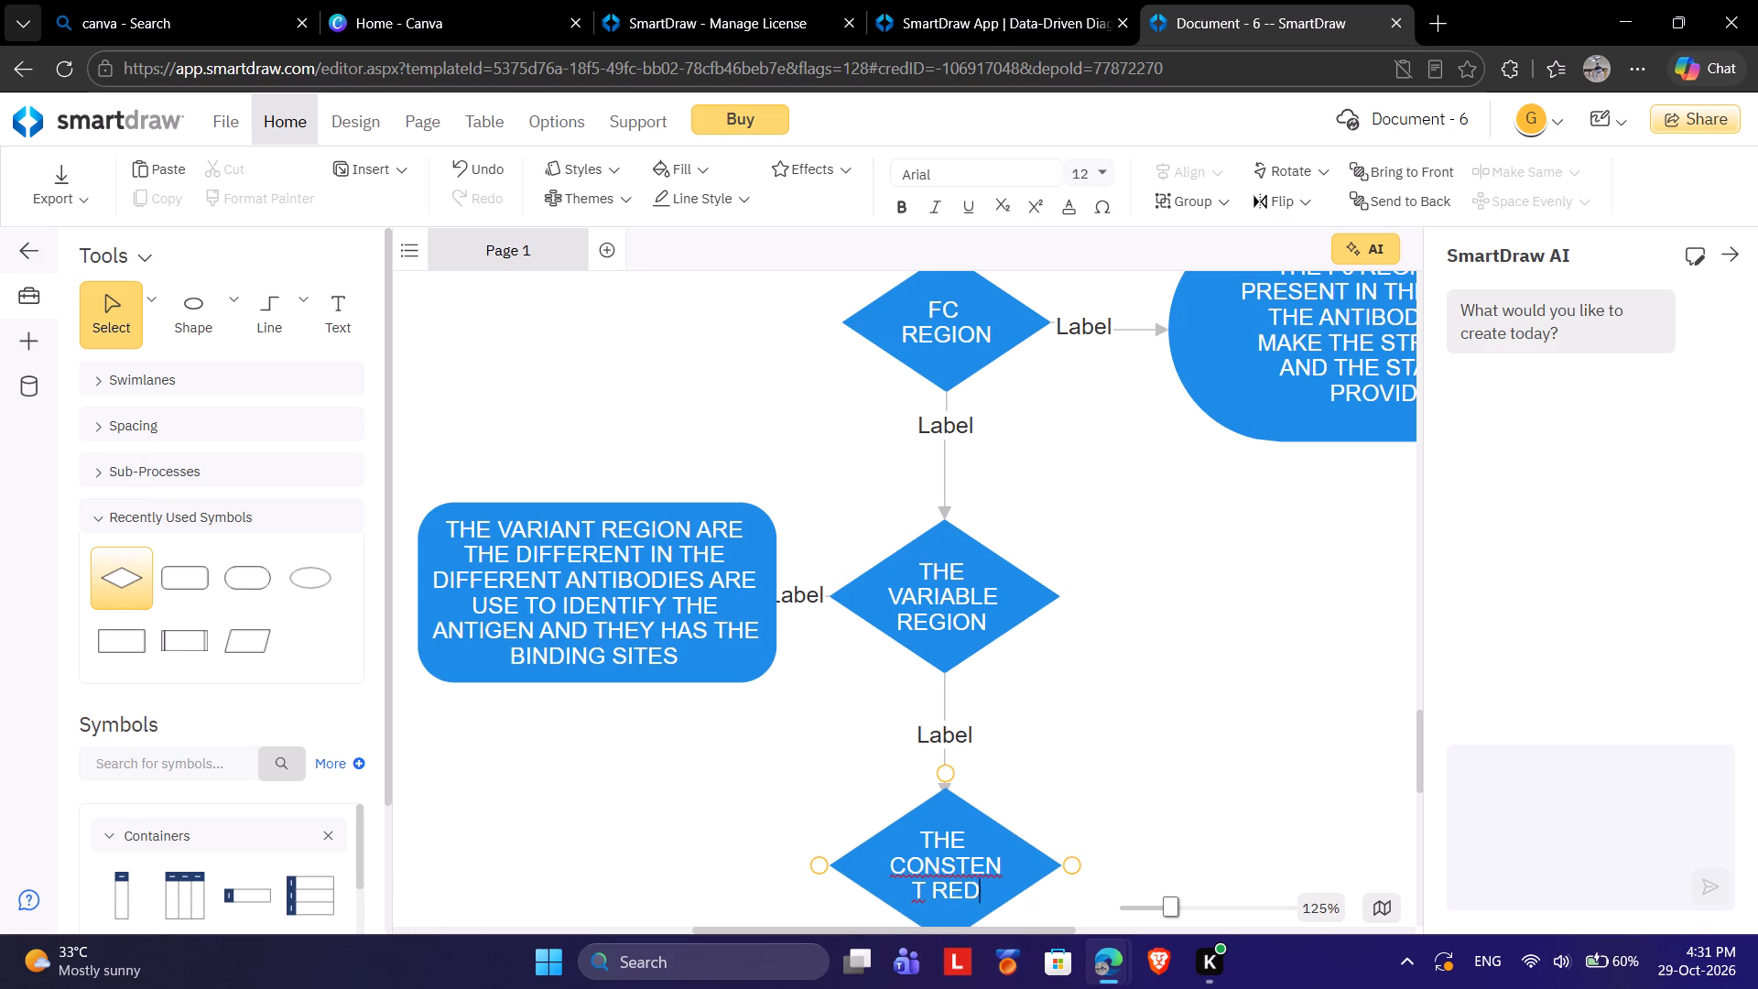
key(BackSpace)
text(GION)
key(space)
click(1089, 739)
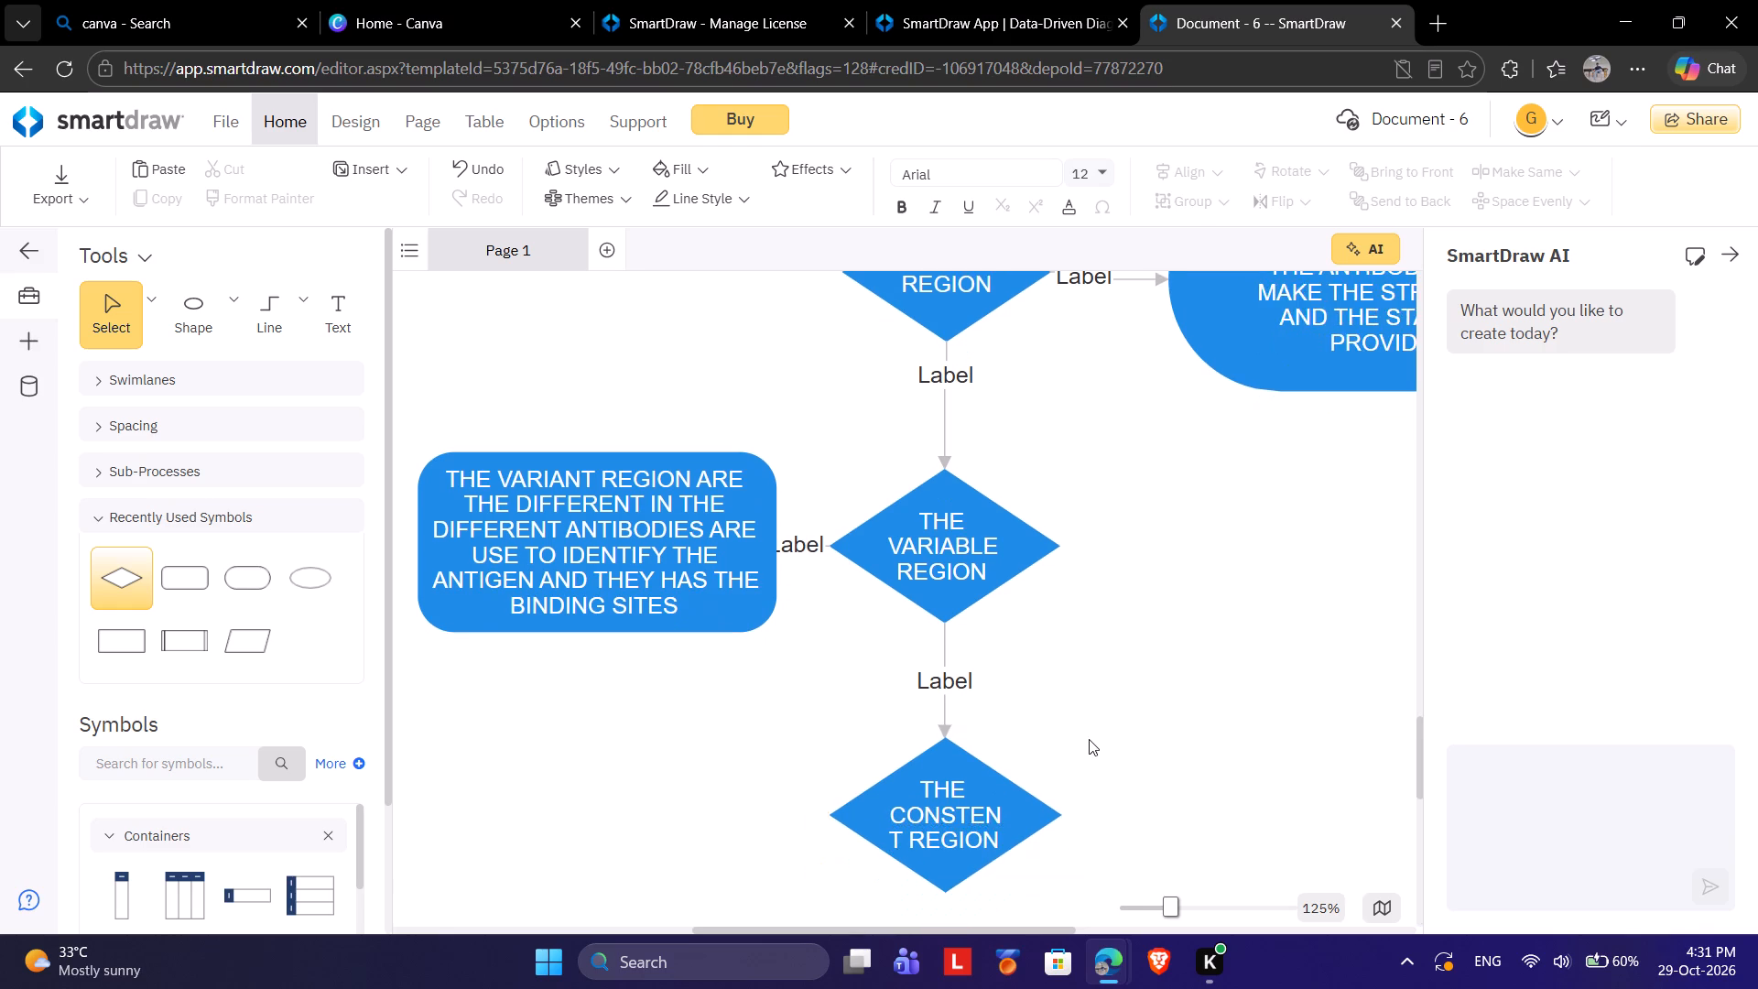
Slightly enlarge the height and width of THE CONSTENT REGION diamond so "CONSTENT" fits on one line.
scroll(1080, 762, down, 2)
click(1011, 514)
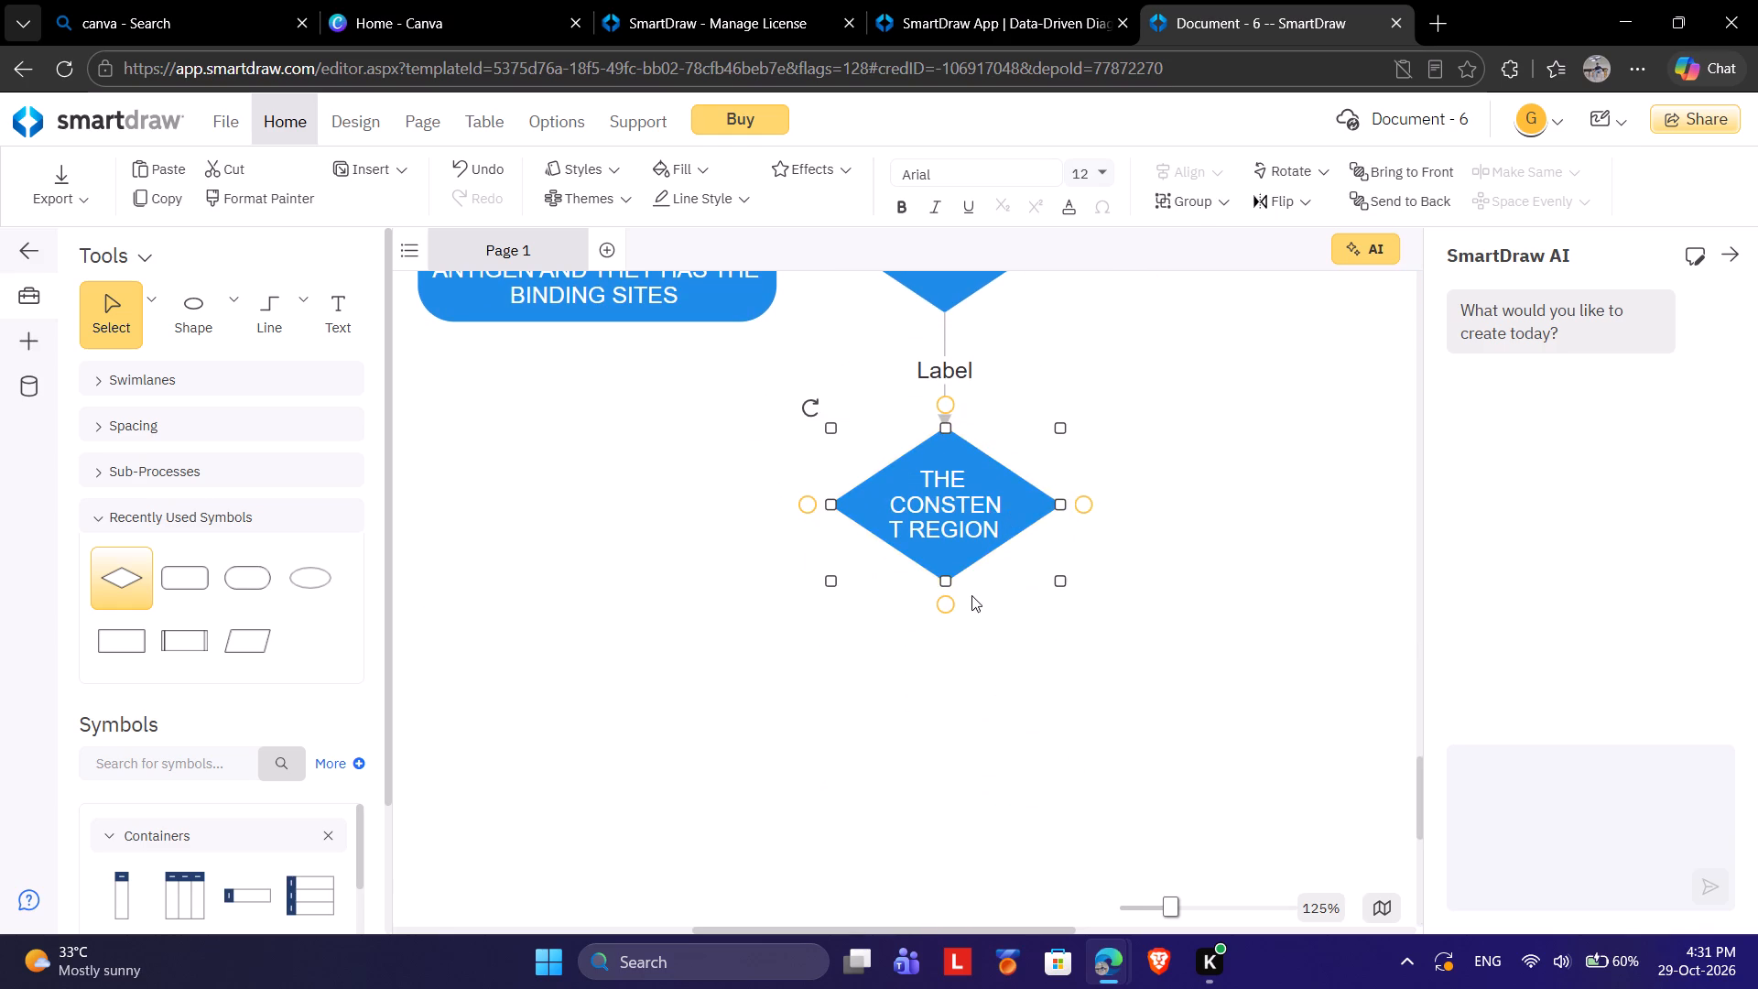
drag(950, 579, 950, 588)
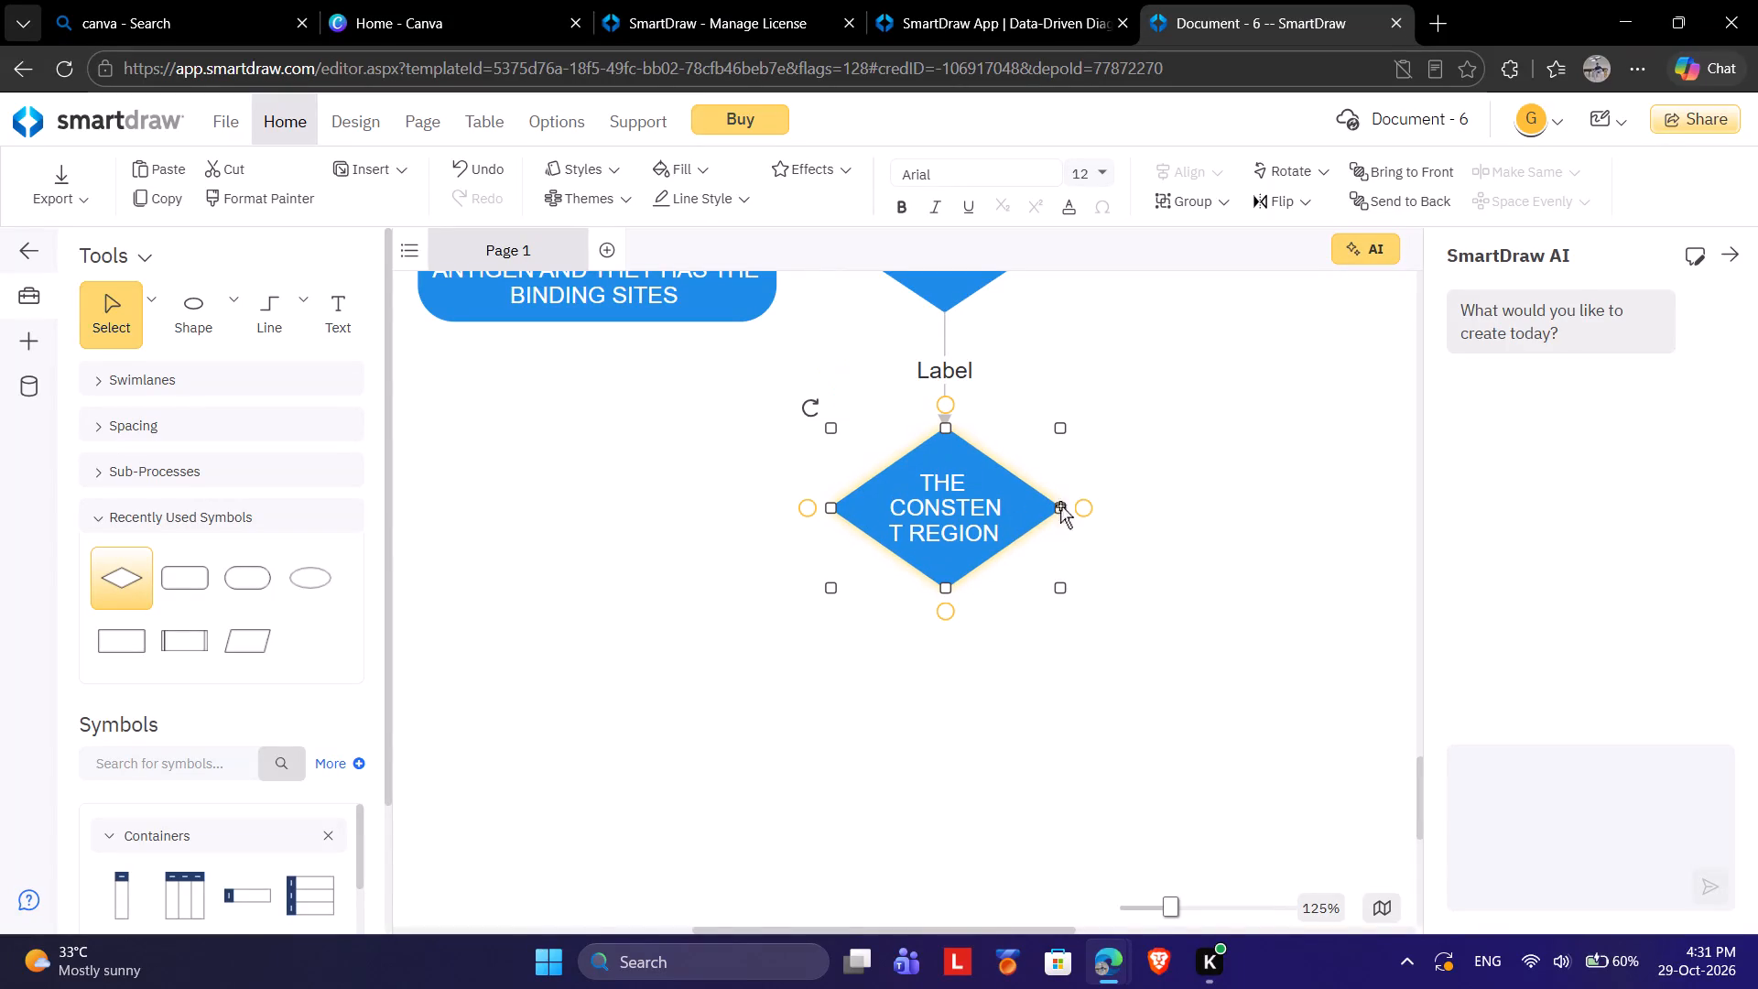
drag(1056, 511, 1085, 506)
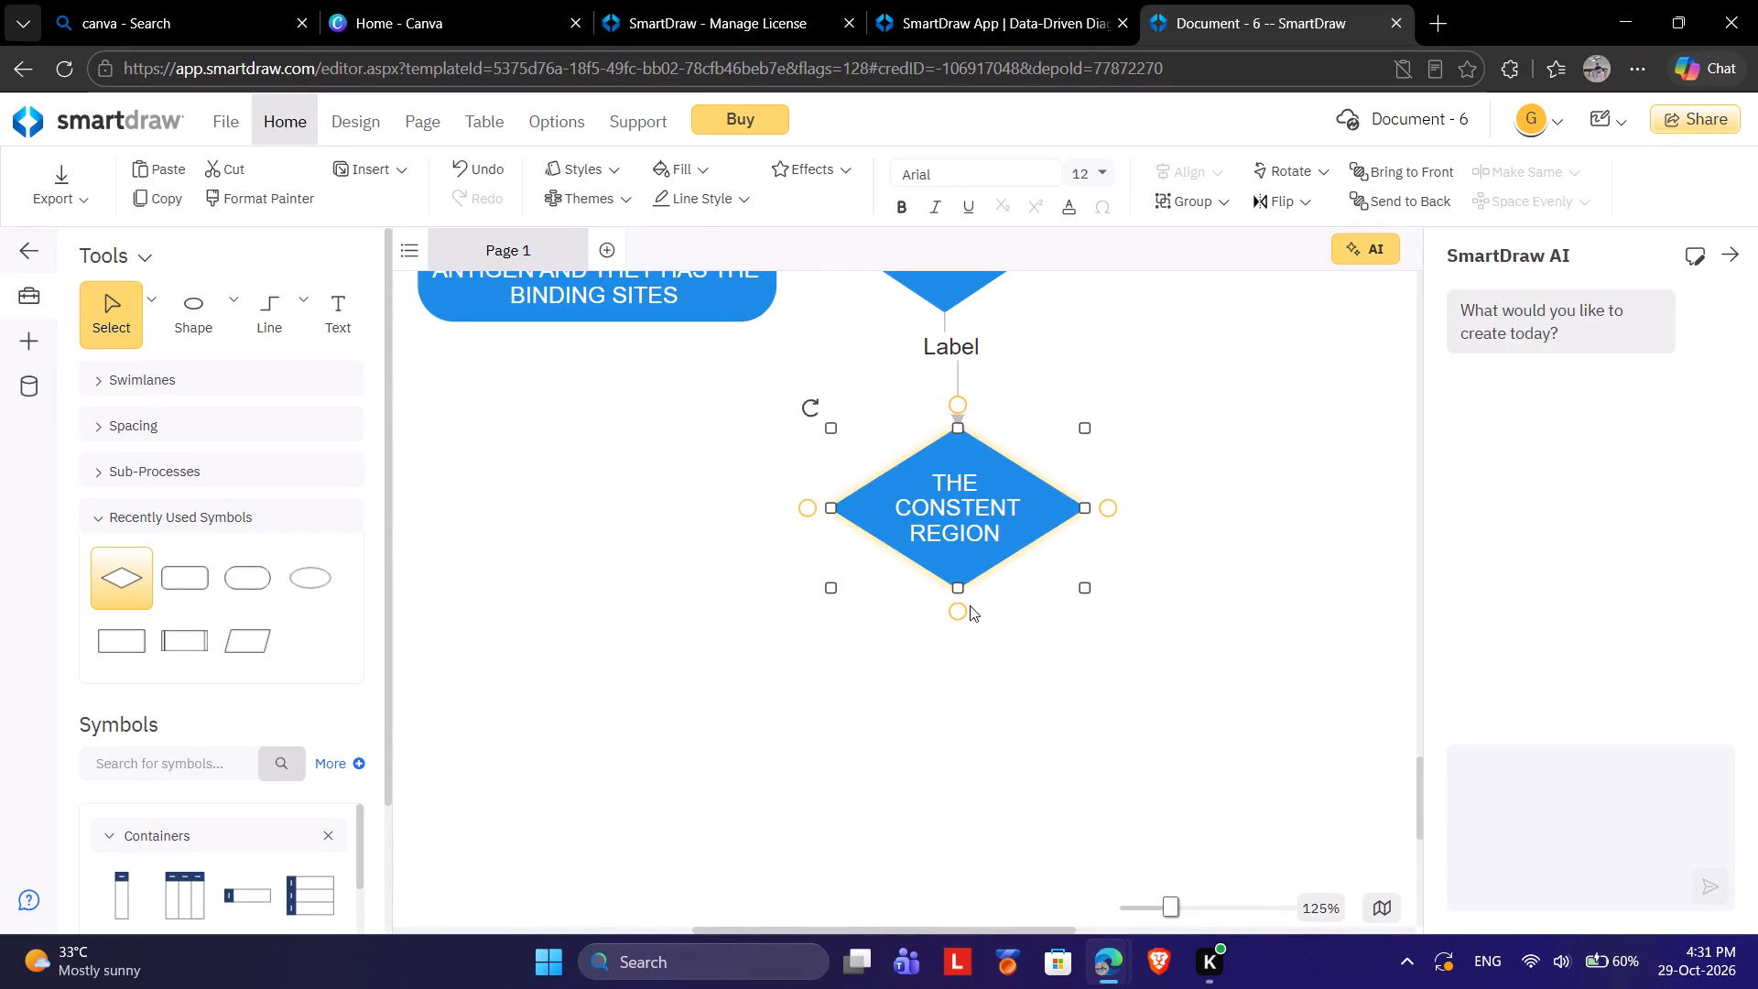
Add a rounded rectangle to the right of THE CONSTENT REGION diamond, joined by a connector.
click(973, 625)
drag(1095, 508, 1172, 509)
click(1260, 546)
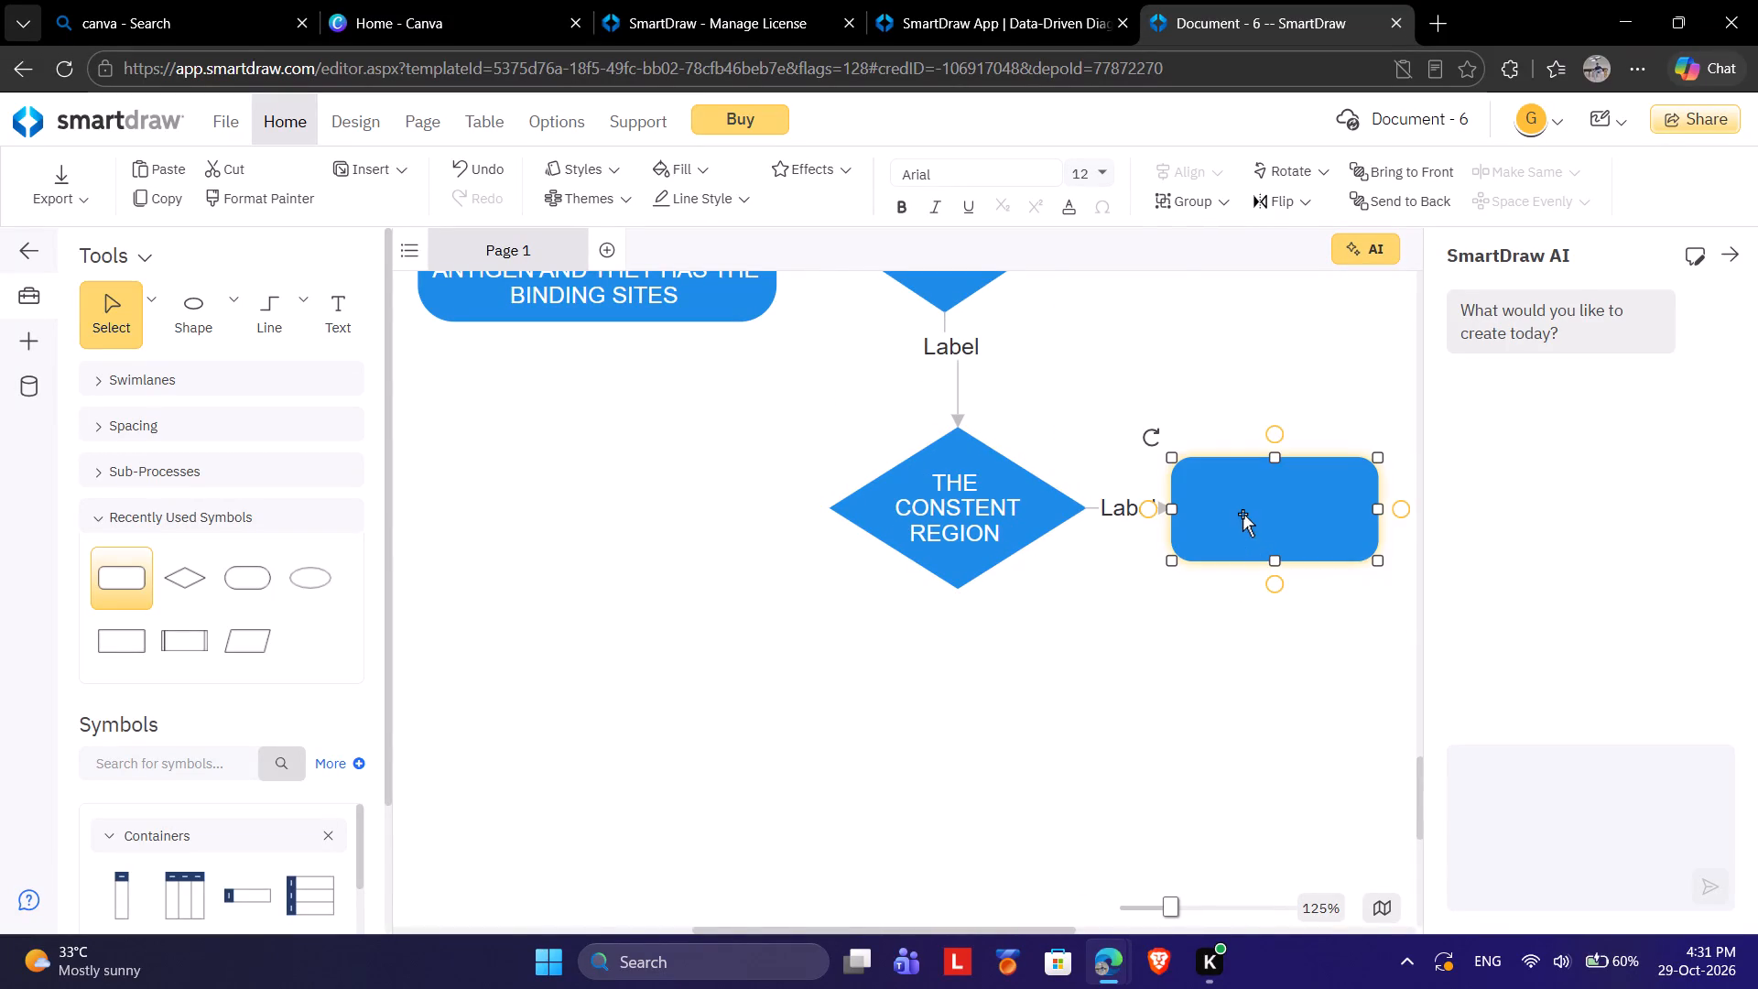
Begin the text in the new rounded rectangle with "THE CONSTANT REGION ARE THE".
double_click(1243, 510)
text(THE CONSTAND)
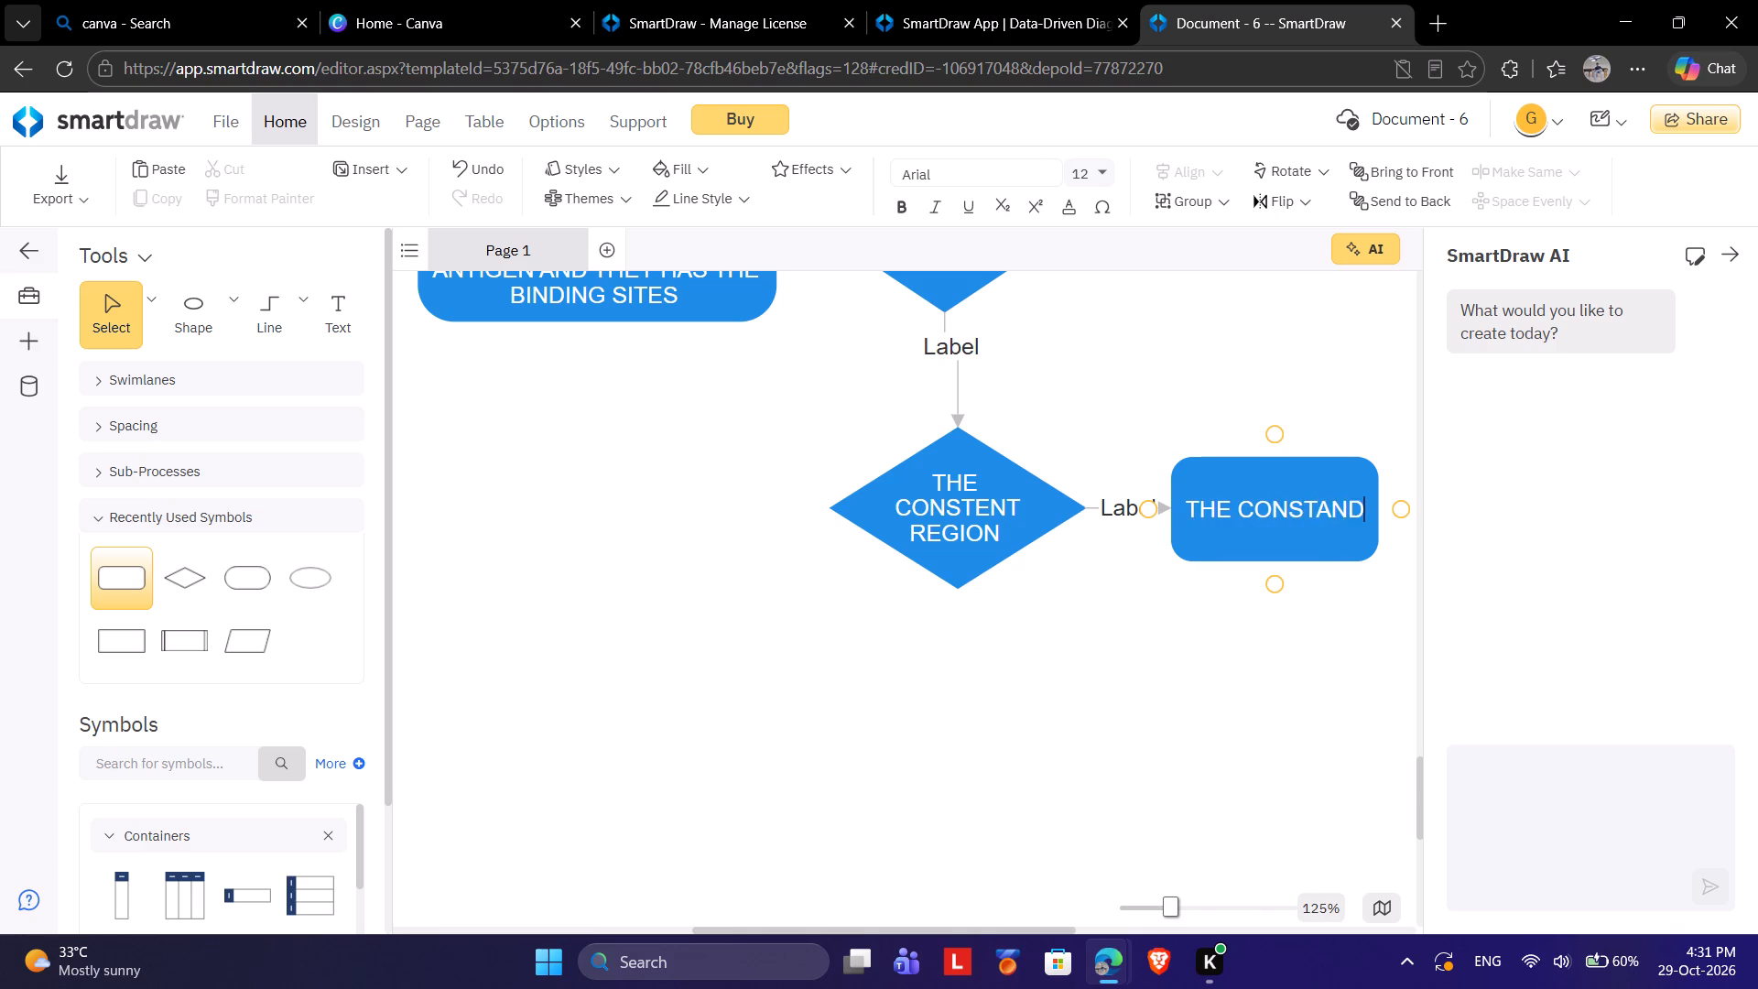
key(BackSpace)
text(T TE)
key(BackSpace)
key(BackSpace)
text(REGION ARE THE)
Continue the rounded rectangle's text with "BASE REGION WHICH ARE COMMONE IN THE ALL".
key(space)
text(BSE)
key(BackSpace)
key(BackSpace)
text(ASE REGION WH)
text(ICH ARE COMMONE IN THE ALLA)
key(space)
key(BackSpace)
key(space)
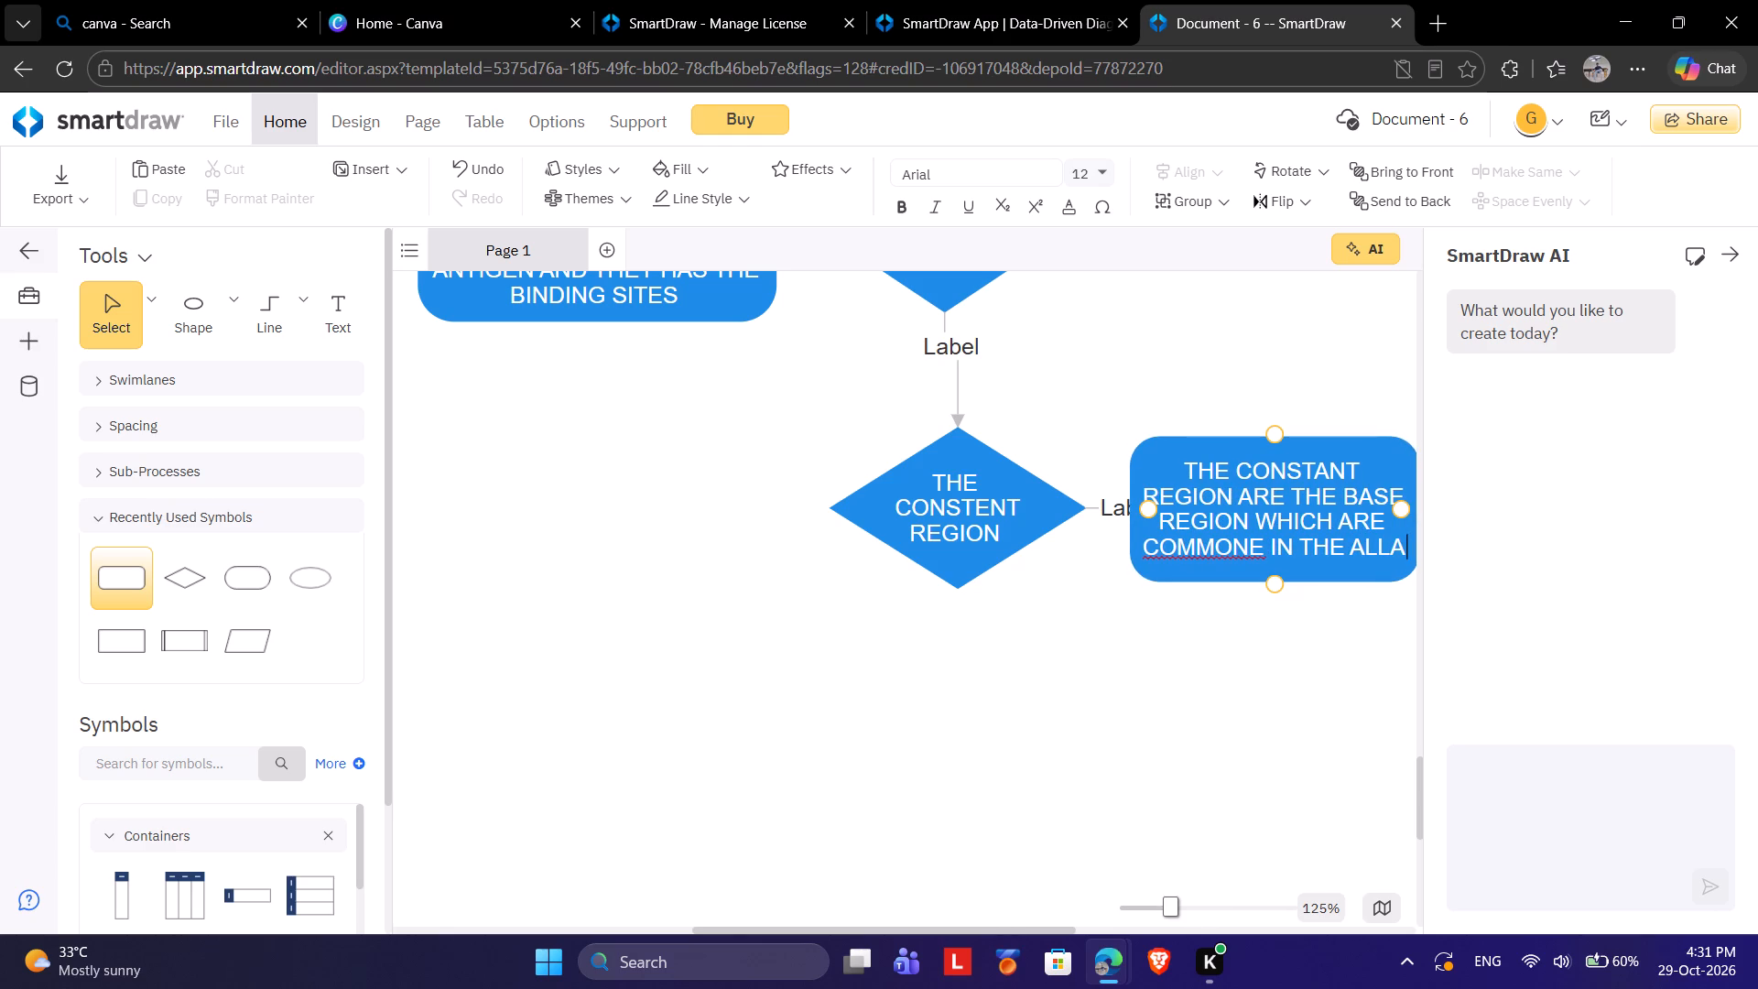
key(BackSpace)
key(BackSpace)
key(space)
Continue the text of the rounded rectangle beside THE CONSTENT REGION diamond with "ANTIBODIES ARE".
text(ANTIBOSIDE)
key(BackSpace)
key(BackSpace)
key(BackSpace)
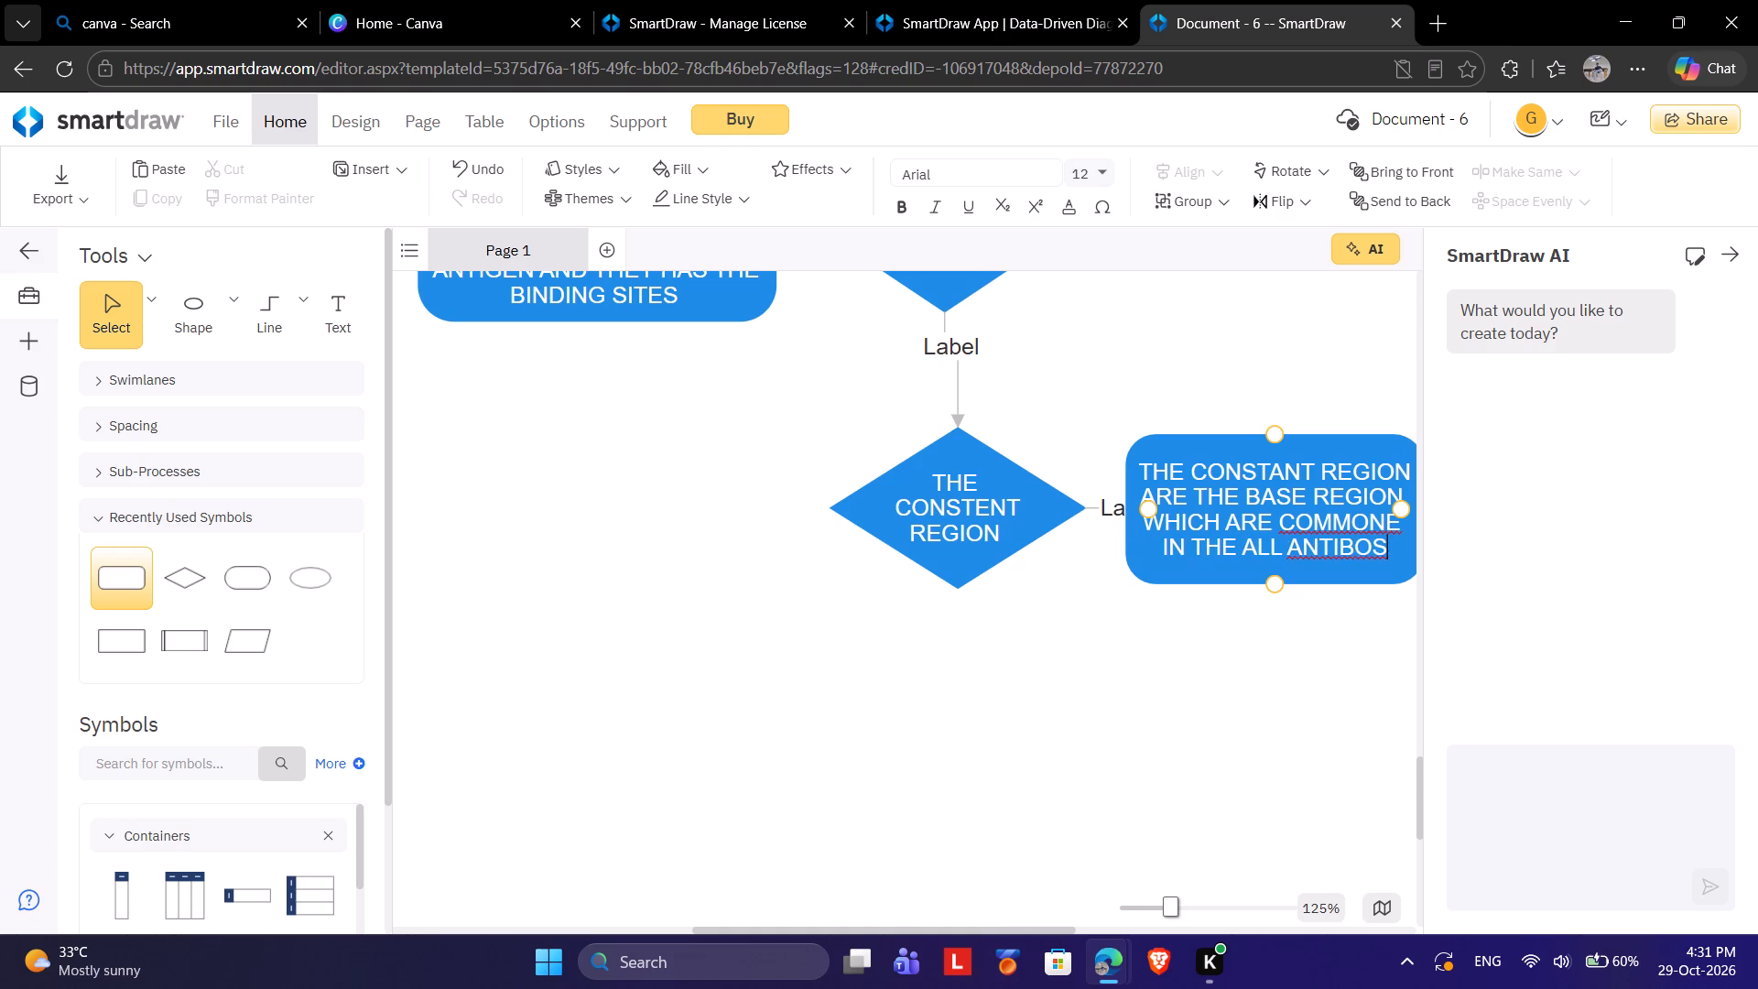
key(BackSpace)
text(DIES ARE)
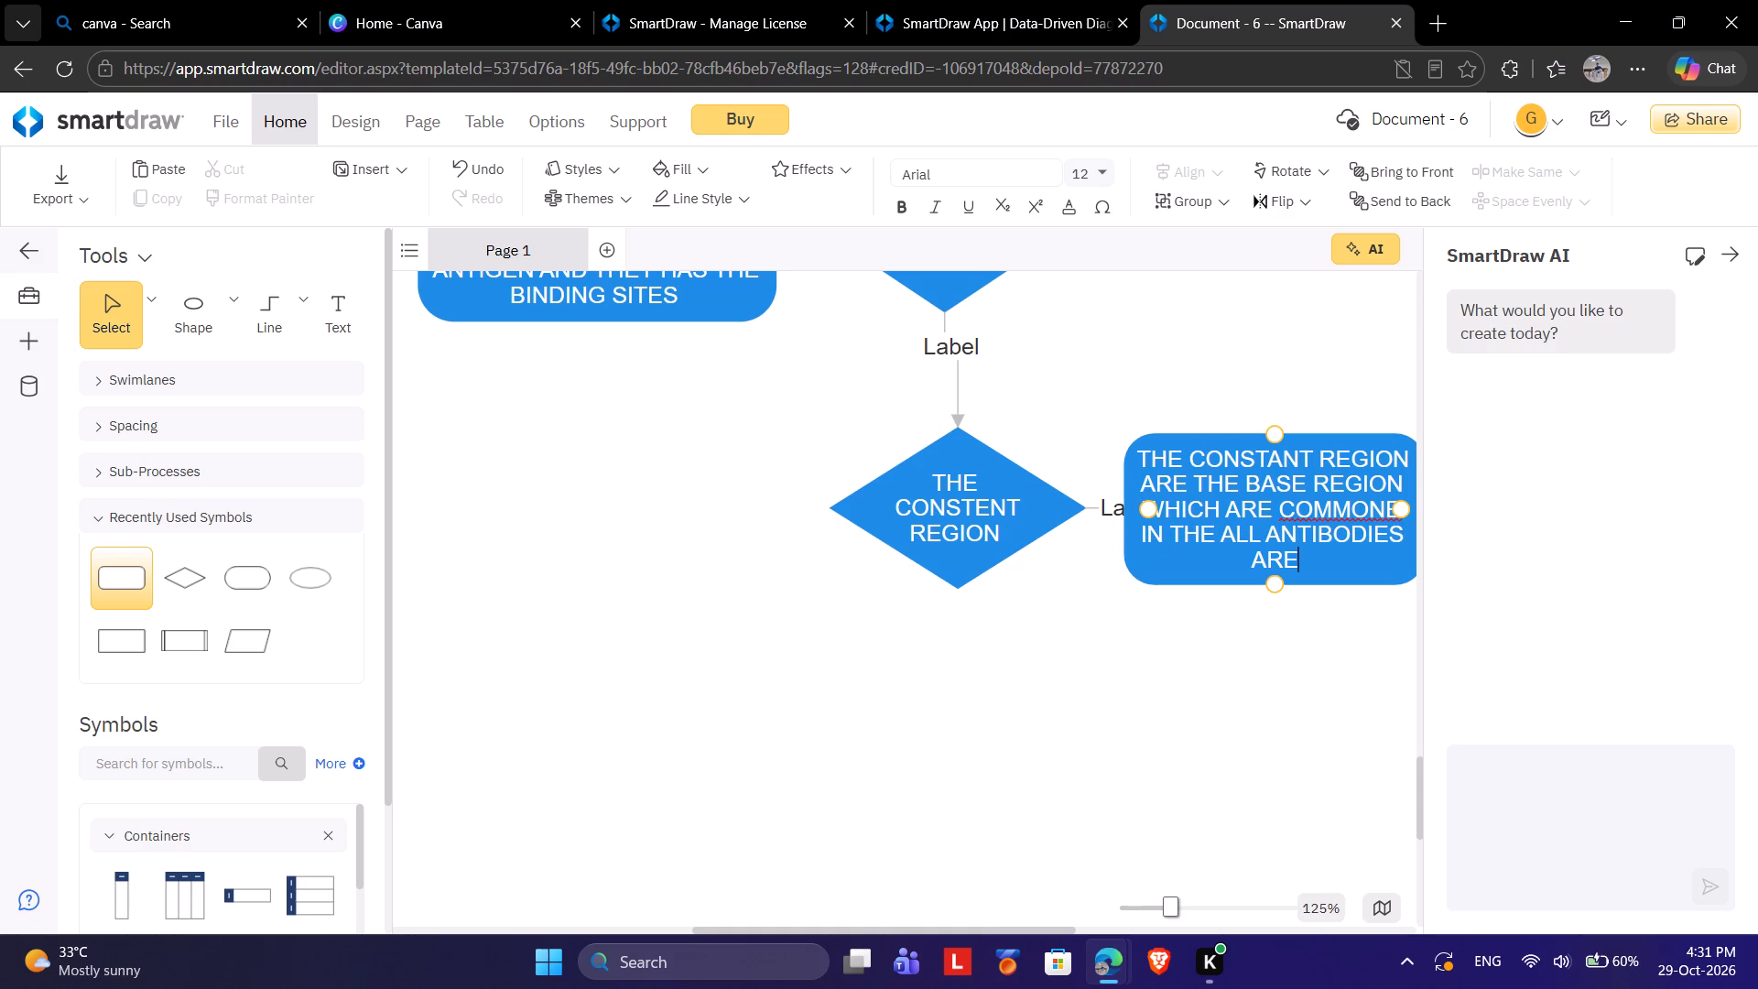
key(space)
Finish the constant region description with "PROVIDE THE STRUCTURE TO THE ANTIBODIES".
text(PROVIDE THE SRTU)
key(BackSpace)
key(BackSpace)
key(BackSpace)
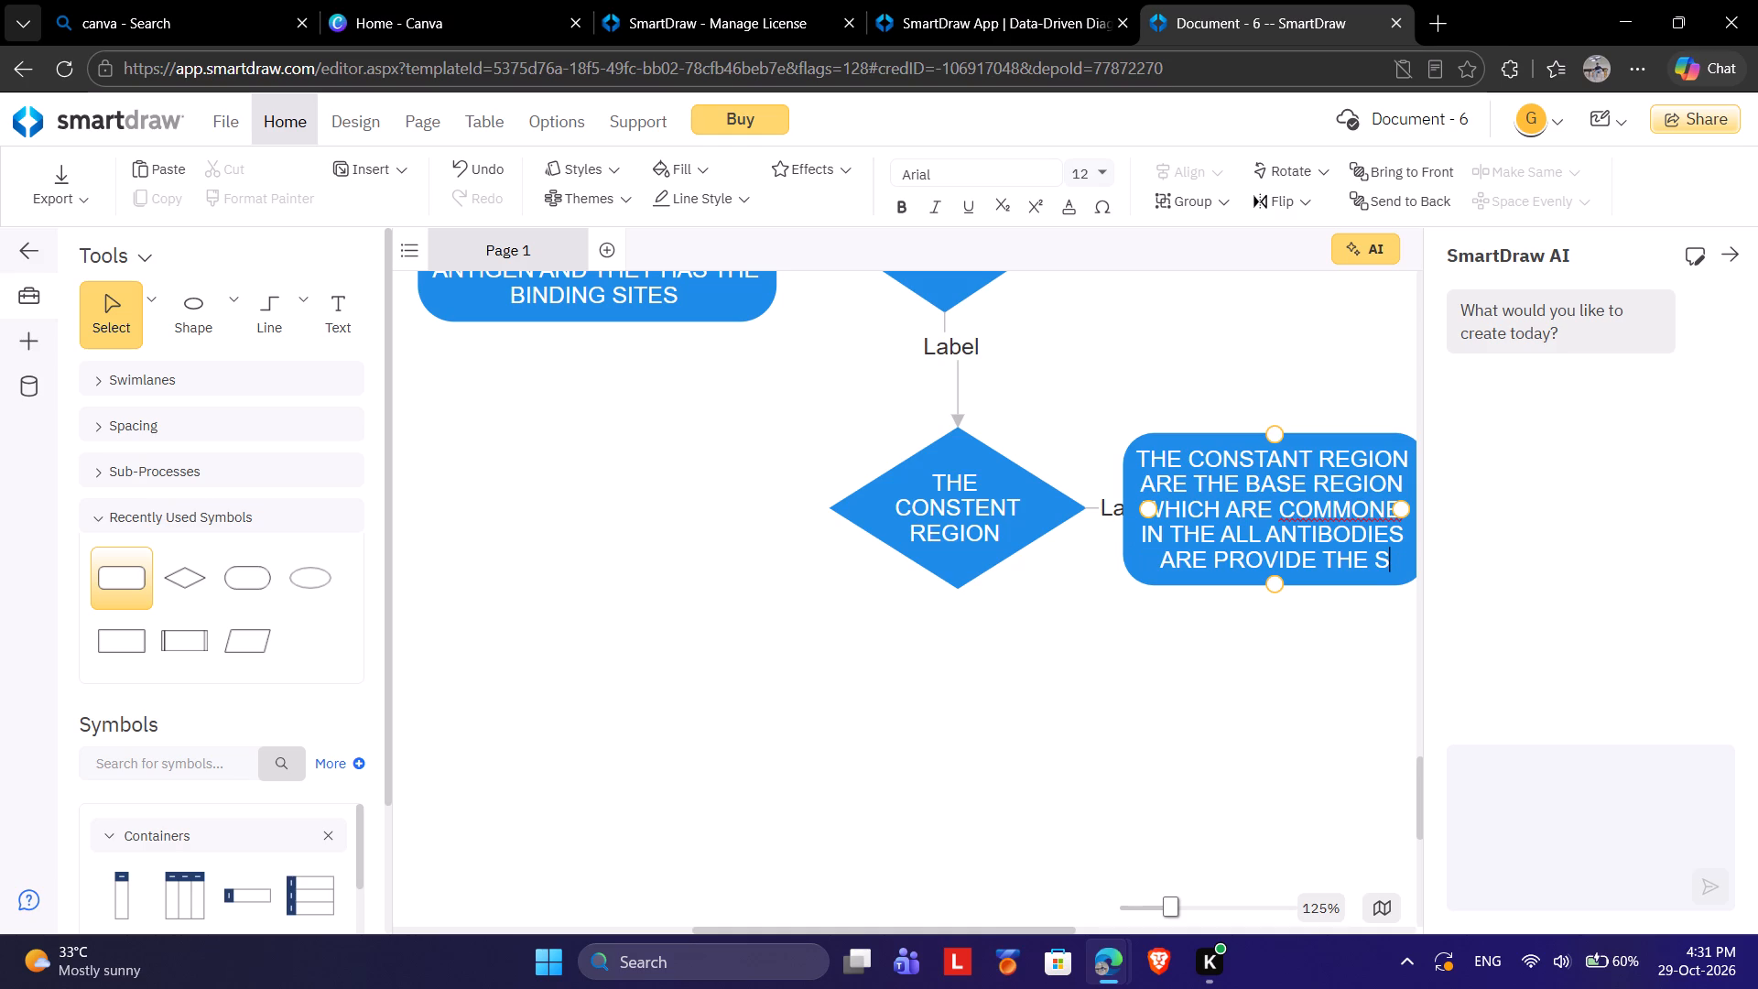
key(r)
key(BackSpace)
text(TRUCTURE TO THE ANTIBODIES)
key(space)
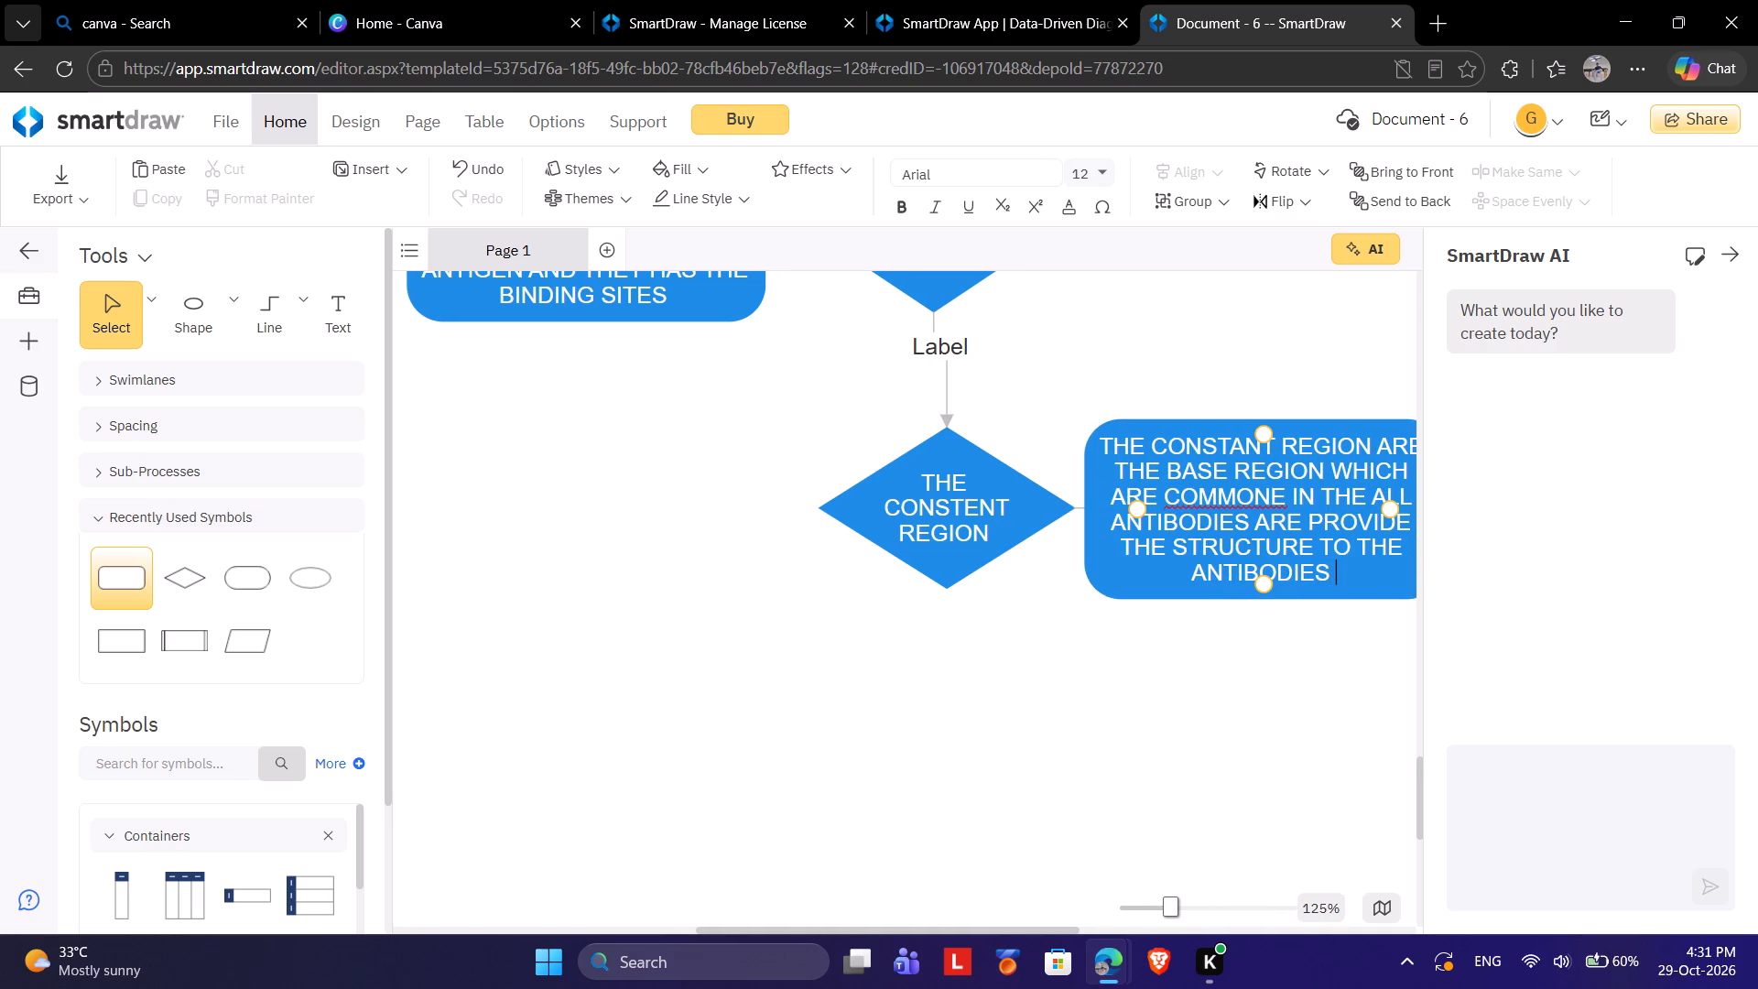
click(1041, 701)
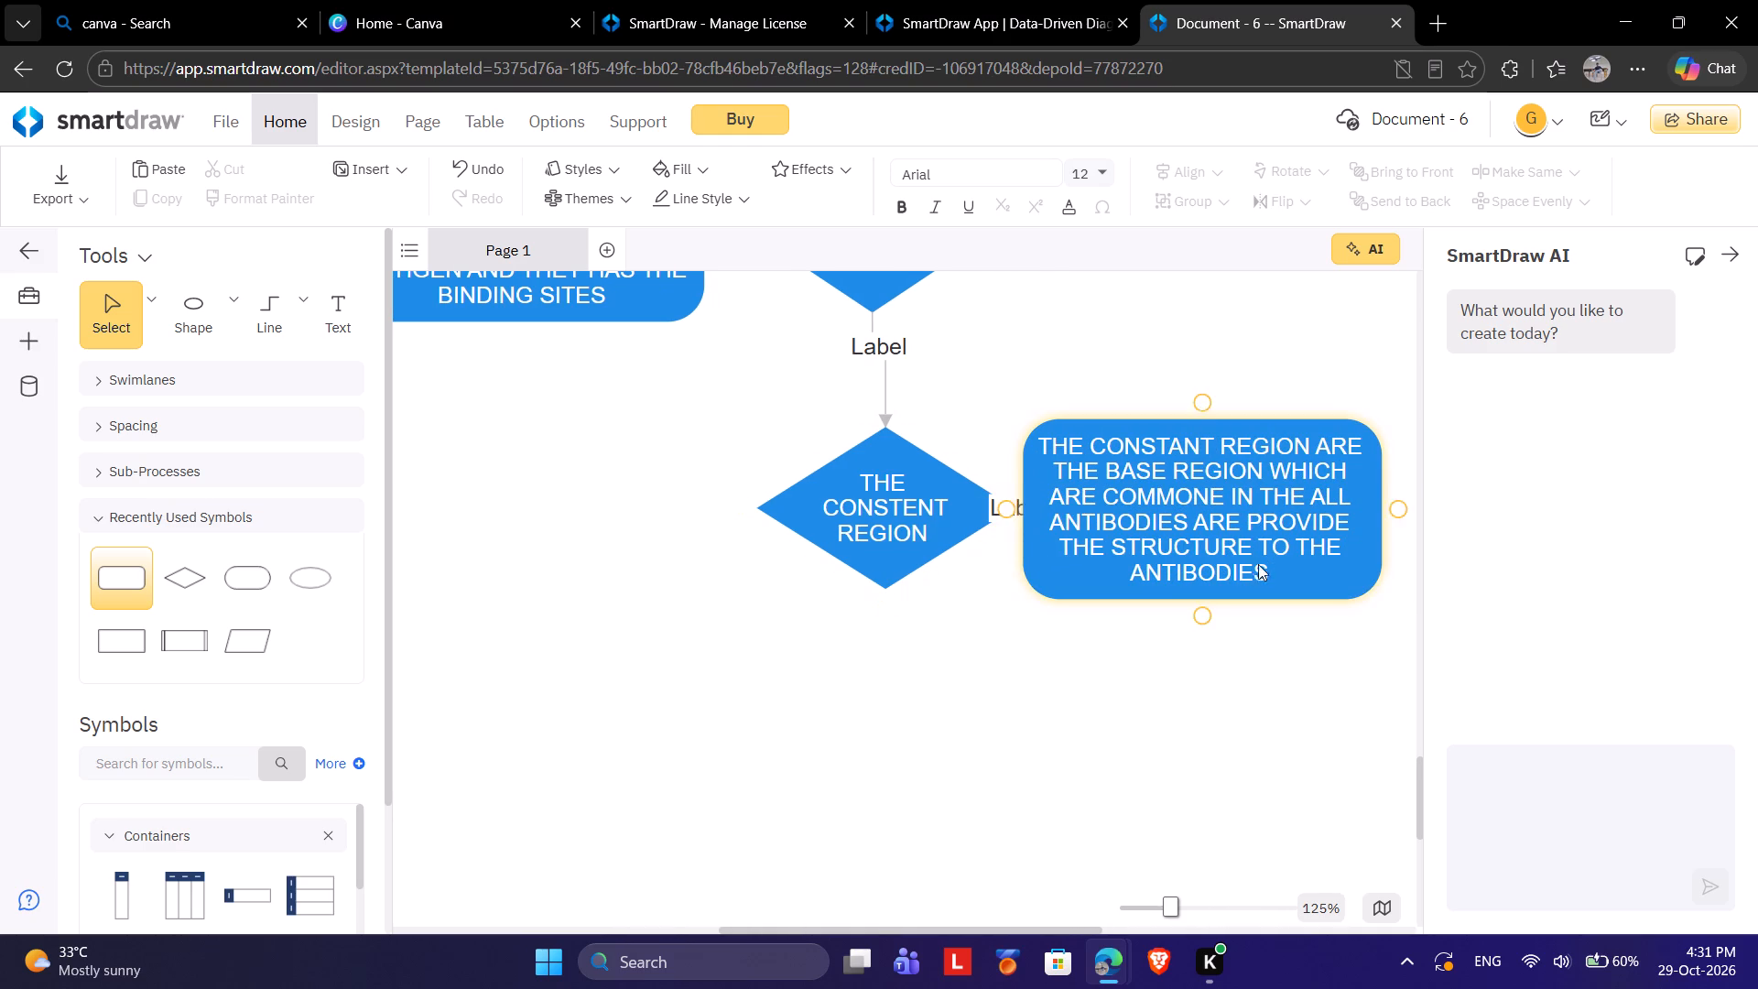
Move the constant region description box slightly right and up, widening the gap to THE CONSTENT REGION diamond.
click(1255, 564)
drag(1249, 561, 1297, 547)
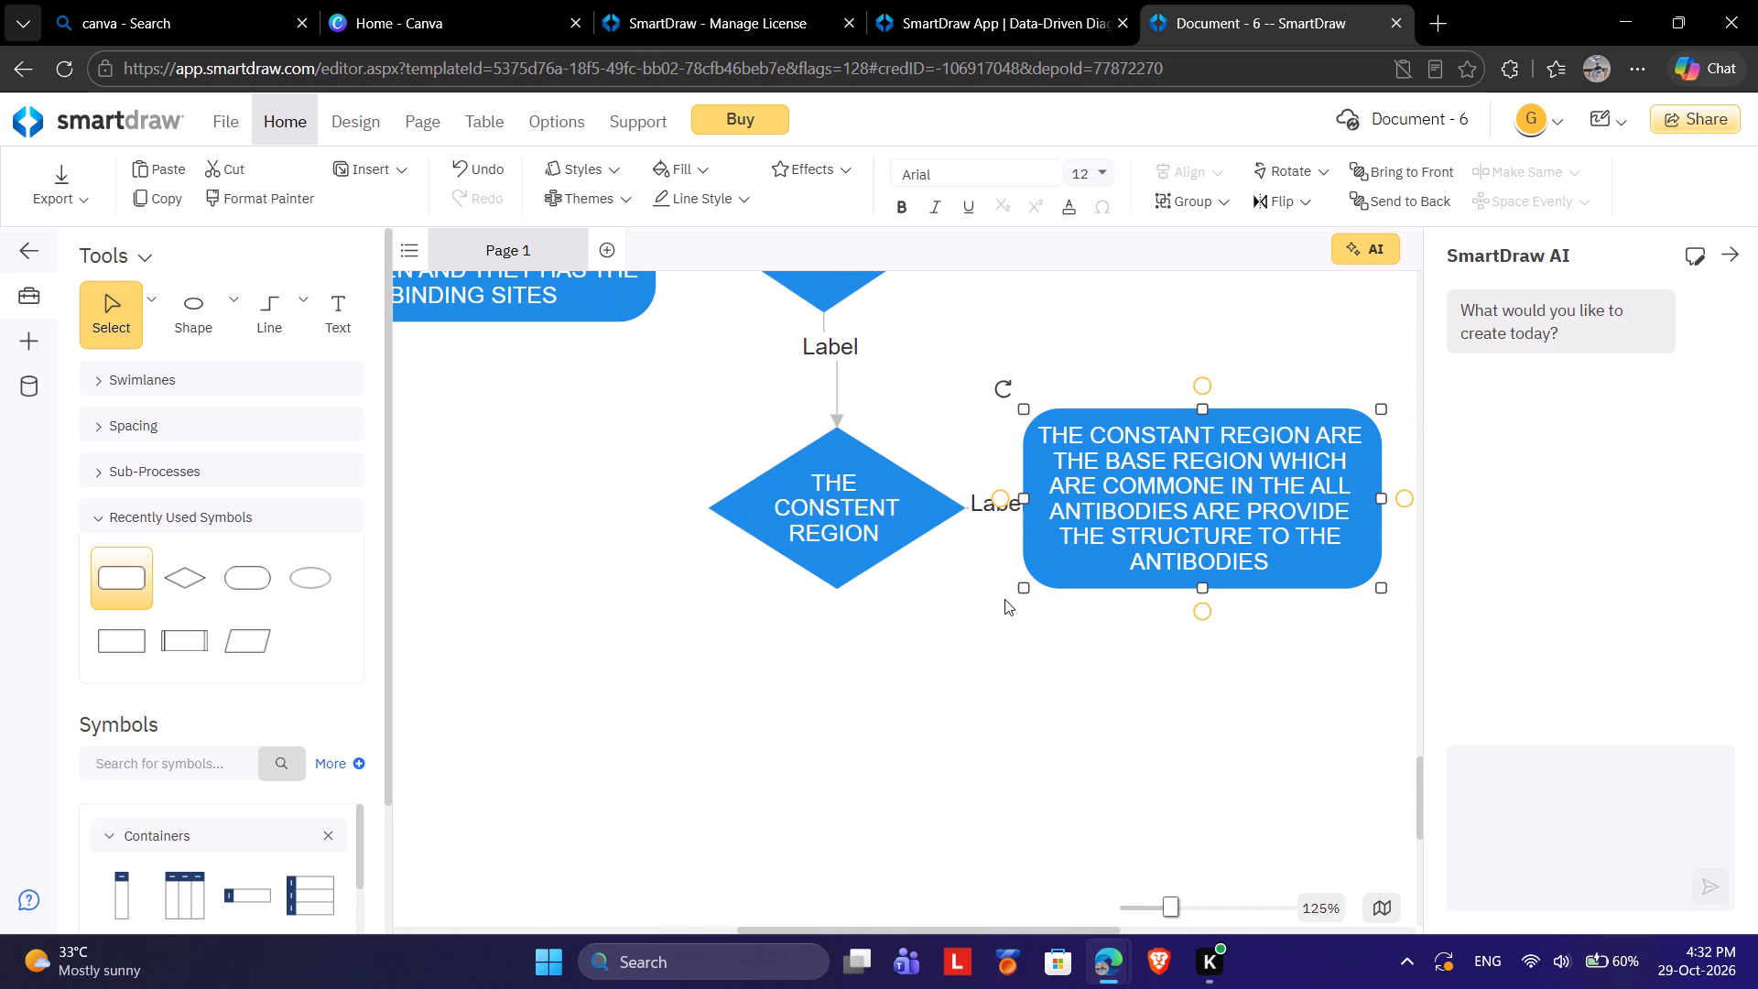
Add a diamond below THE CONSTENT REGION diamond, joined by a connector, and label it "HINGE REGION".
drag(841, 603, 837, 679)
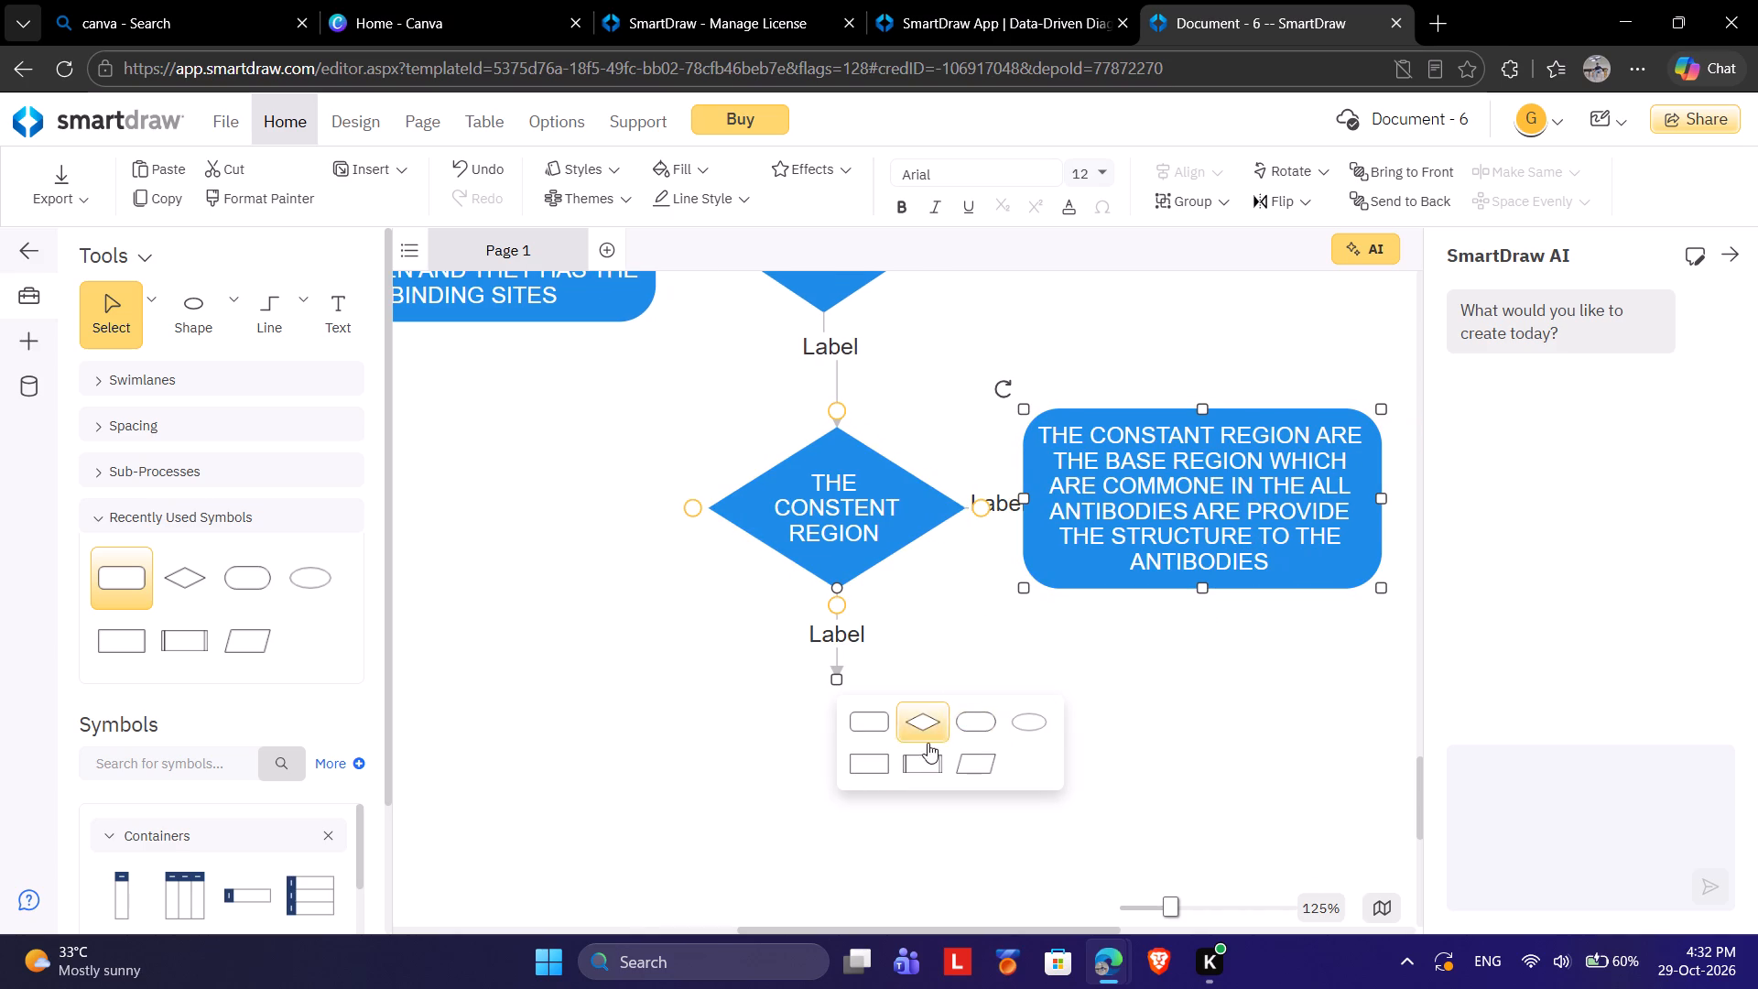
click(928, 723)
double_click(857, 734)
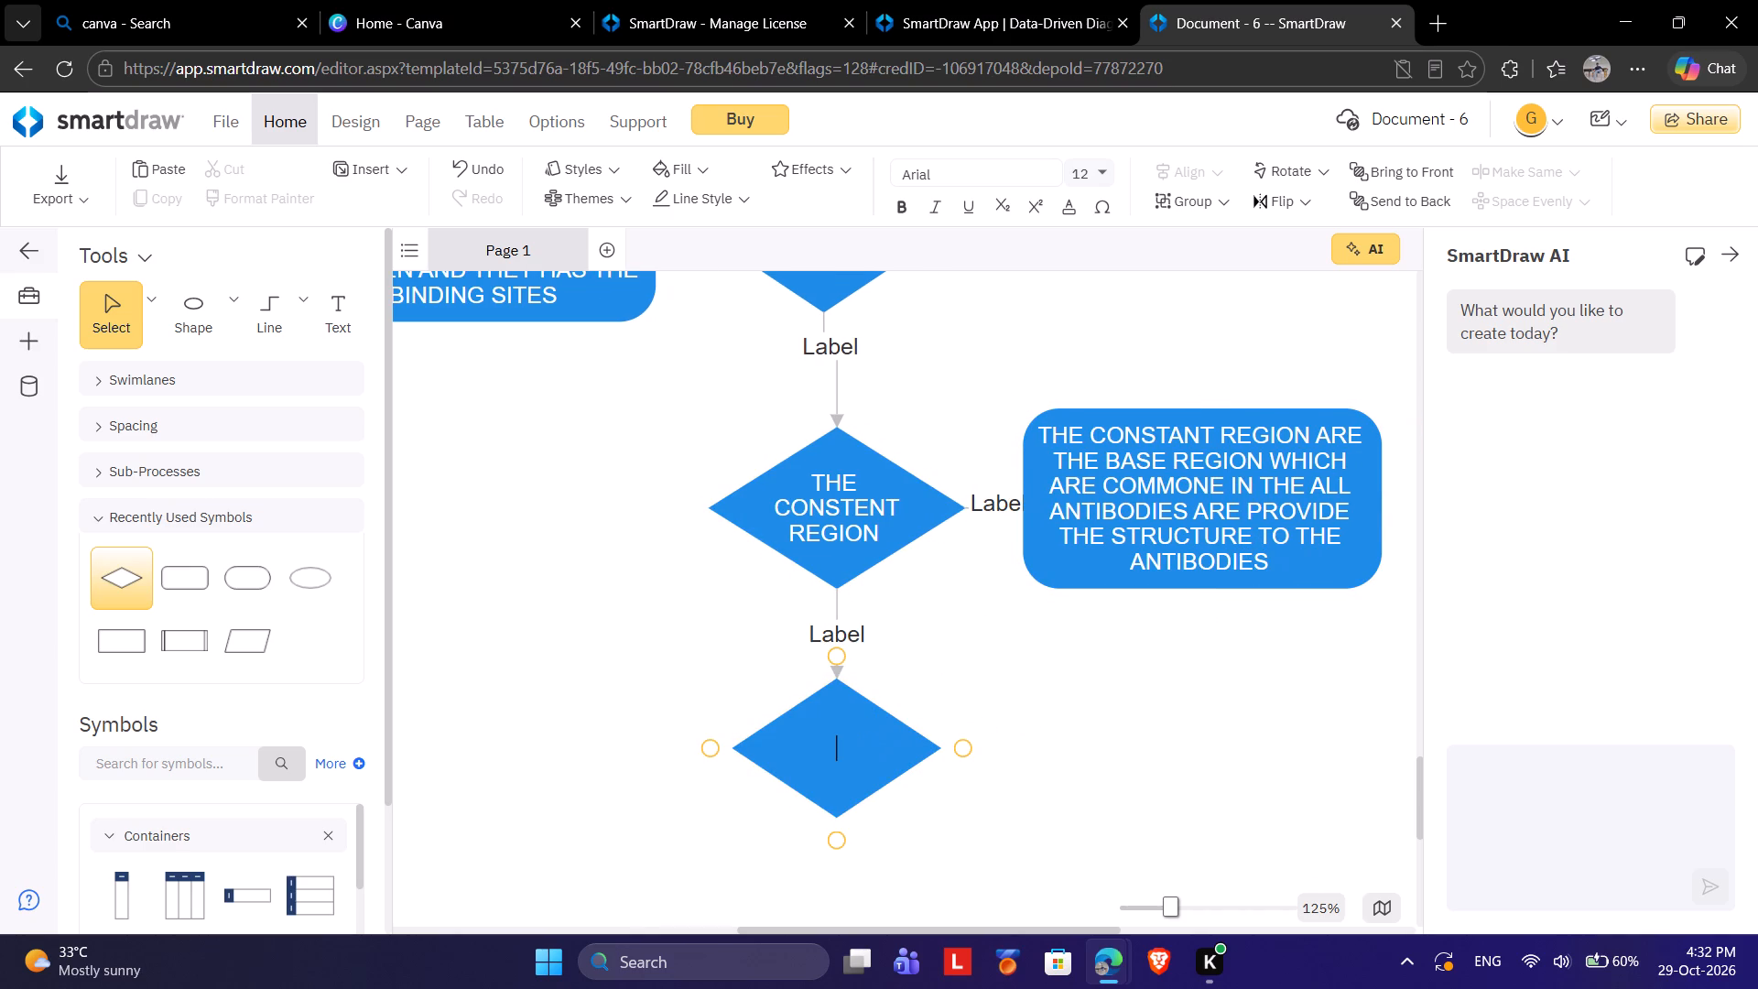
text(TH)
key(BackSpace)
key(BackSpace)
text(HINGE REGION)
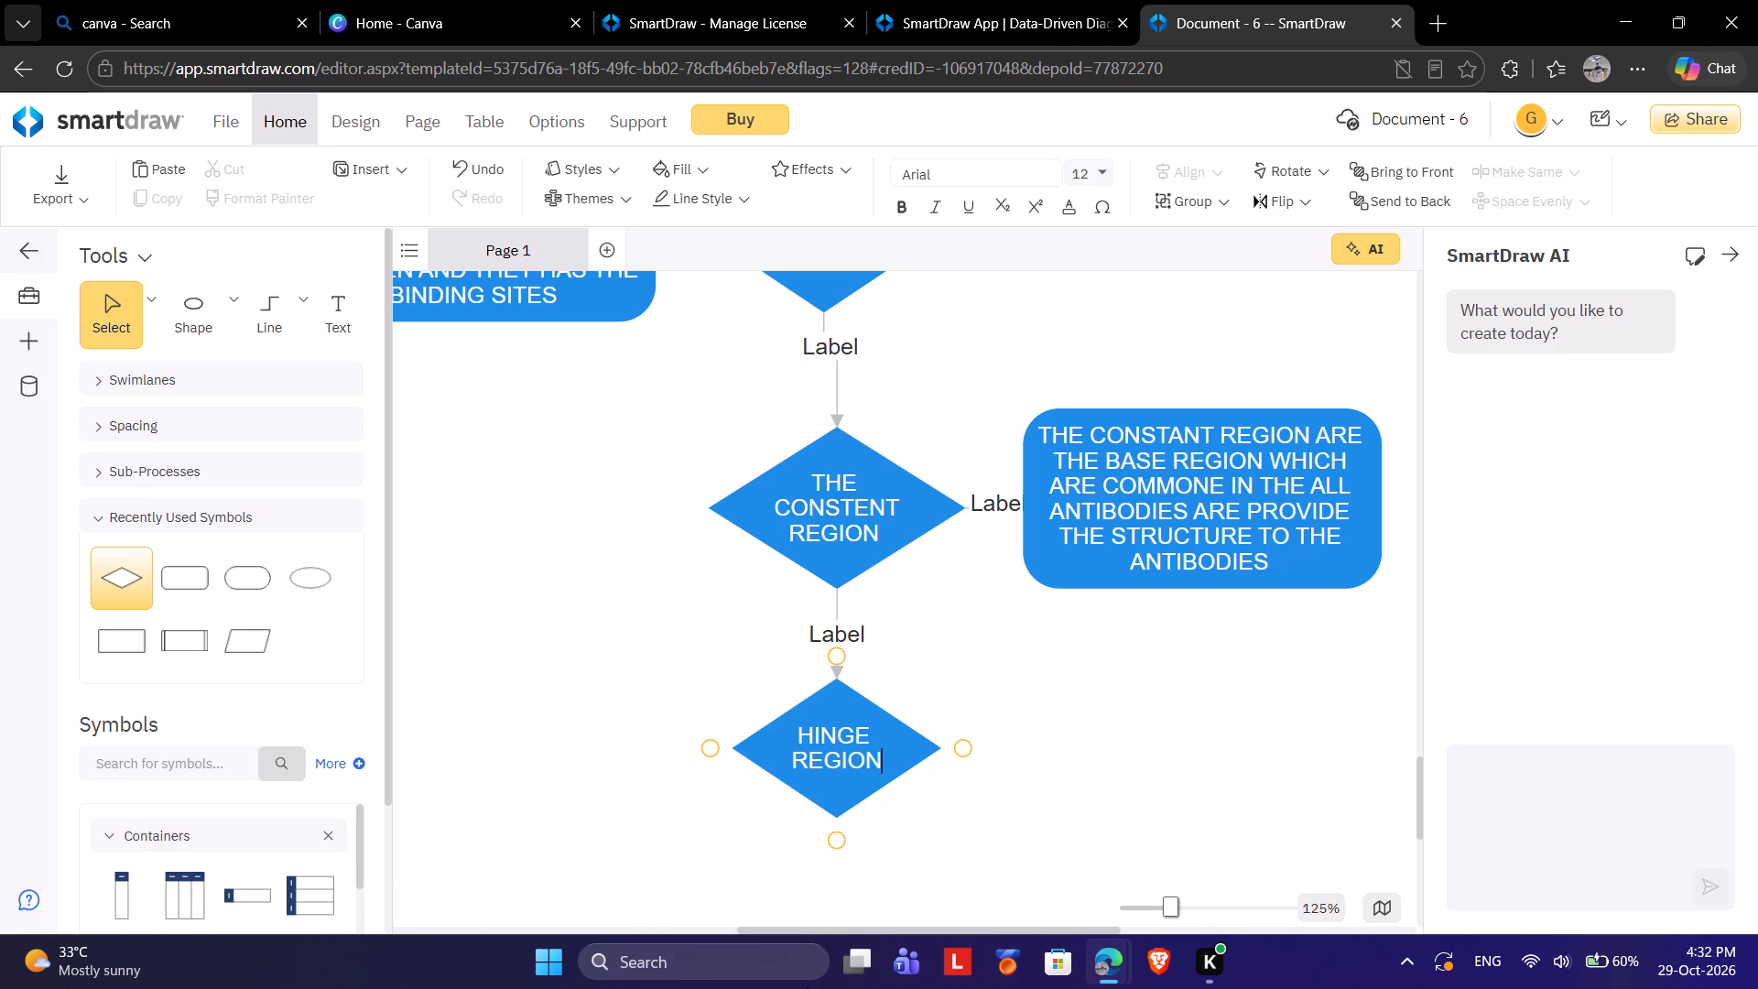
Add a rounded rectangle to the left of the HINGE REGION diamond, joined by a connector, and open it for text.
scroll(803, 979, down, 2)
drag(709, 745, 626, 749)
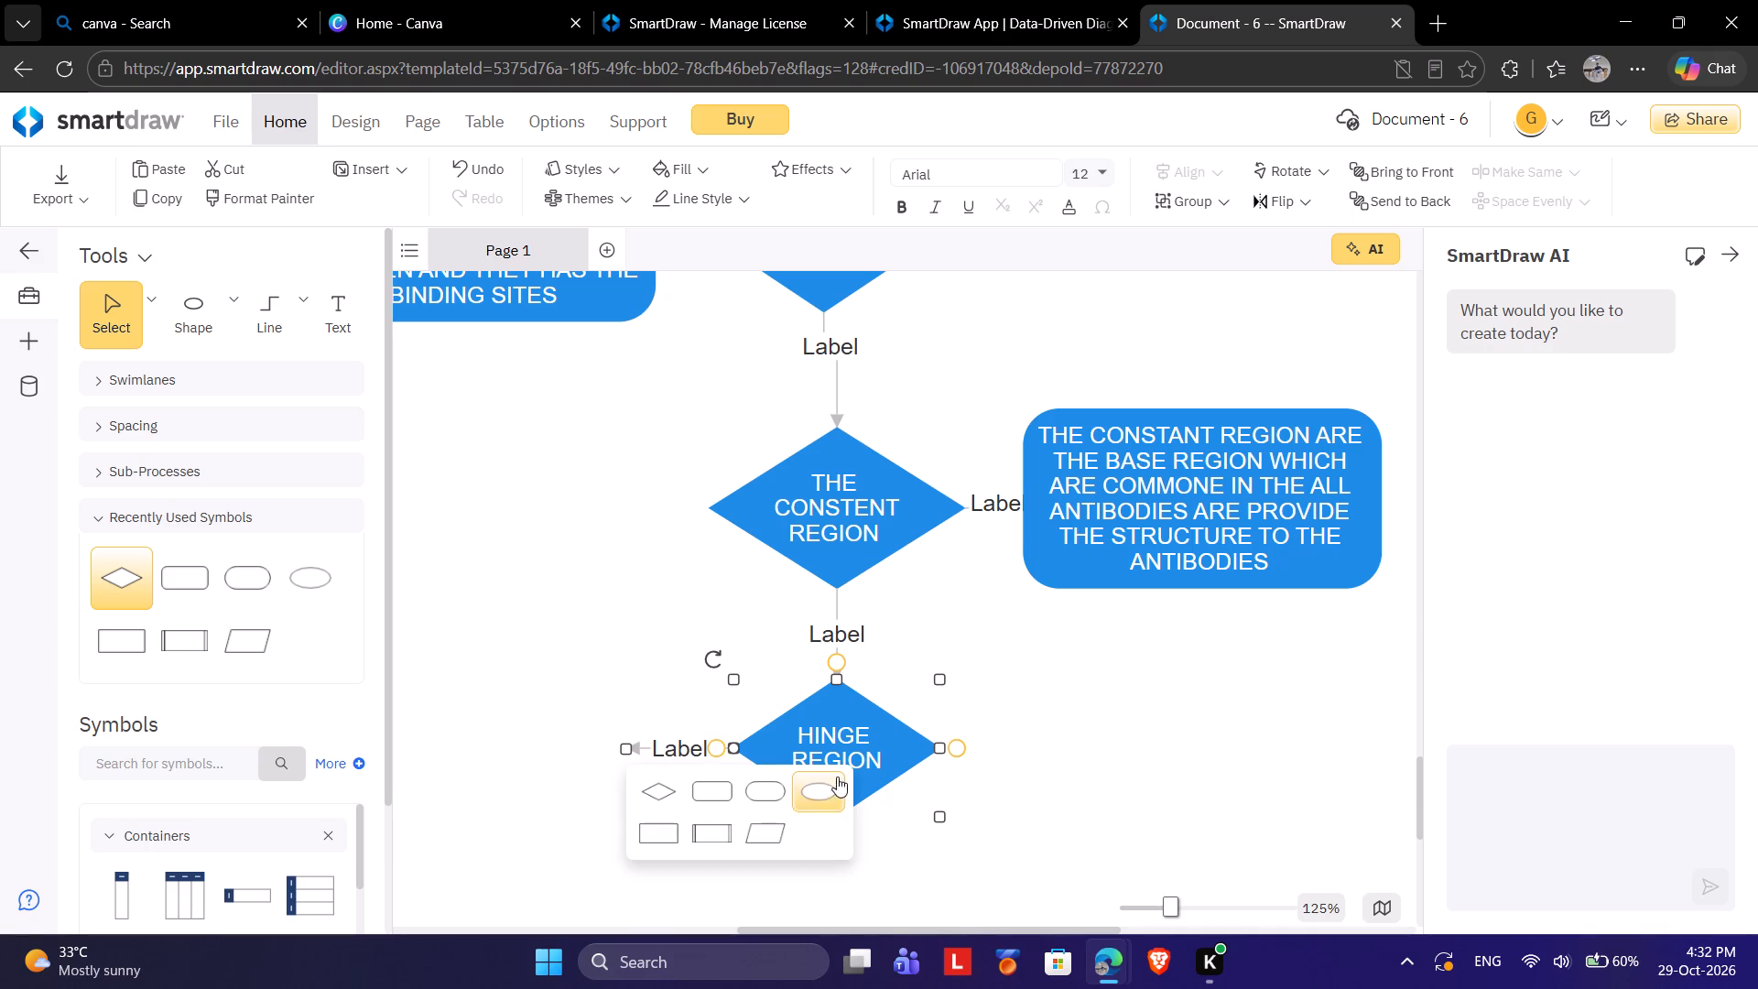
click(719, 796)
double_click(554, 764)
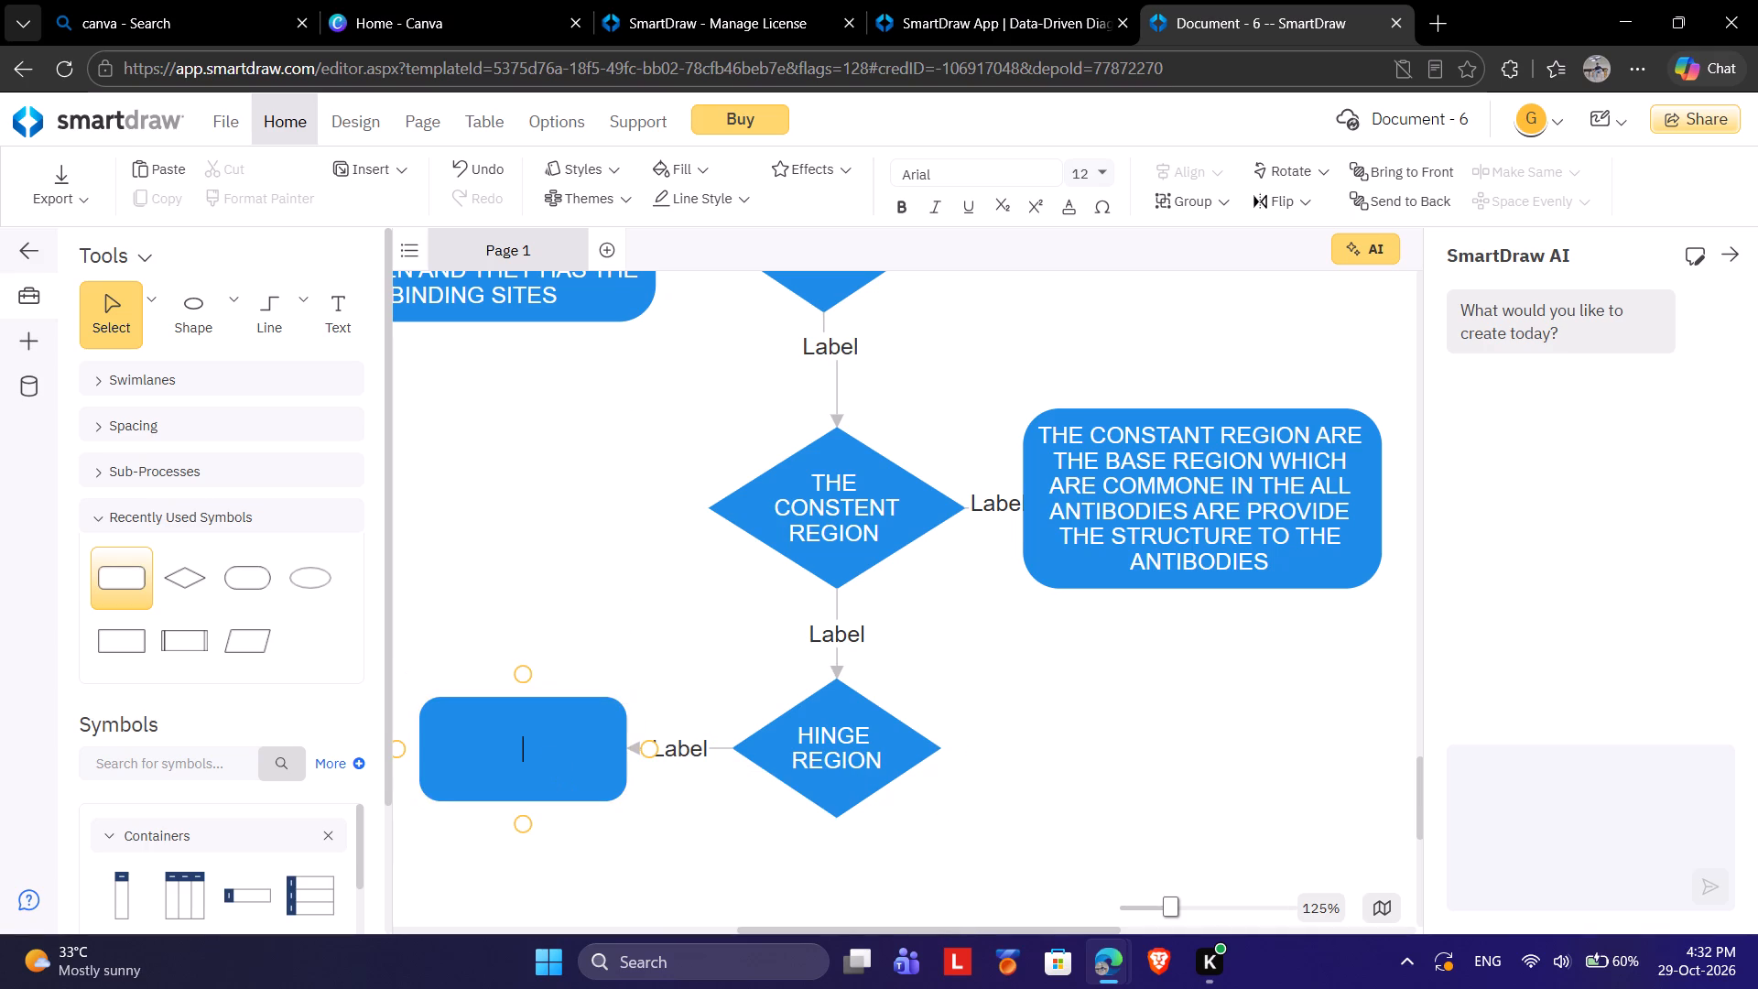
Begin the text in the new rounded rectangle with "THE HINGE ARE PERSENT IN THE".
text(THE)
key(space)
text(HINGE TA)
key(BackSpace)
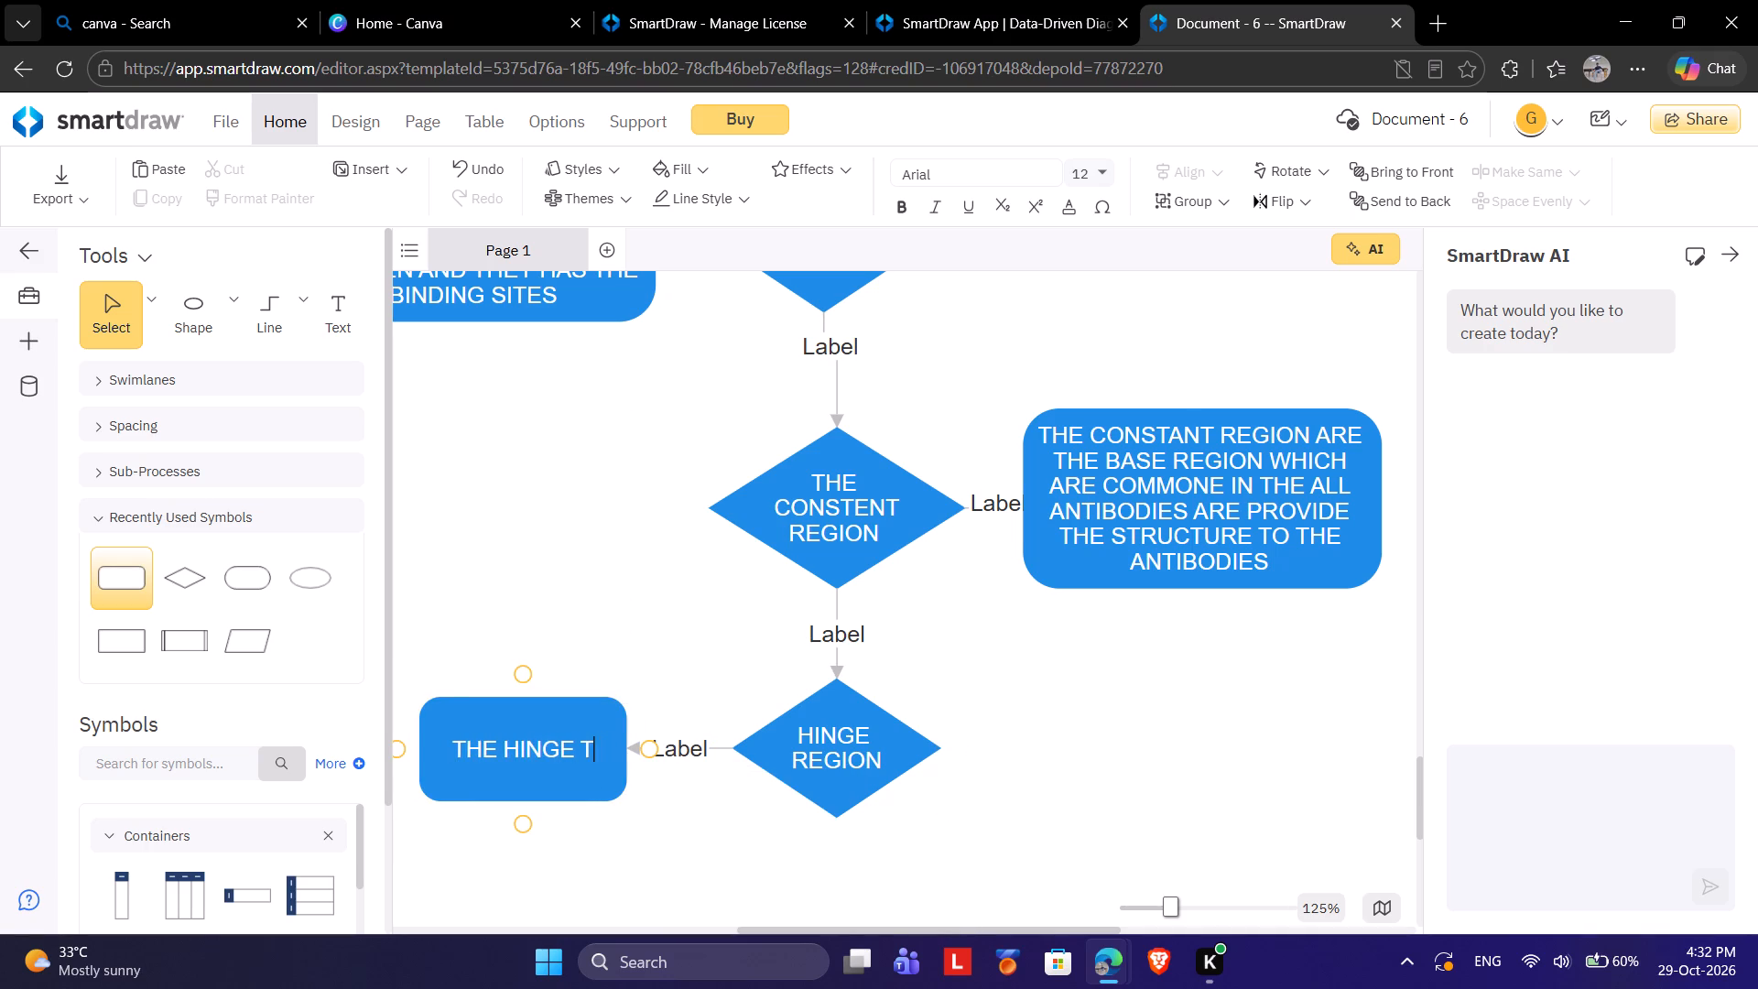
key(BackSpace)
text(ARE PERSSE)
key(BackSpace)
key(BackSpace)
text(ENT IN TEH)
key(space)
key(a)
key(BackSpace)
key(BackSpace)
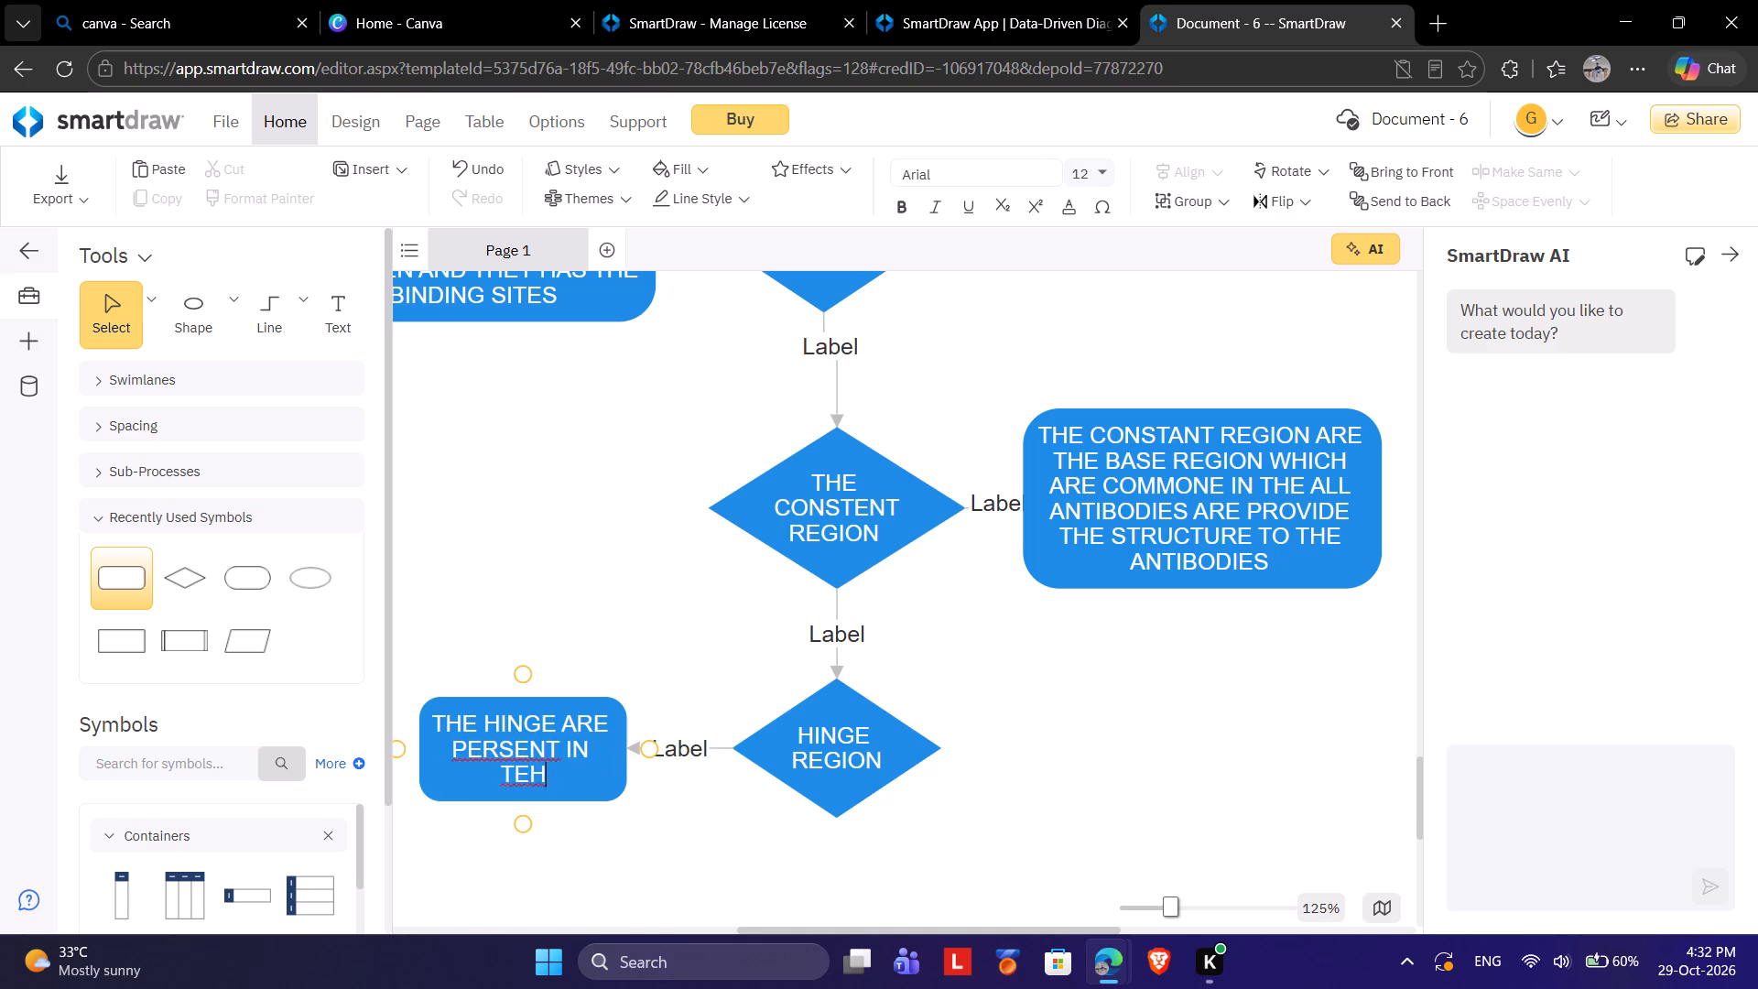
key(BackSpace)
key(BackSpace)
text(HE)
key(space)
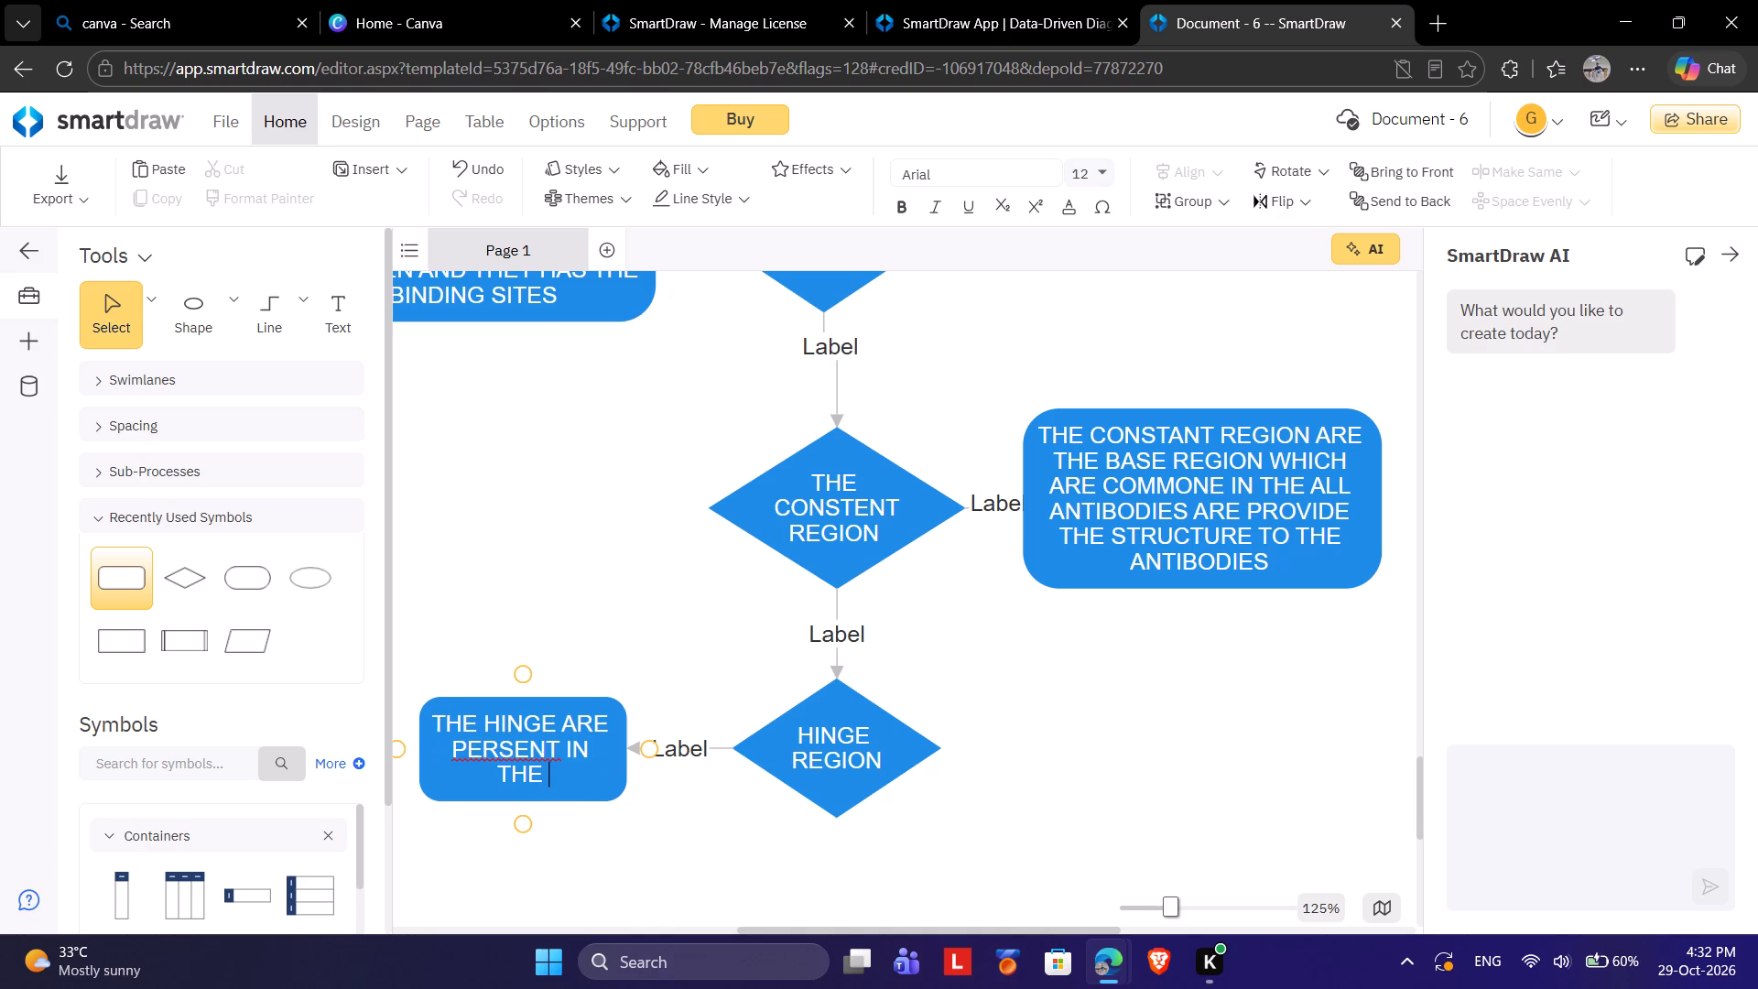
Correct "PERSENT" to "PRESENT" in the hinge description and return to the end of its text.
key(Up)
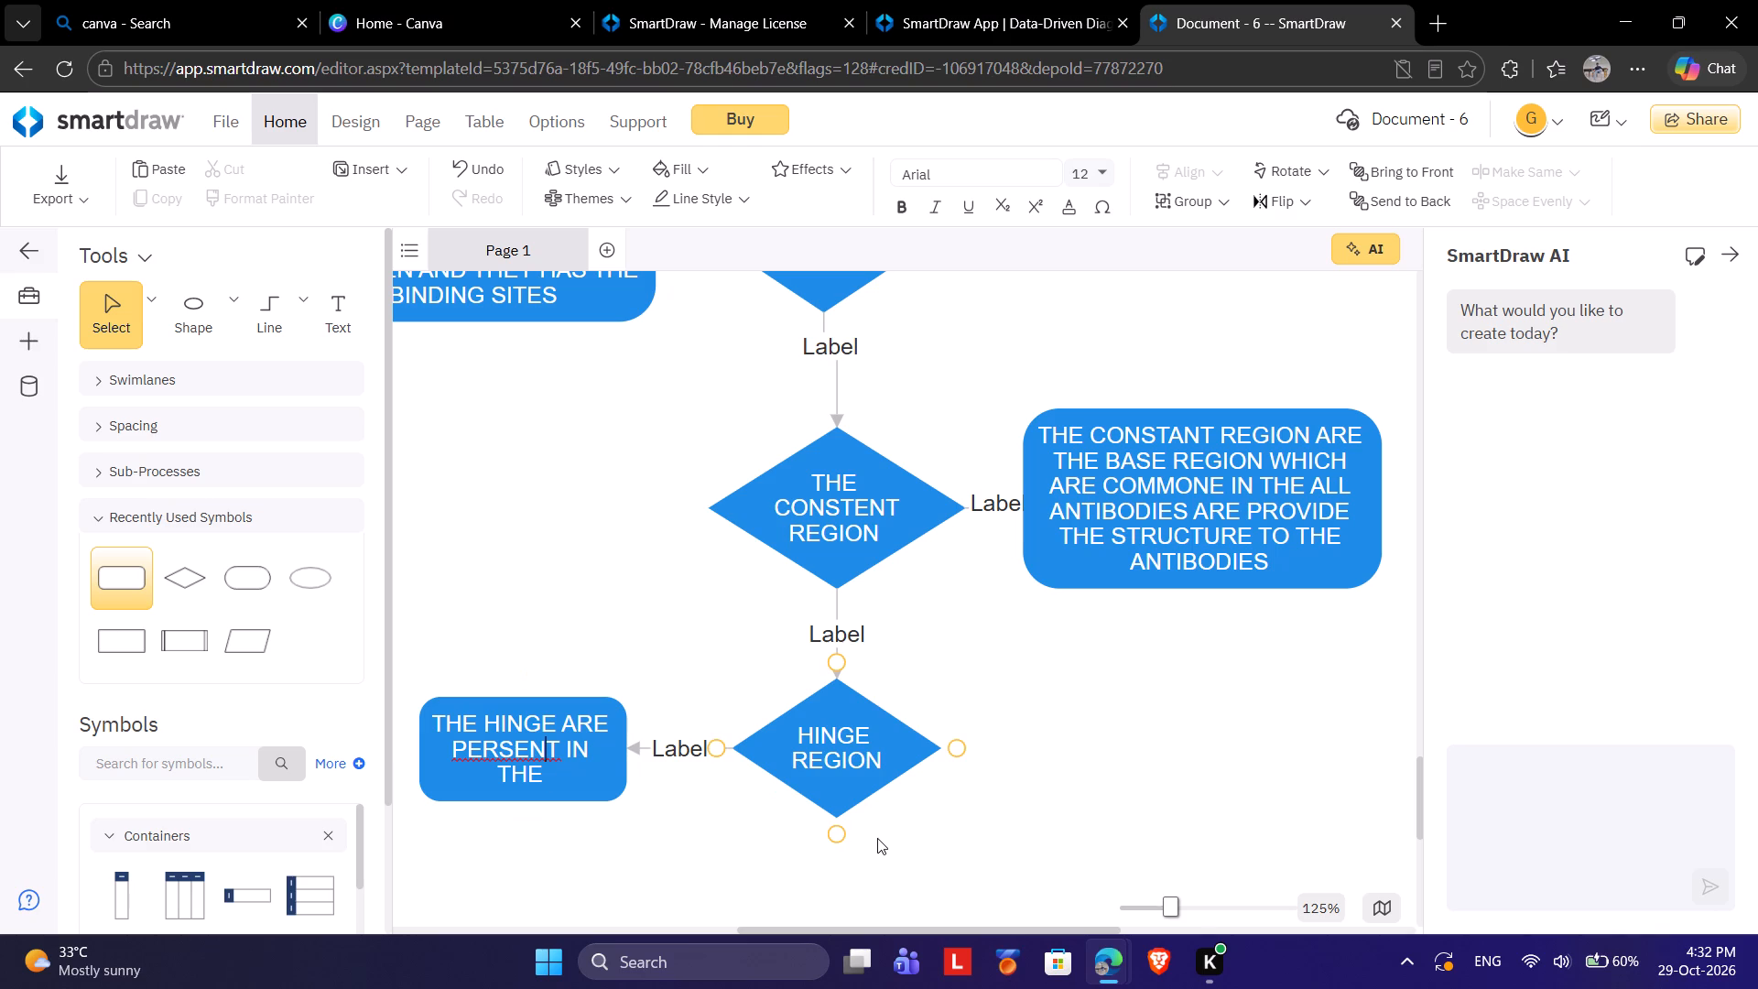
key(Left)
key(Left)
key(Left)
key(Left)
key(Down)
key(Up)
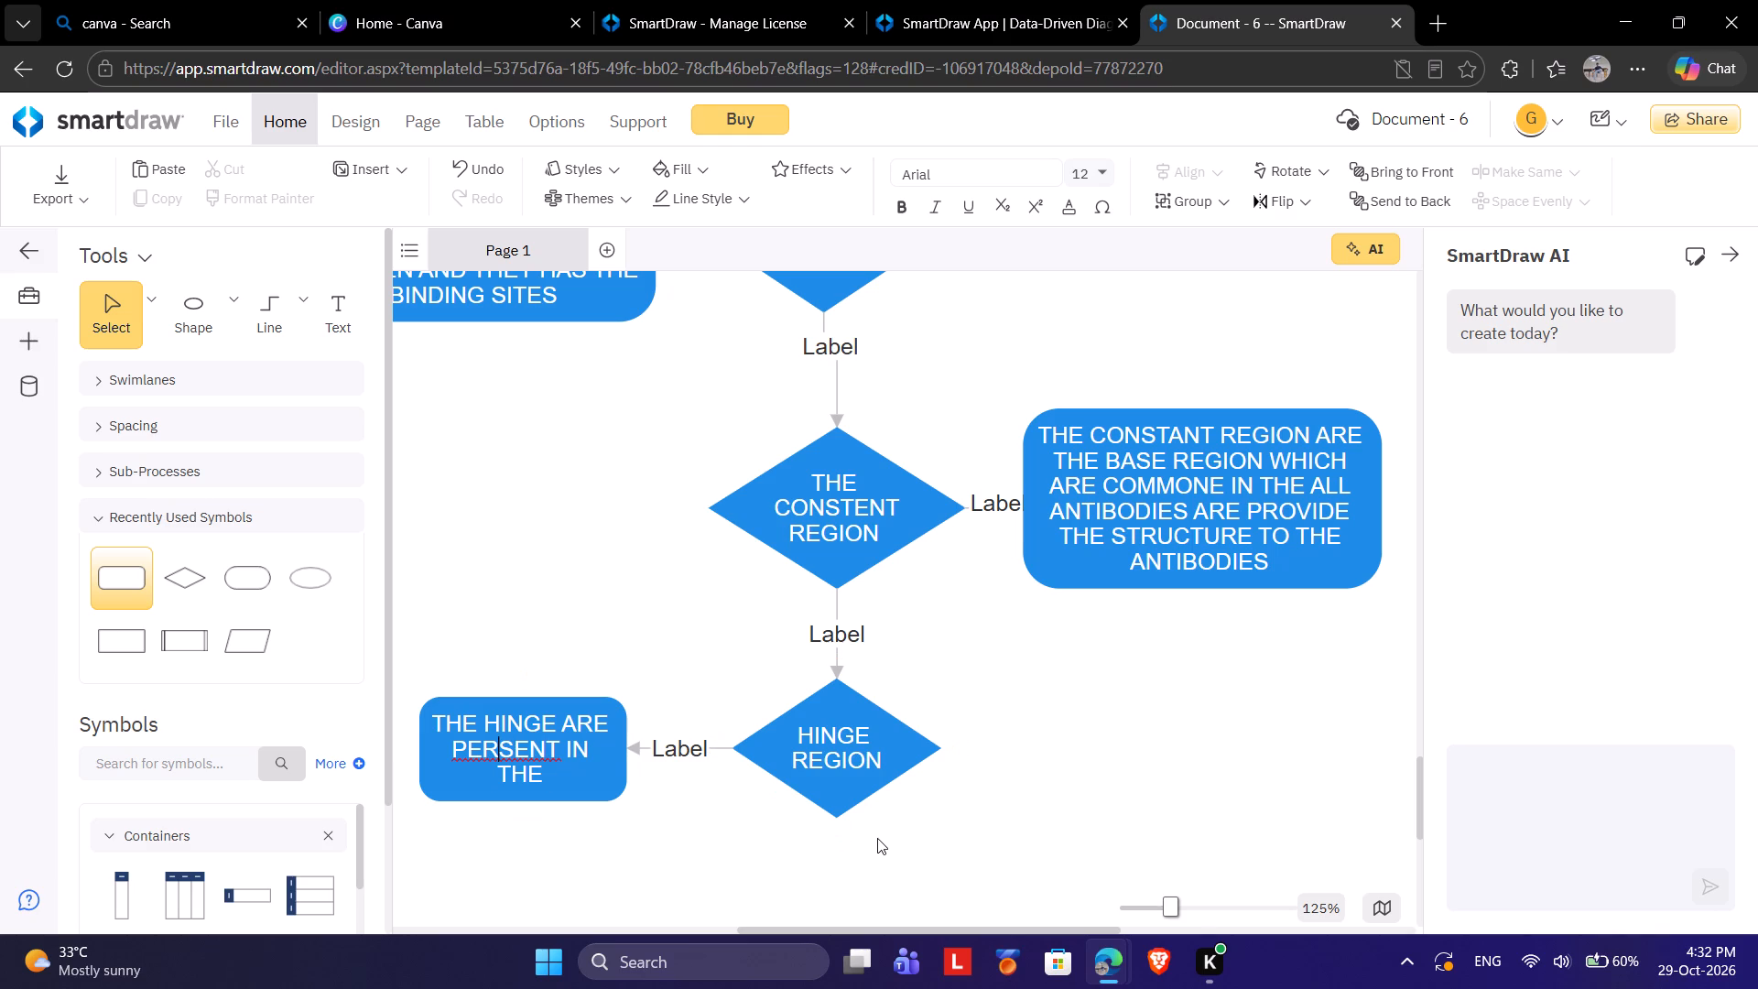
key(BackSpace)
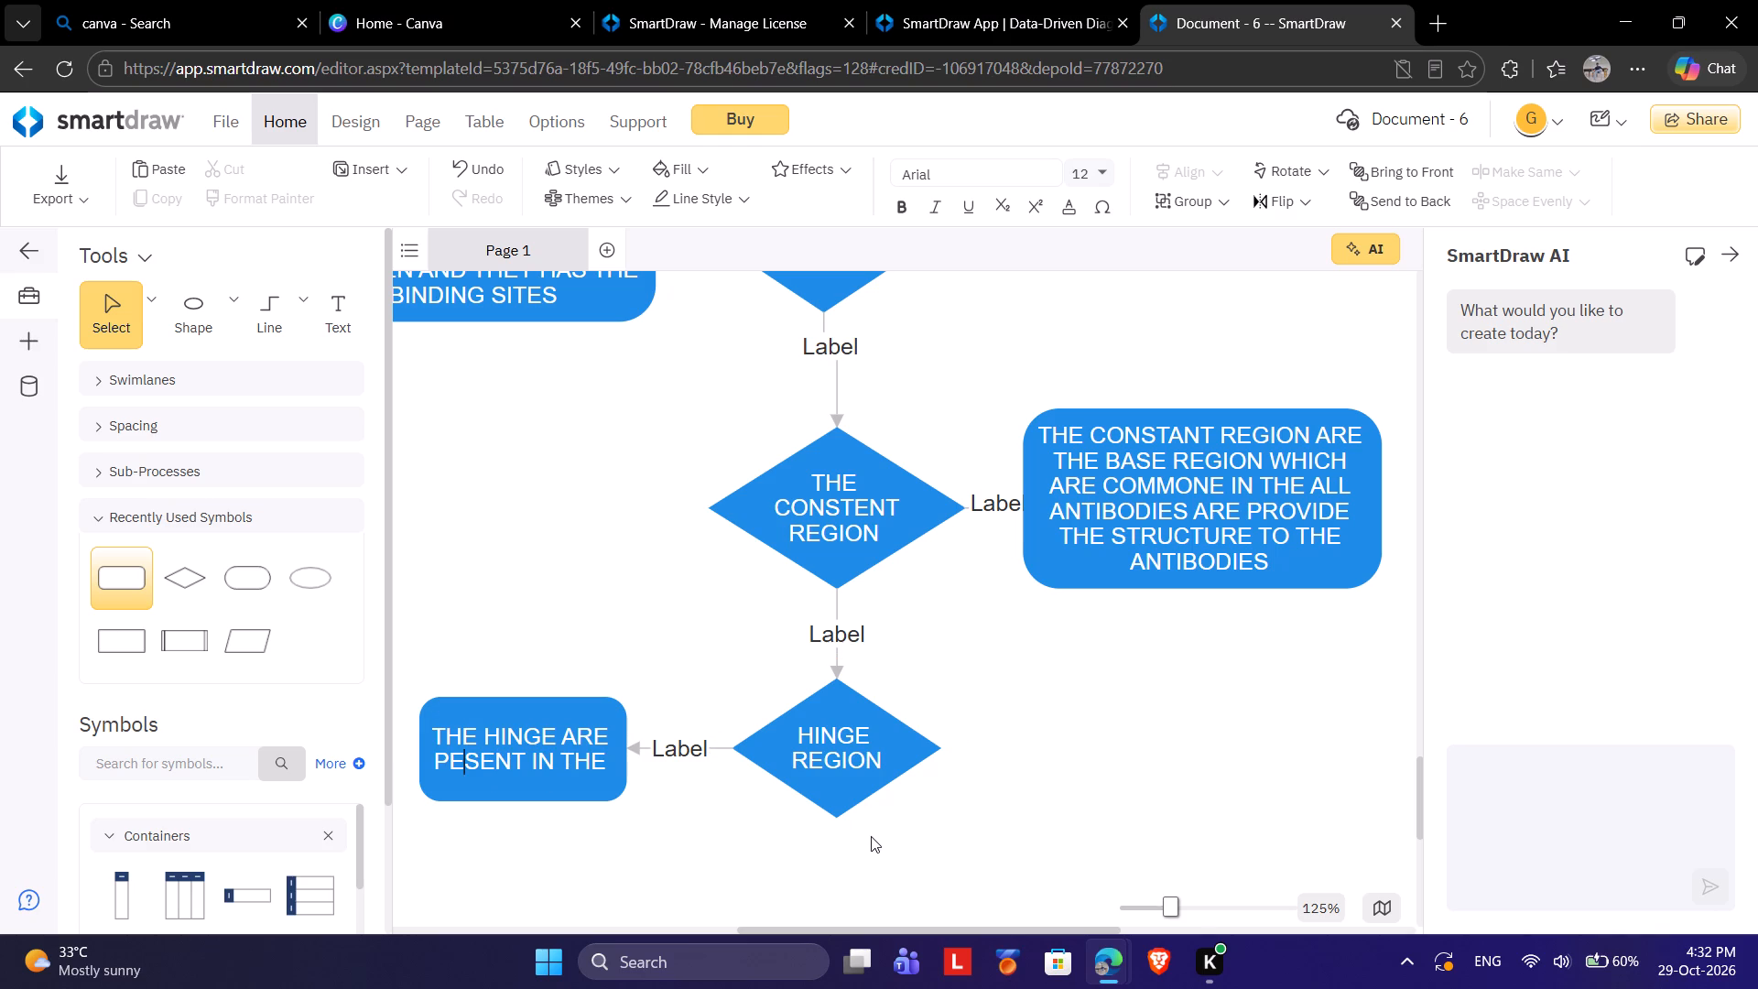
key(Left)
key(r)
key(Right)
key(Right)
key(Right)
key(Right)
key(Right)
key(Right)
key(Right)
key(Right)
key(Right)
key(Right)
key(Right)
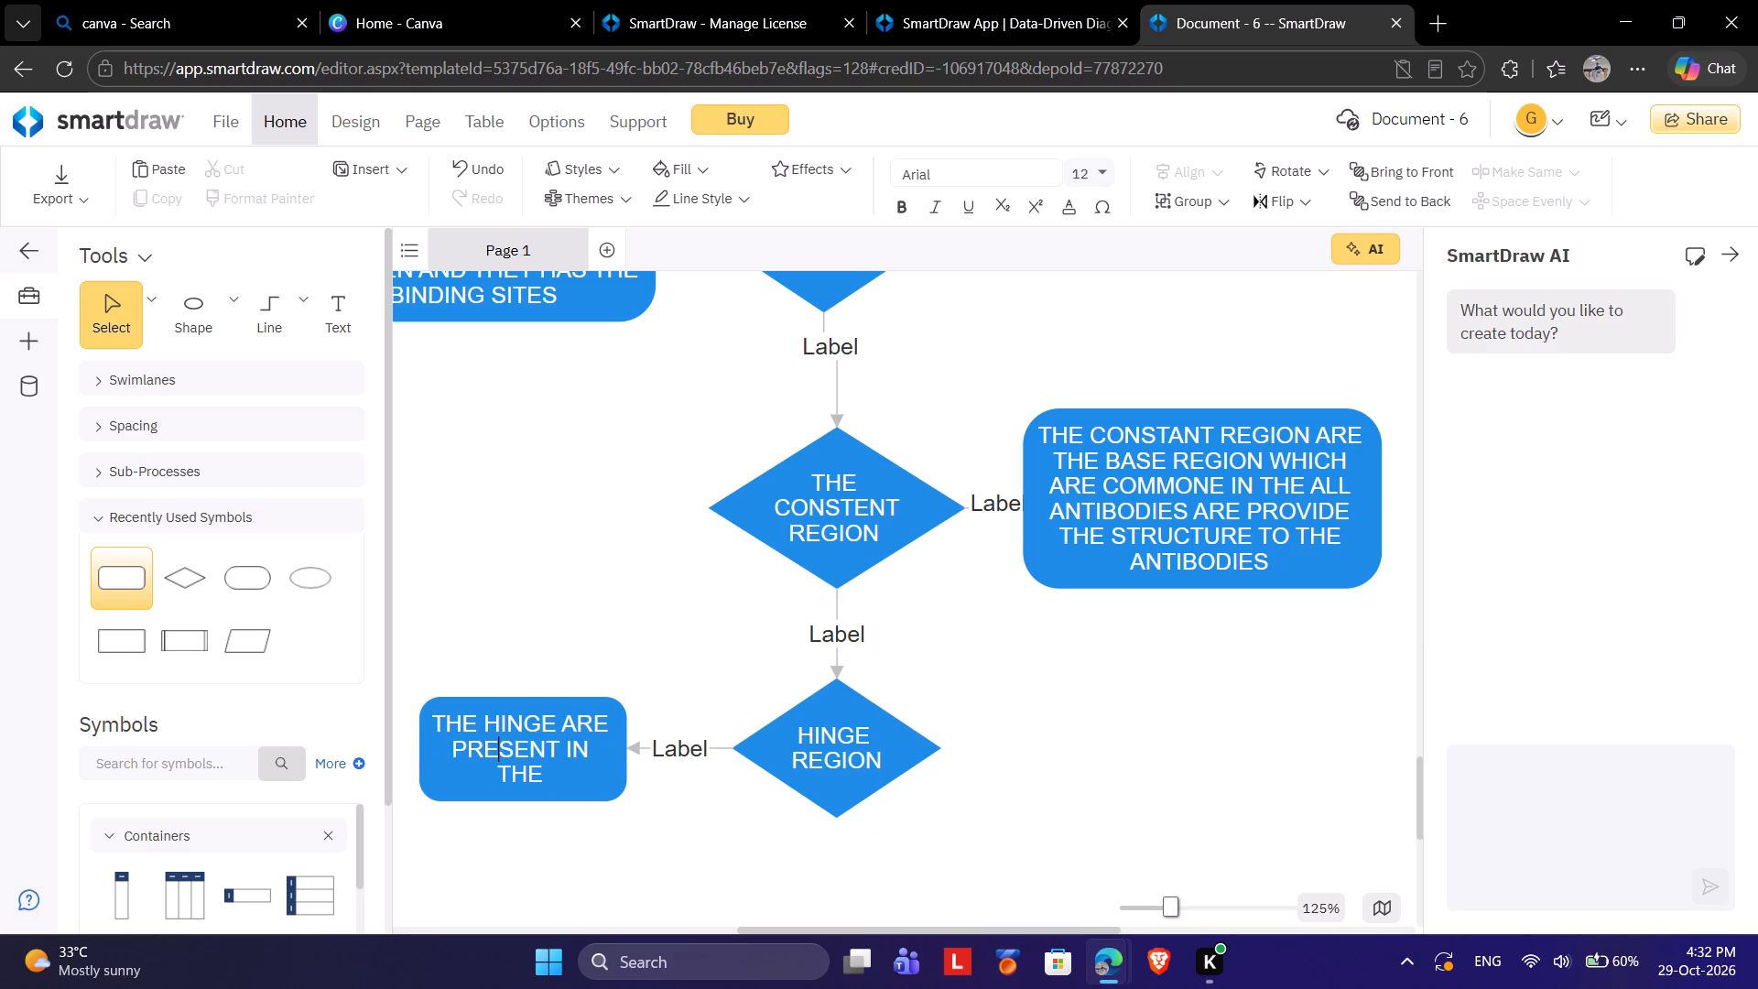
key(Down)
key(Right)
key(space)
Continue the hinge description with "ANTIBODIES WHICH ARE PROVIDE THE MOVMENT TO THE ANTIBODIES HELP FOR THE".
text(ANTIBODIES A)
key(BackSpace)
text(WHIF)
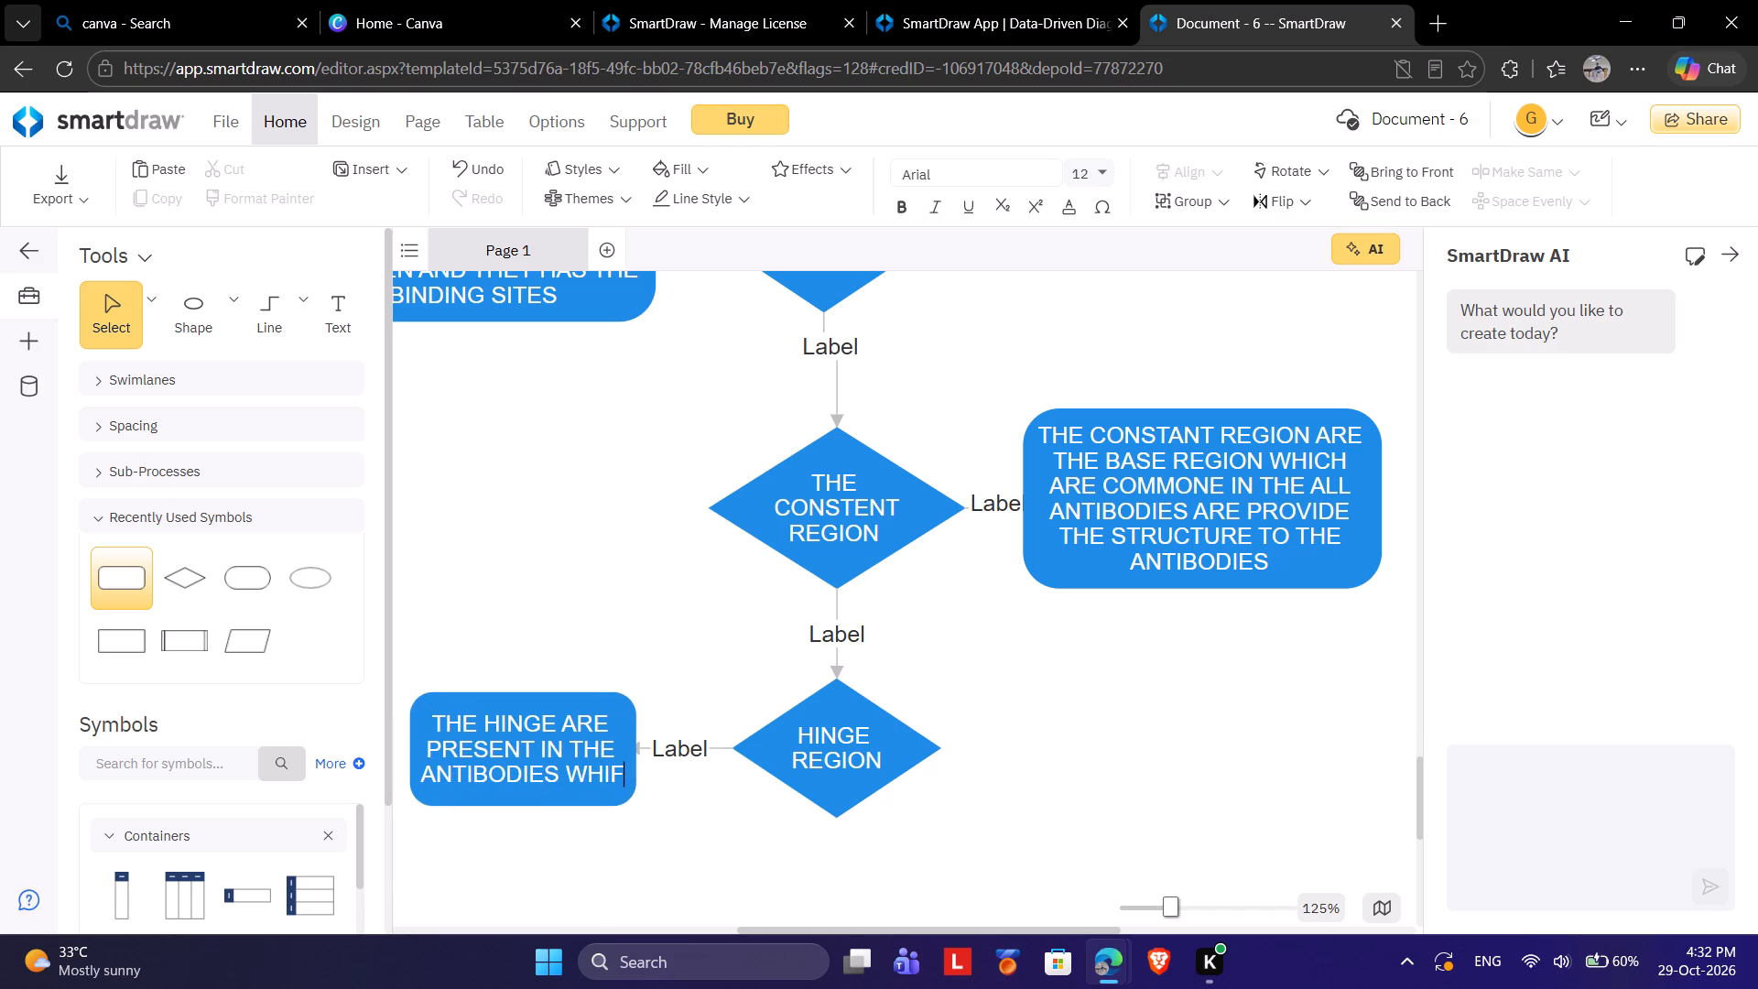
key(BackSpace)
text(CH ARE PROVIDE THE MIV)
key(BackSpace)
key(o)
key(BackSpace)
key(BackSpace)
text(ON)
key(BackSpace)
key(b)
key(BackSpace)
text(VMENT TO THE ANTIBODIES HELP FO)
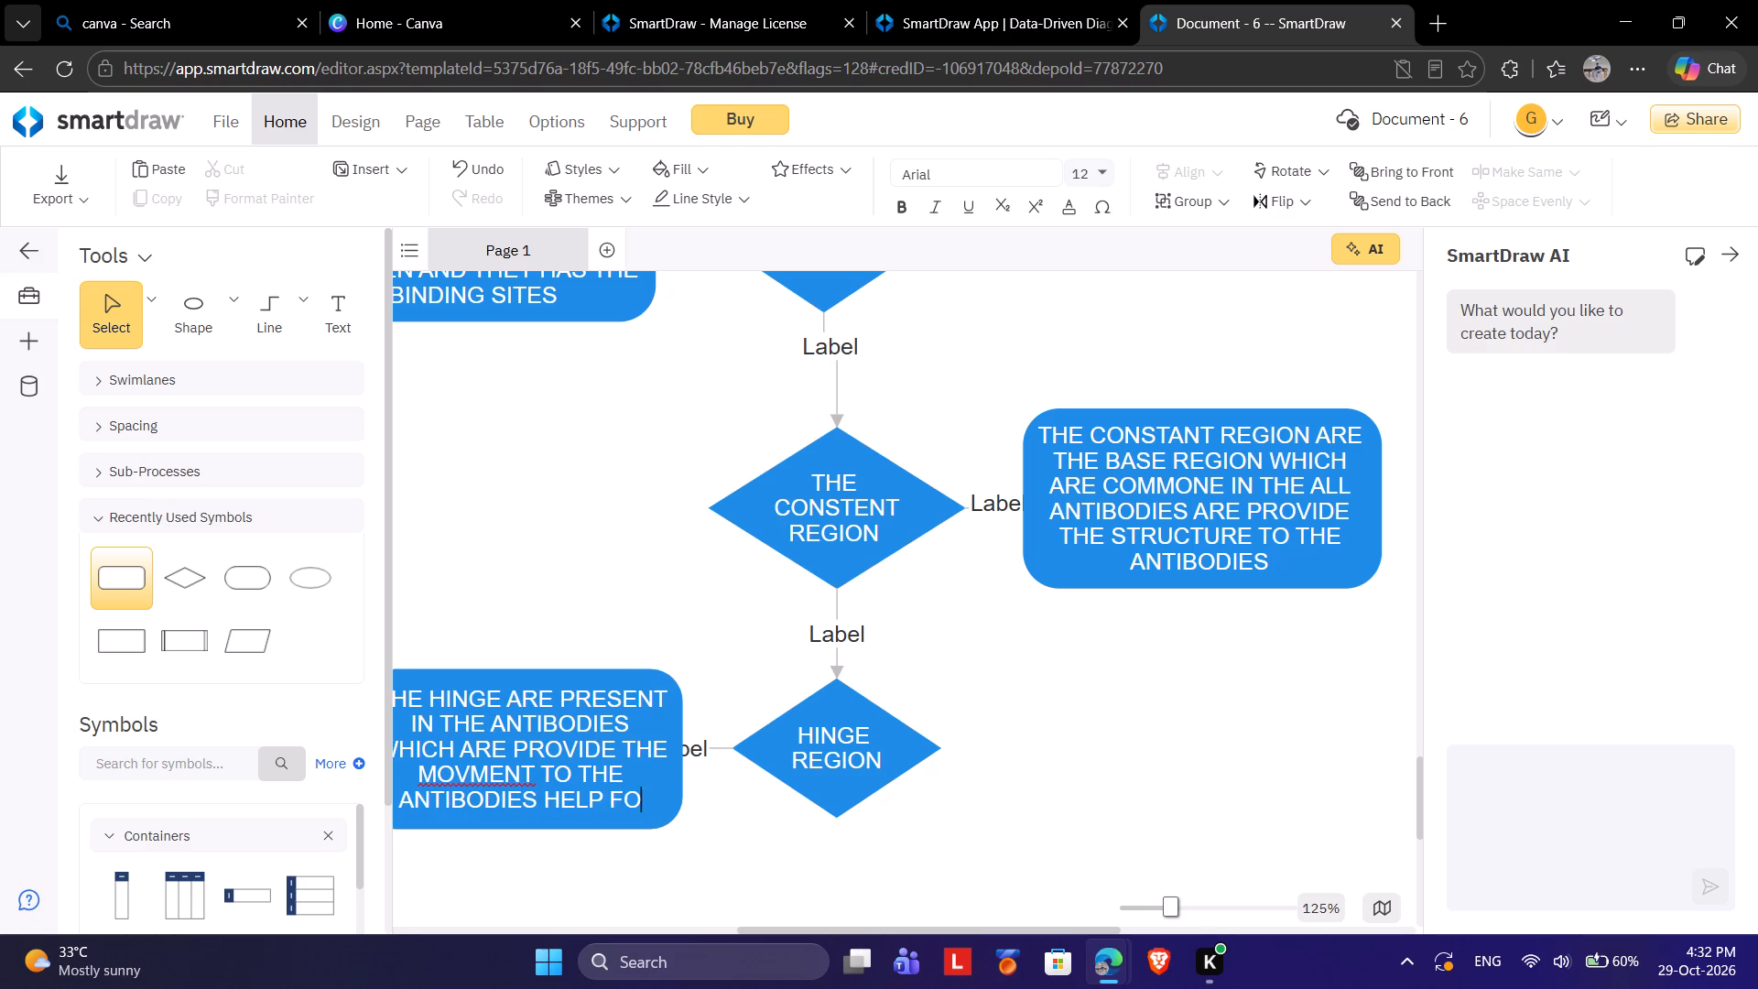
text(R THE)
key(space)
Finish the hinge description with "FLOW AND IN THE TRANASPORTATION".
key(f)
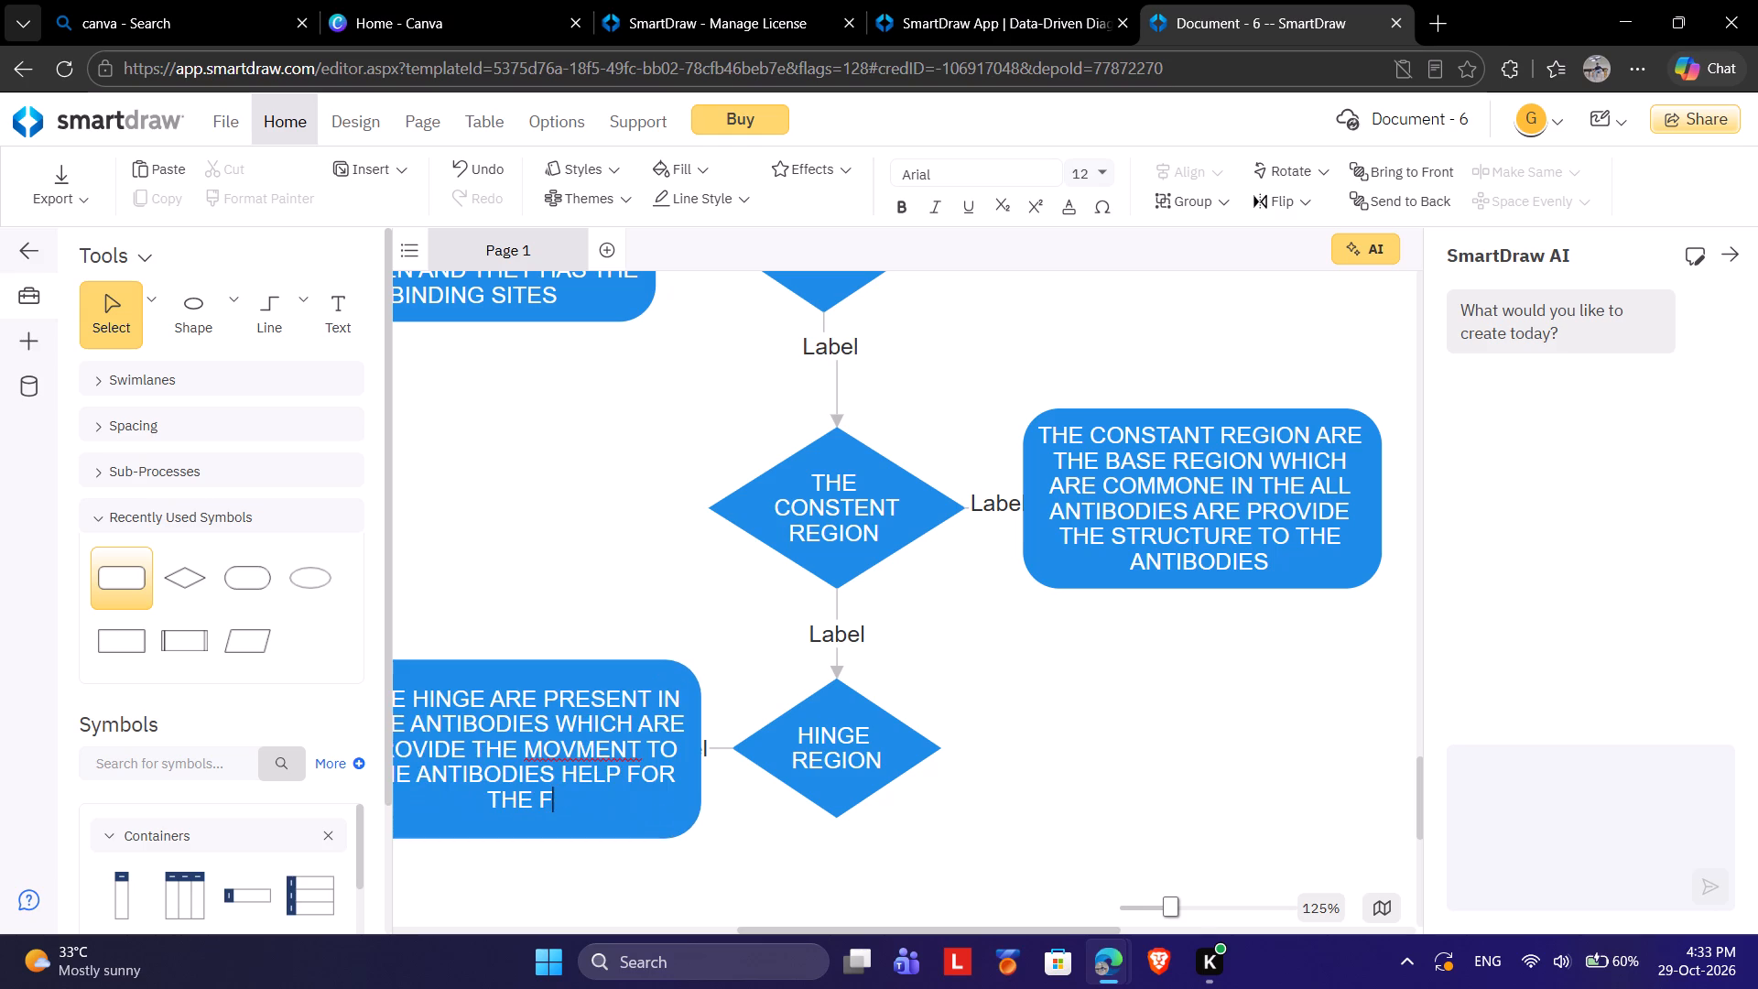
text(LOW AND IN THE TRE)
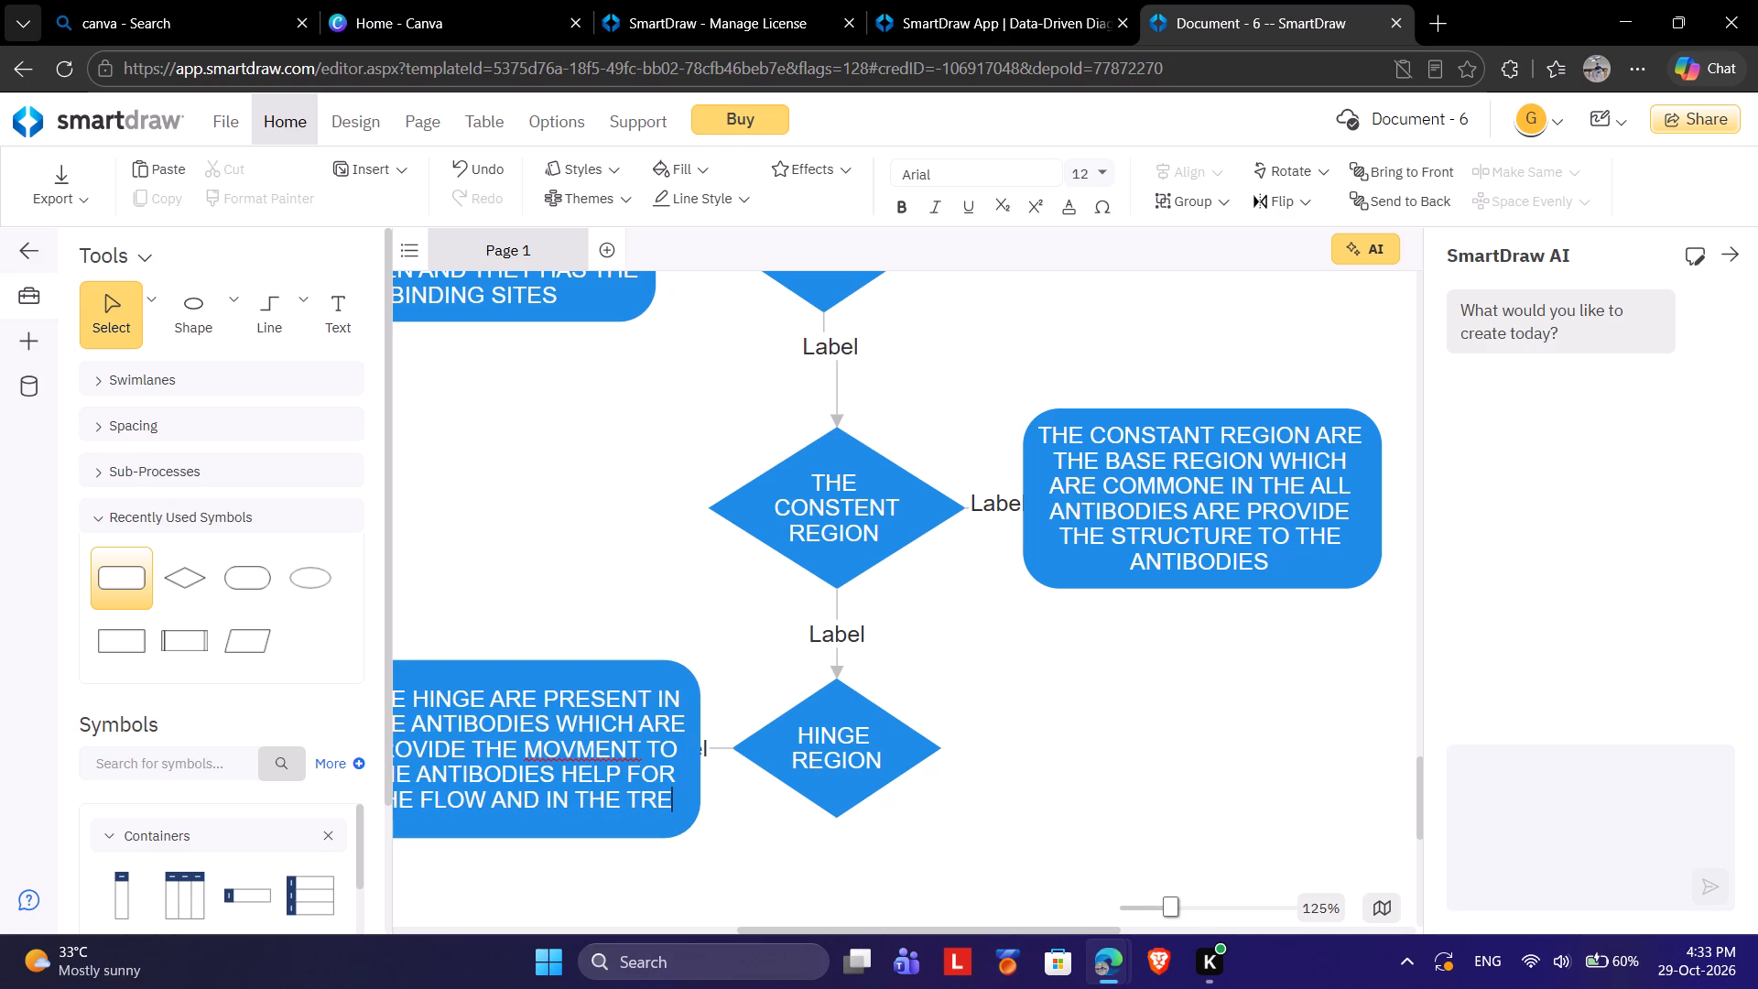
key(BackSpace)
text(ANASPORTATION)
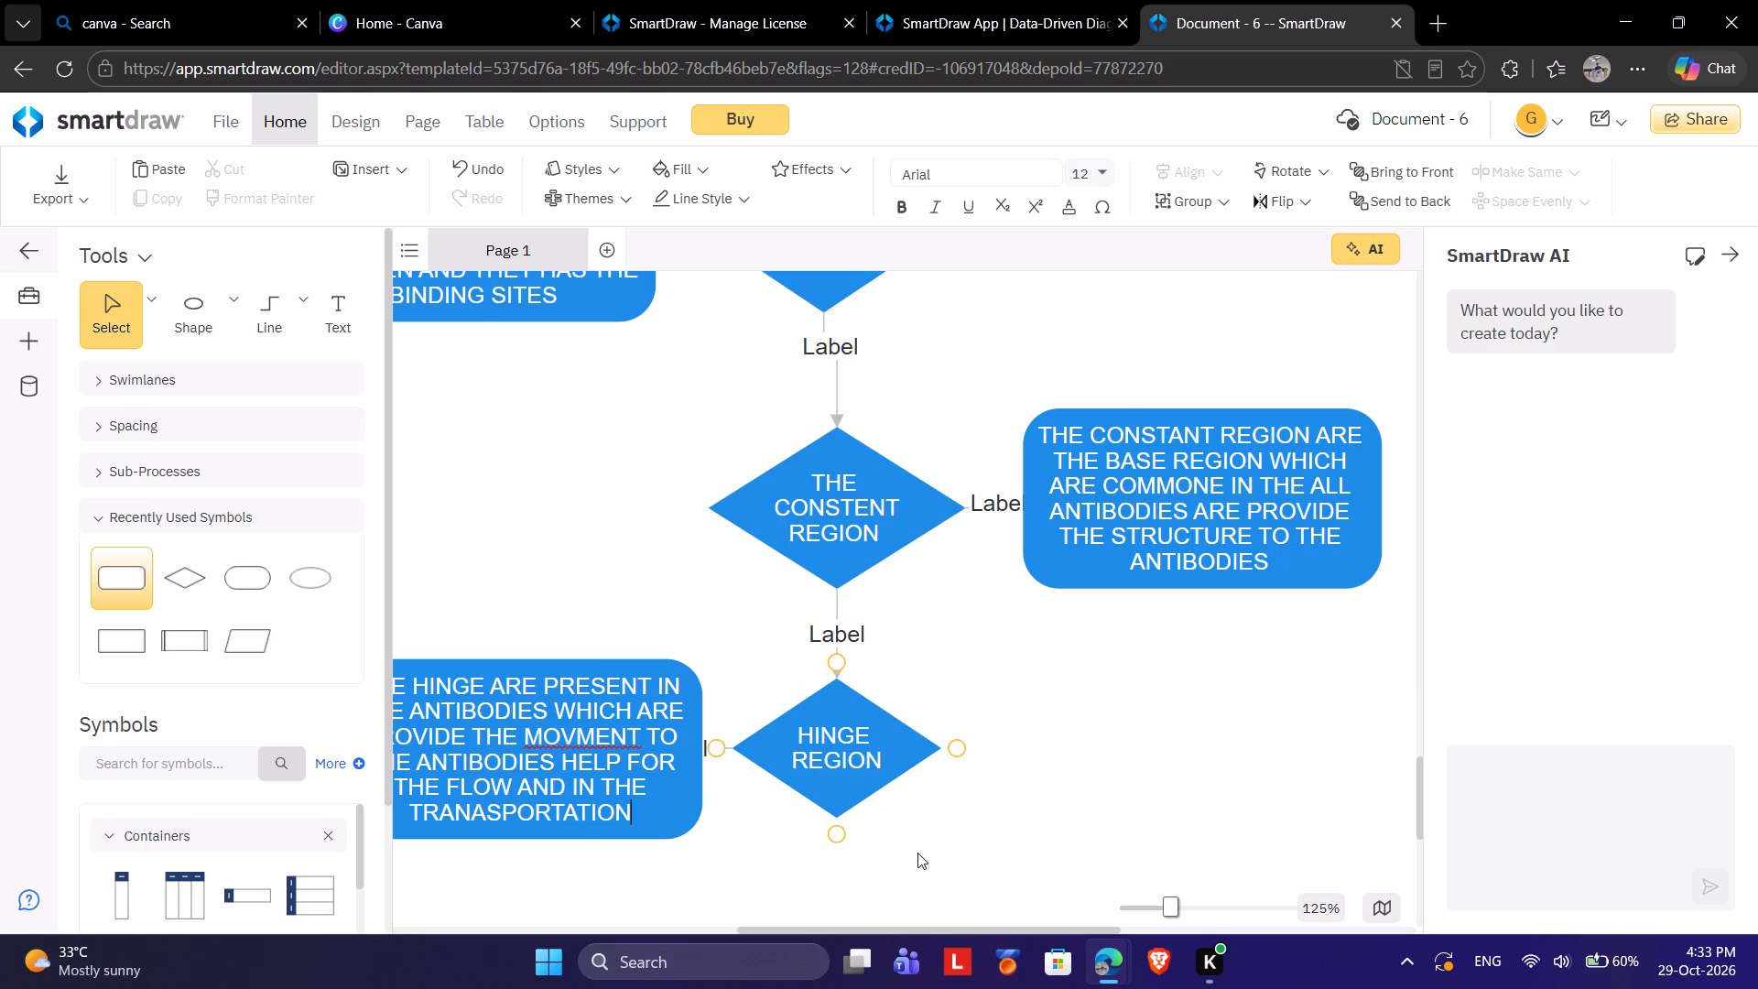
click(974, 709)
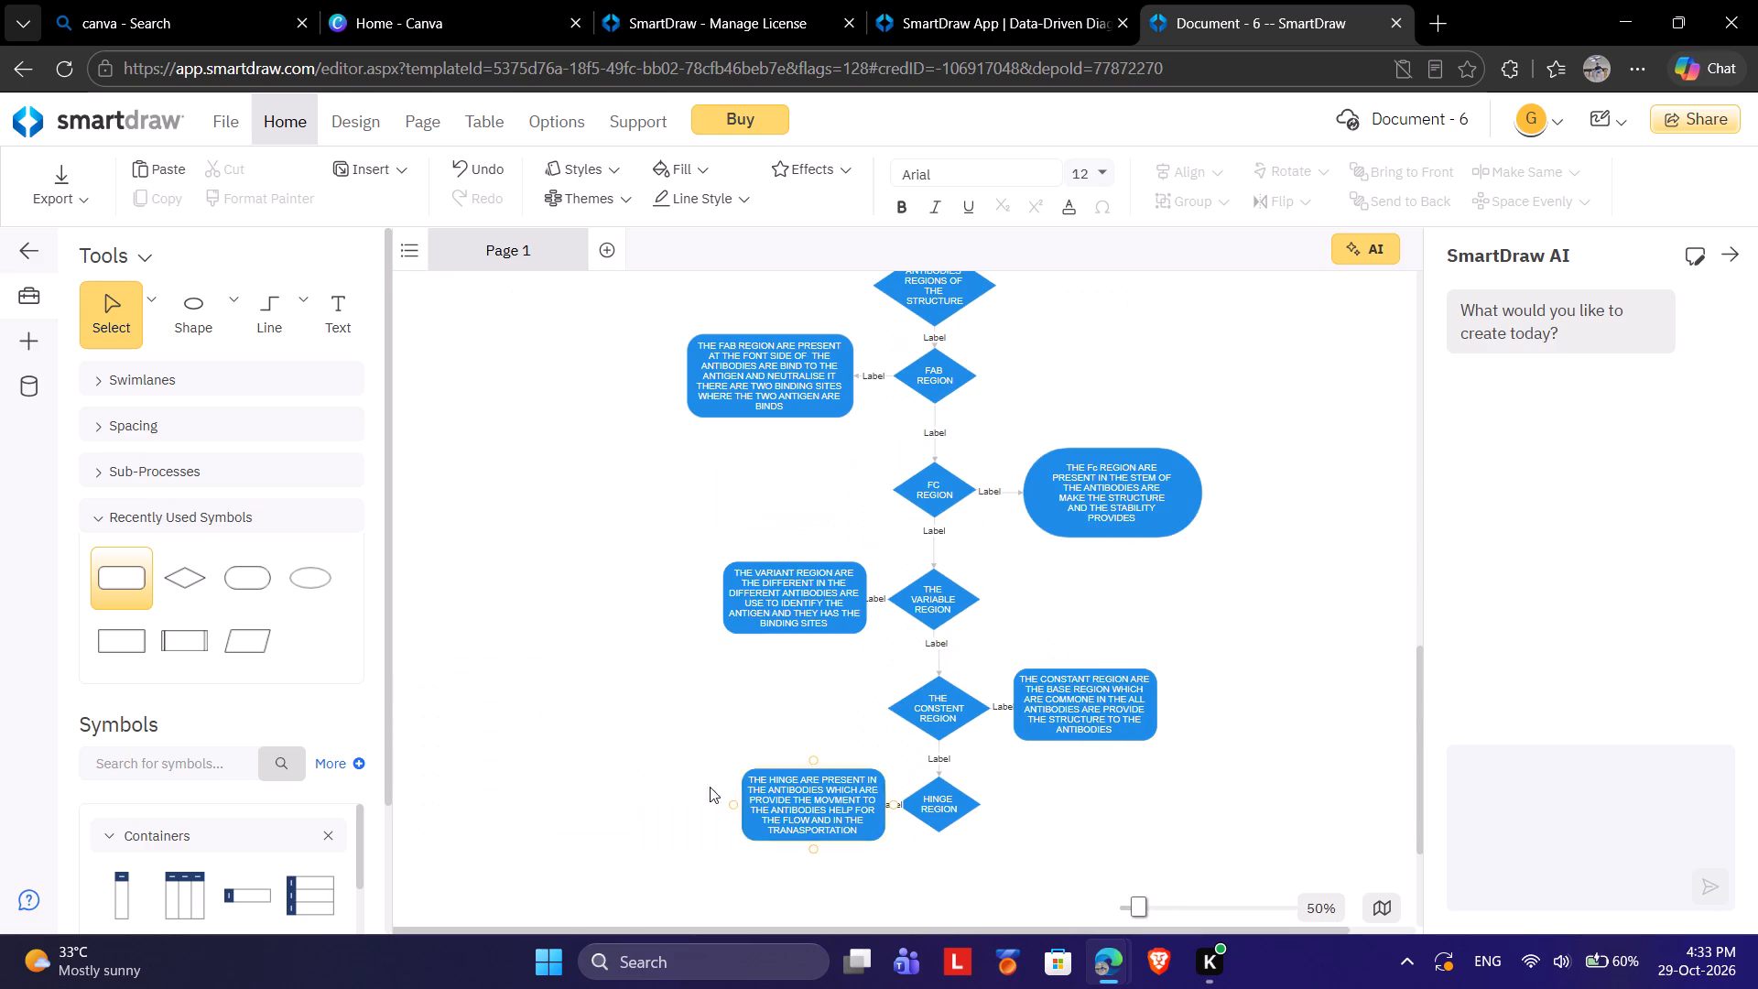
Move the hinge and variant region description boxes left, away from their diamonds, and line them up in one column.
drag(812, 799, 787, 805)
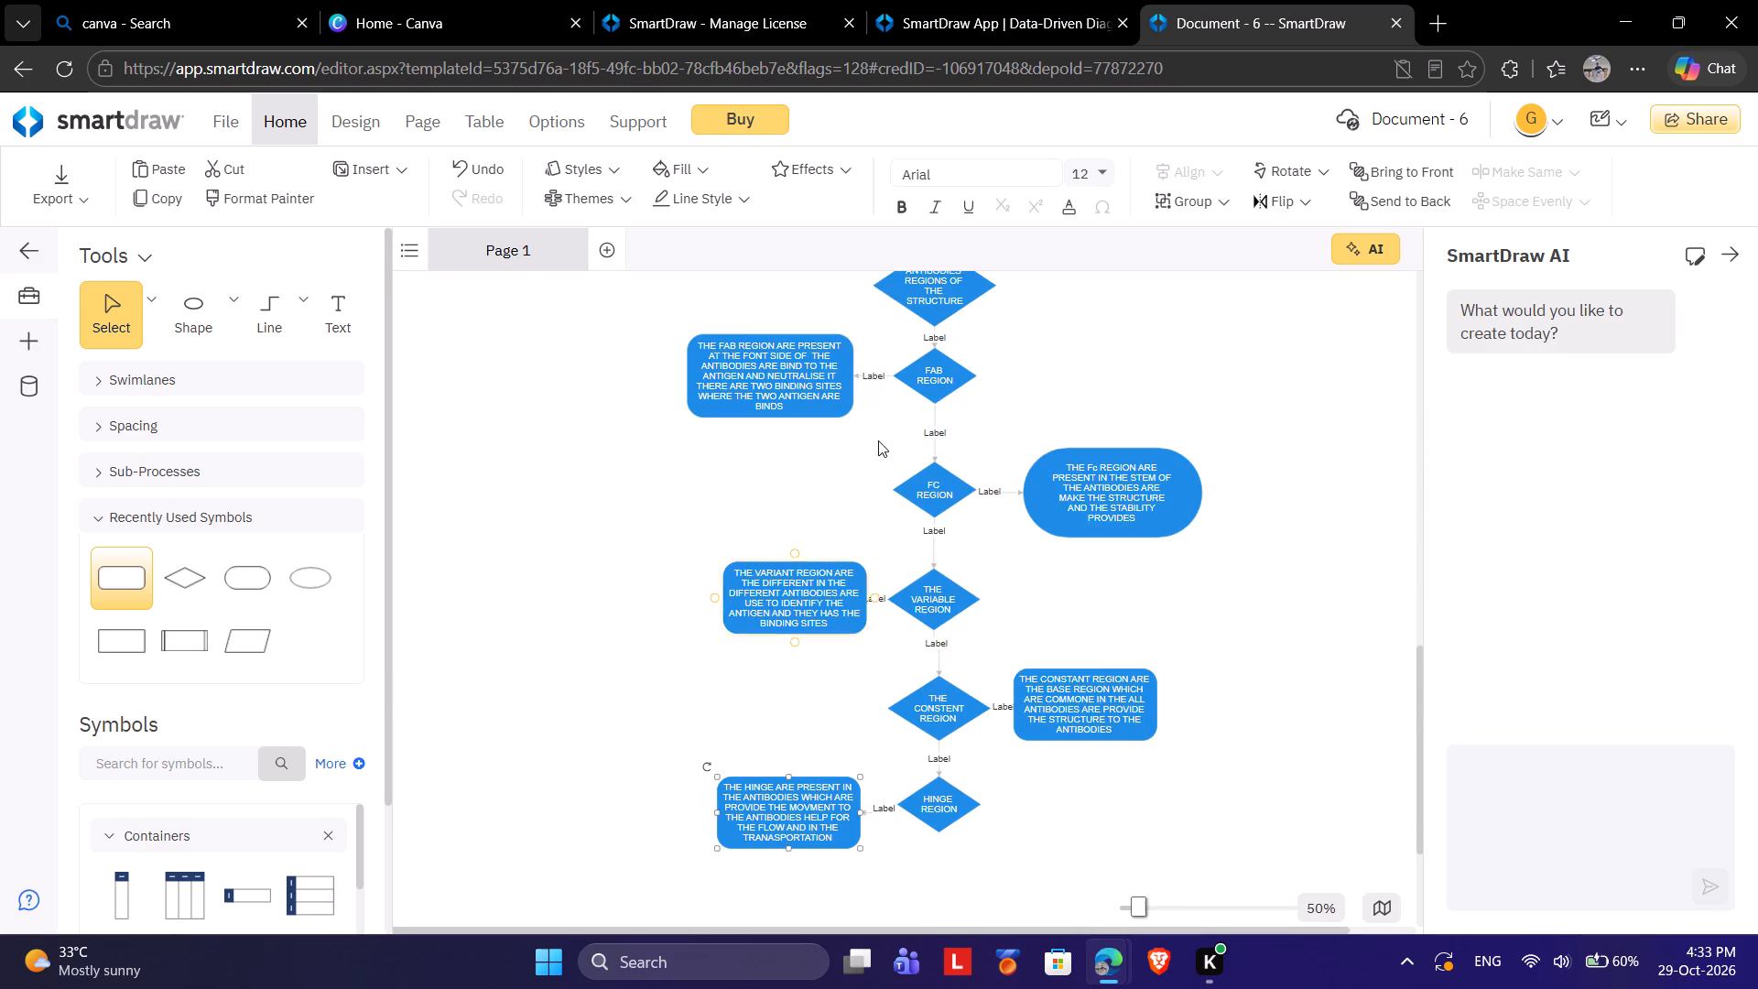
drag(824, 591, 799, 588)
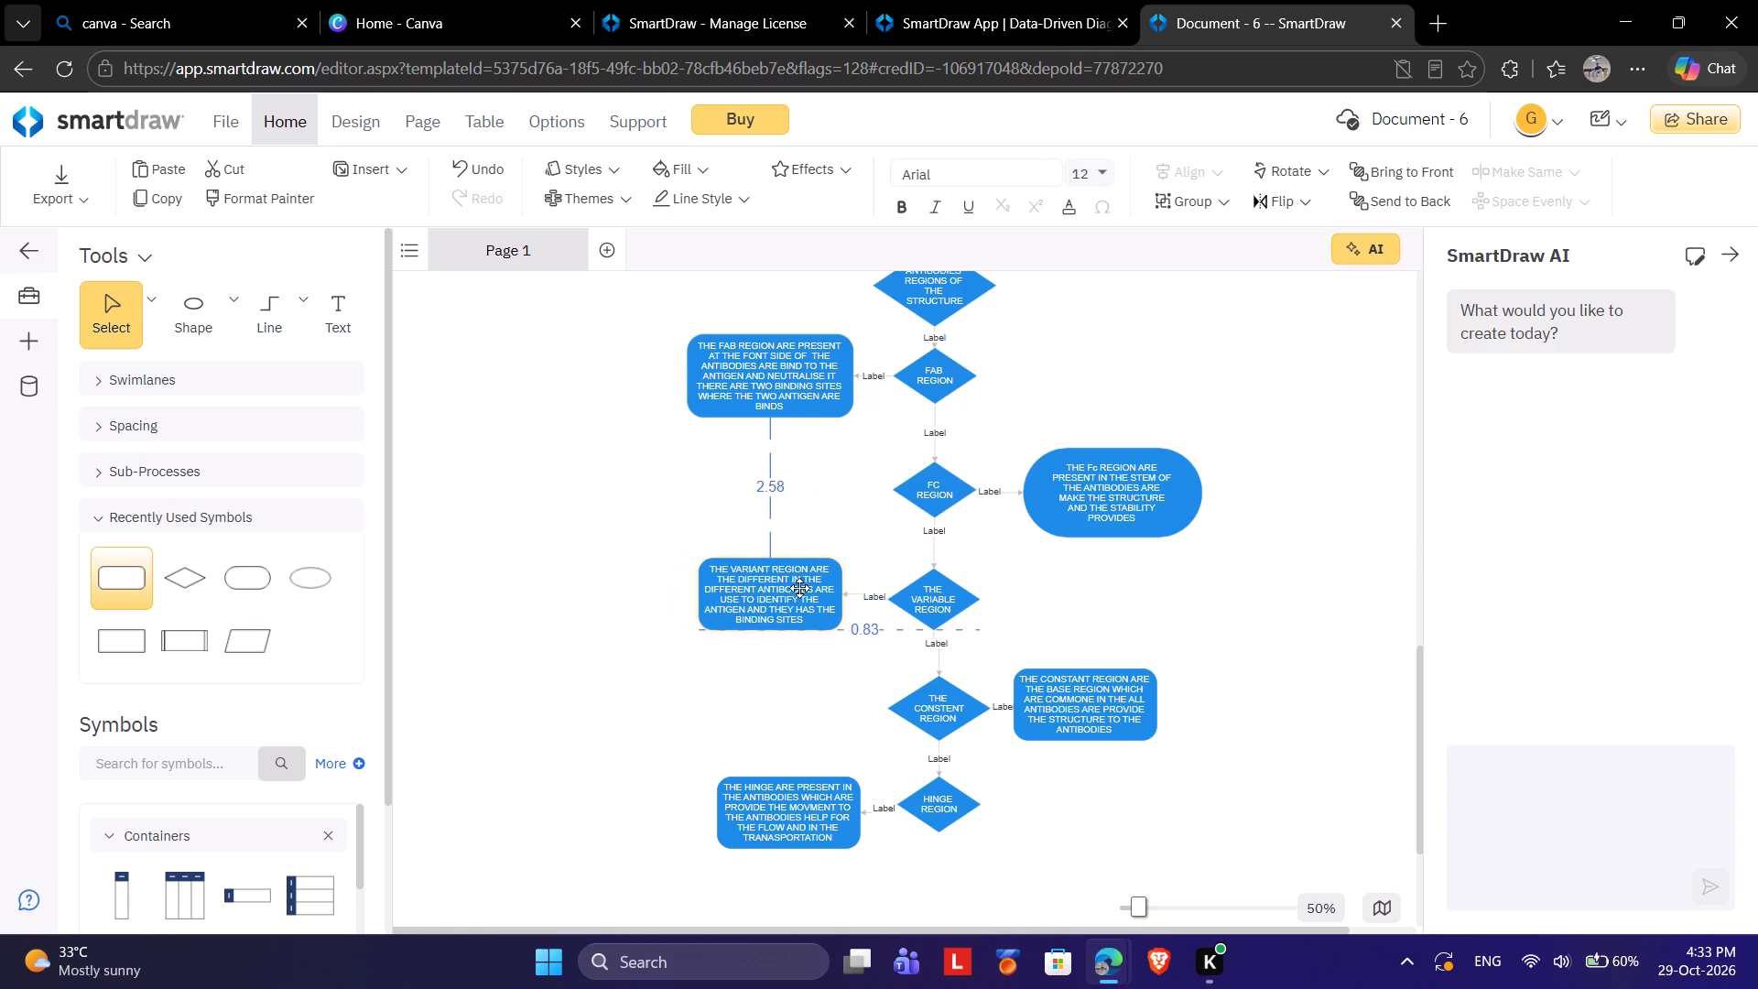
drag(799, 588, 798, 591)
drag(805, 795, 776, 797)
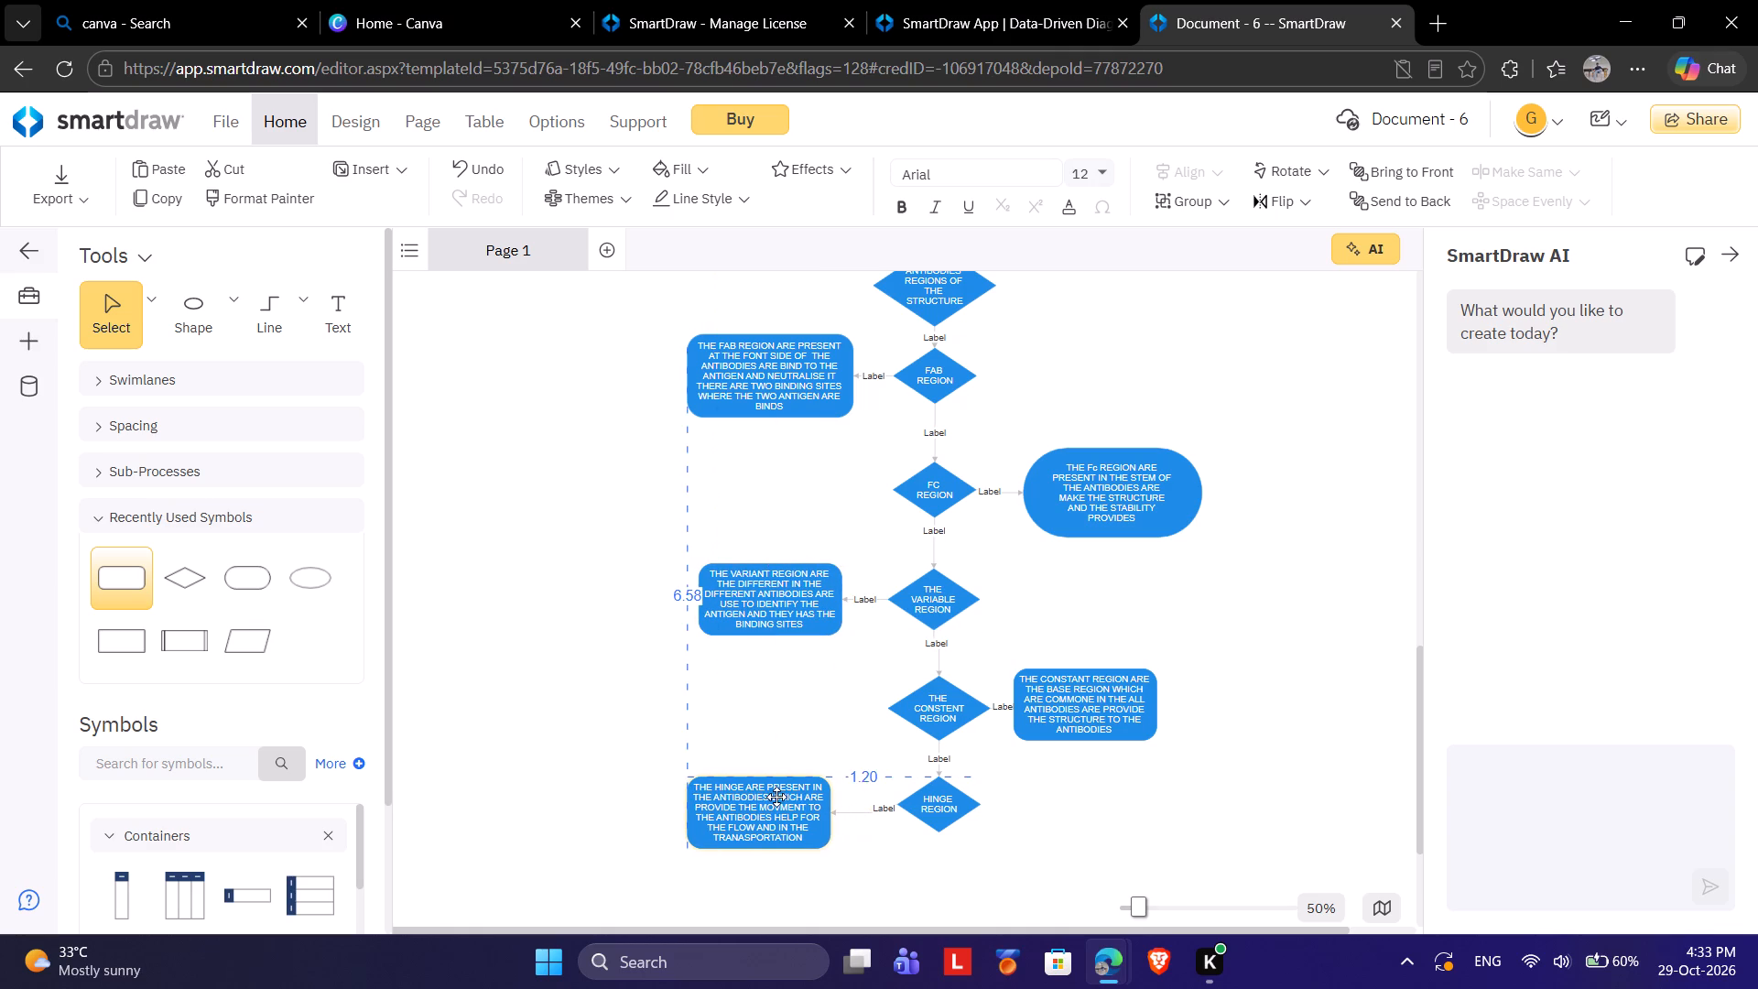
drag(776, 797, 779, 791)
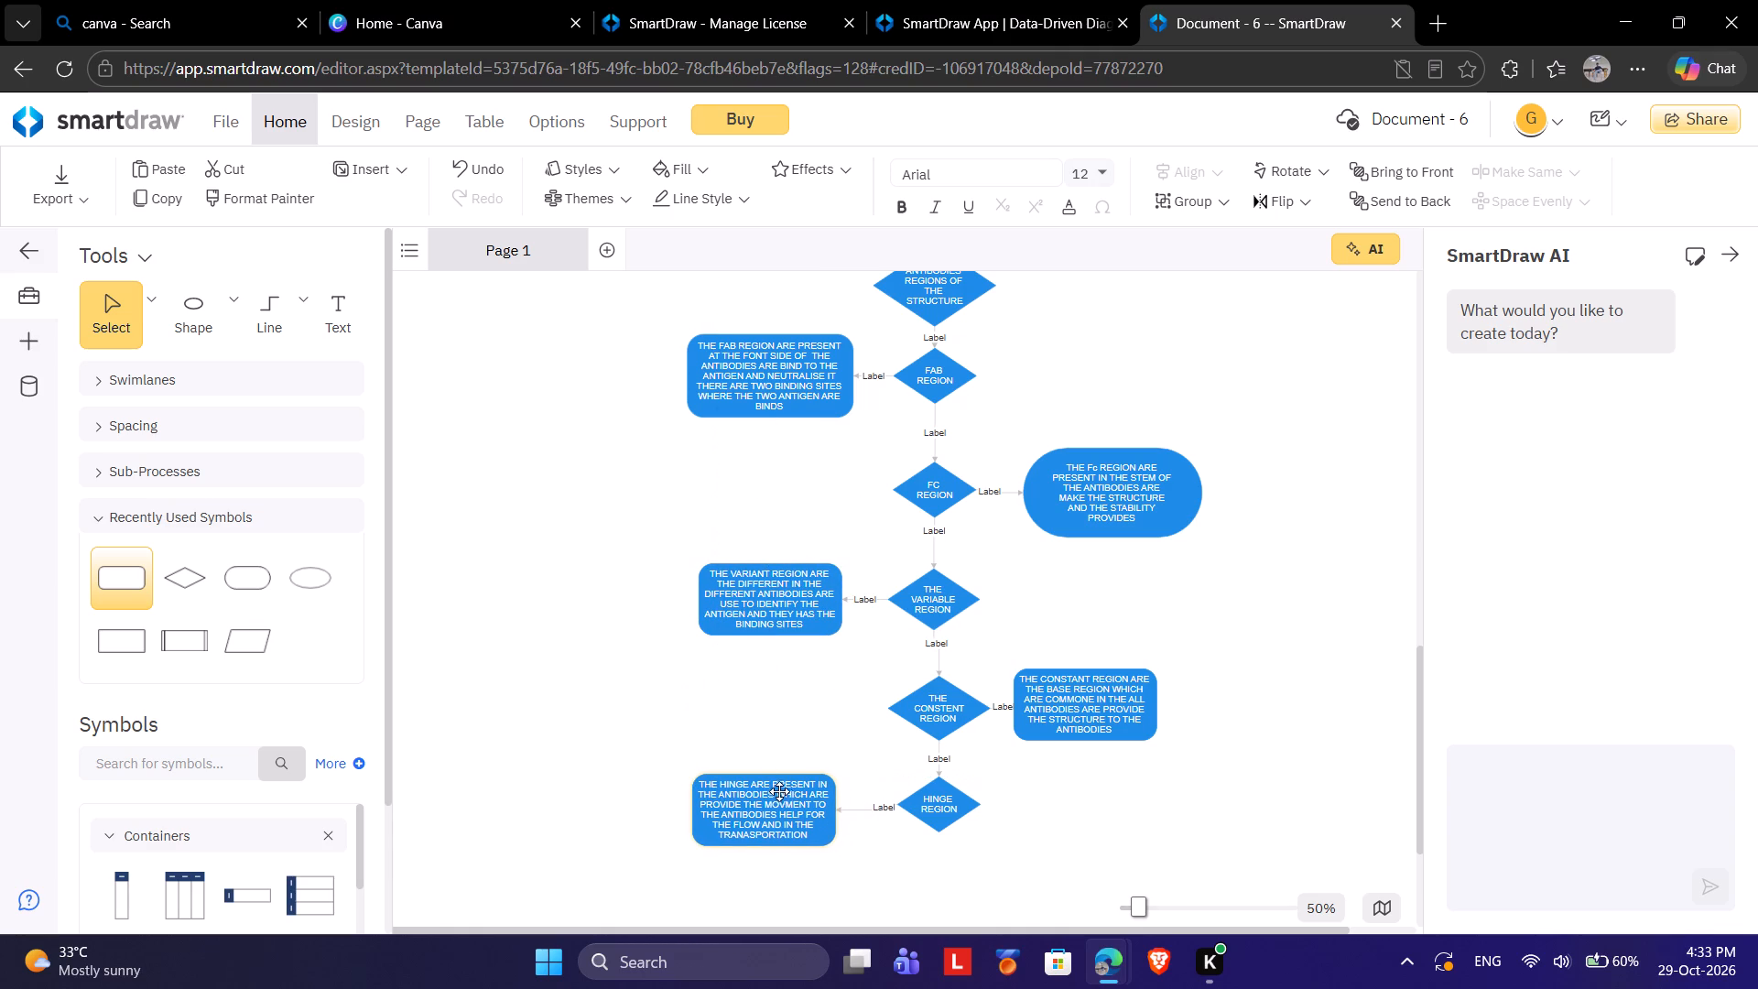
drag(779, 791, 787, 787)
Move the constant region description box farther right, level with THE CONSTENT REGION diamond, leaving room for the connector label.
click(1150, 800)
drag(1074, 716, 1101, 717)
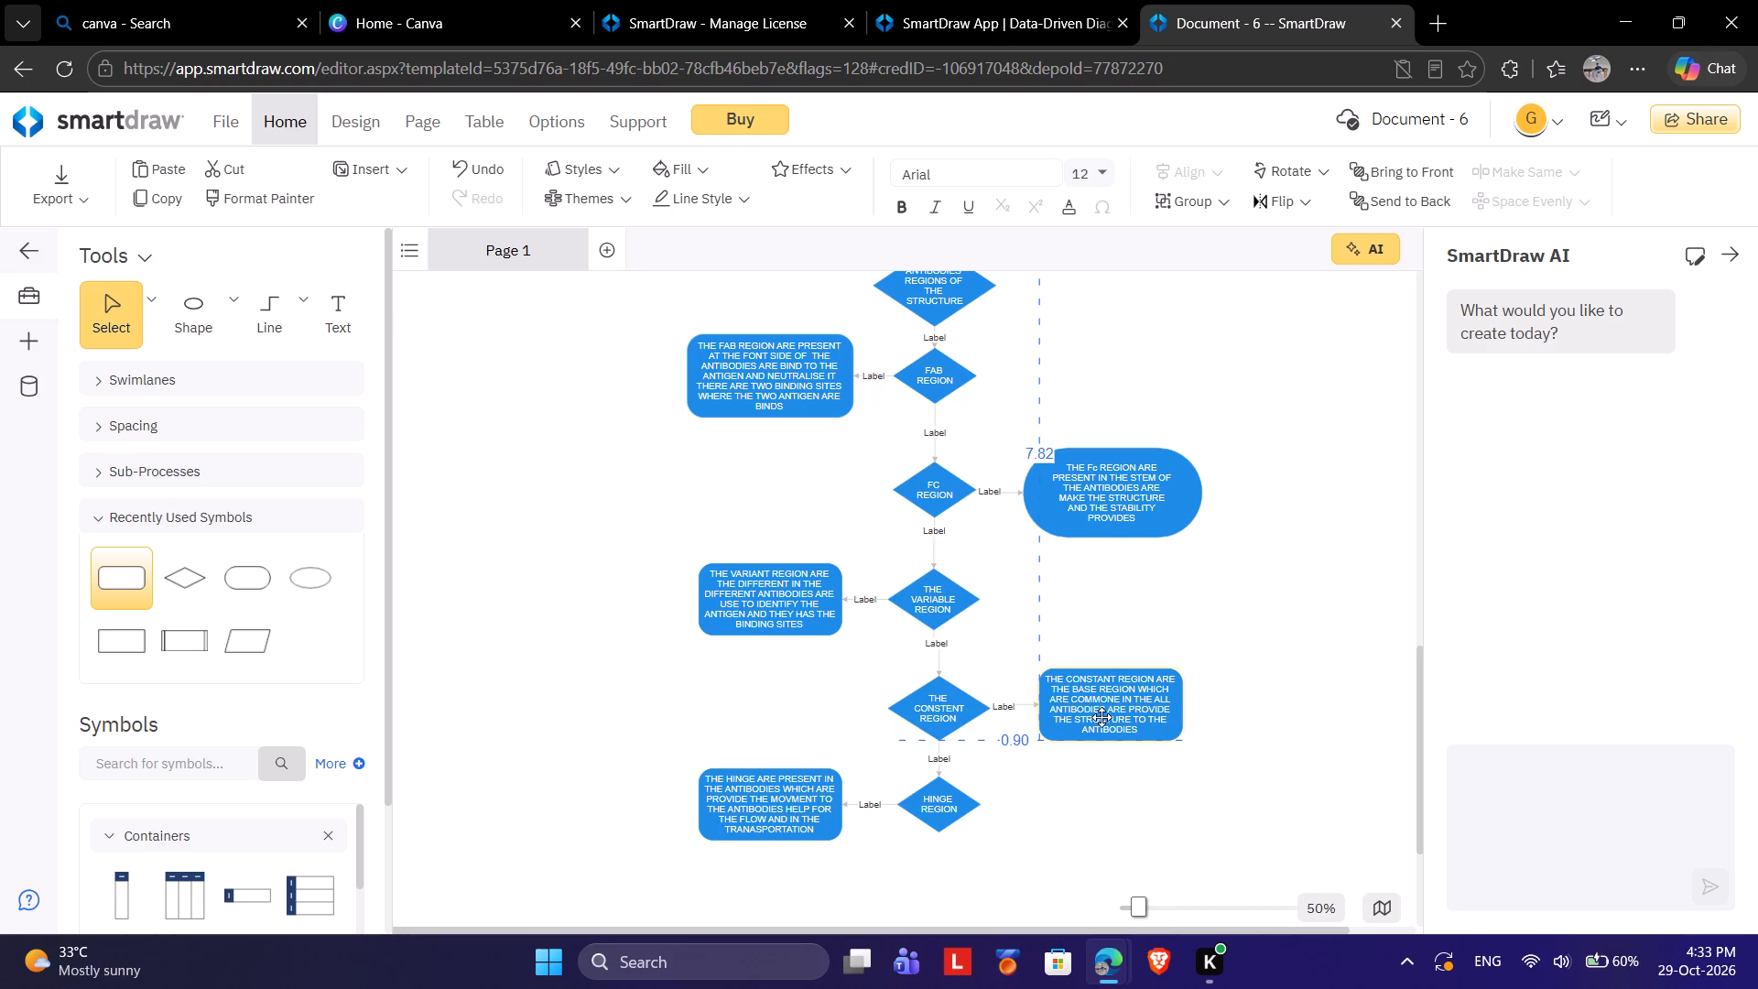
drag(1101, 717, 1102, 715)
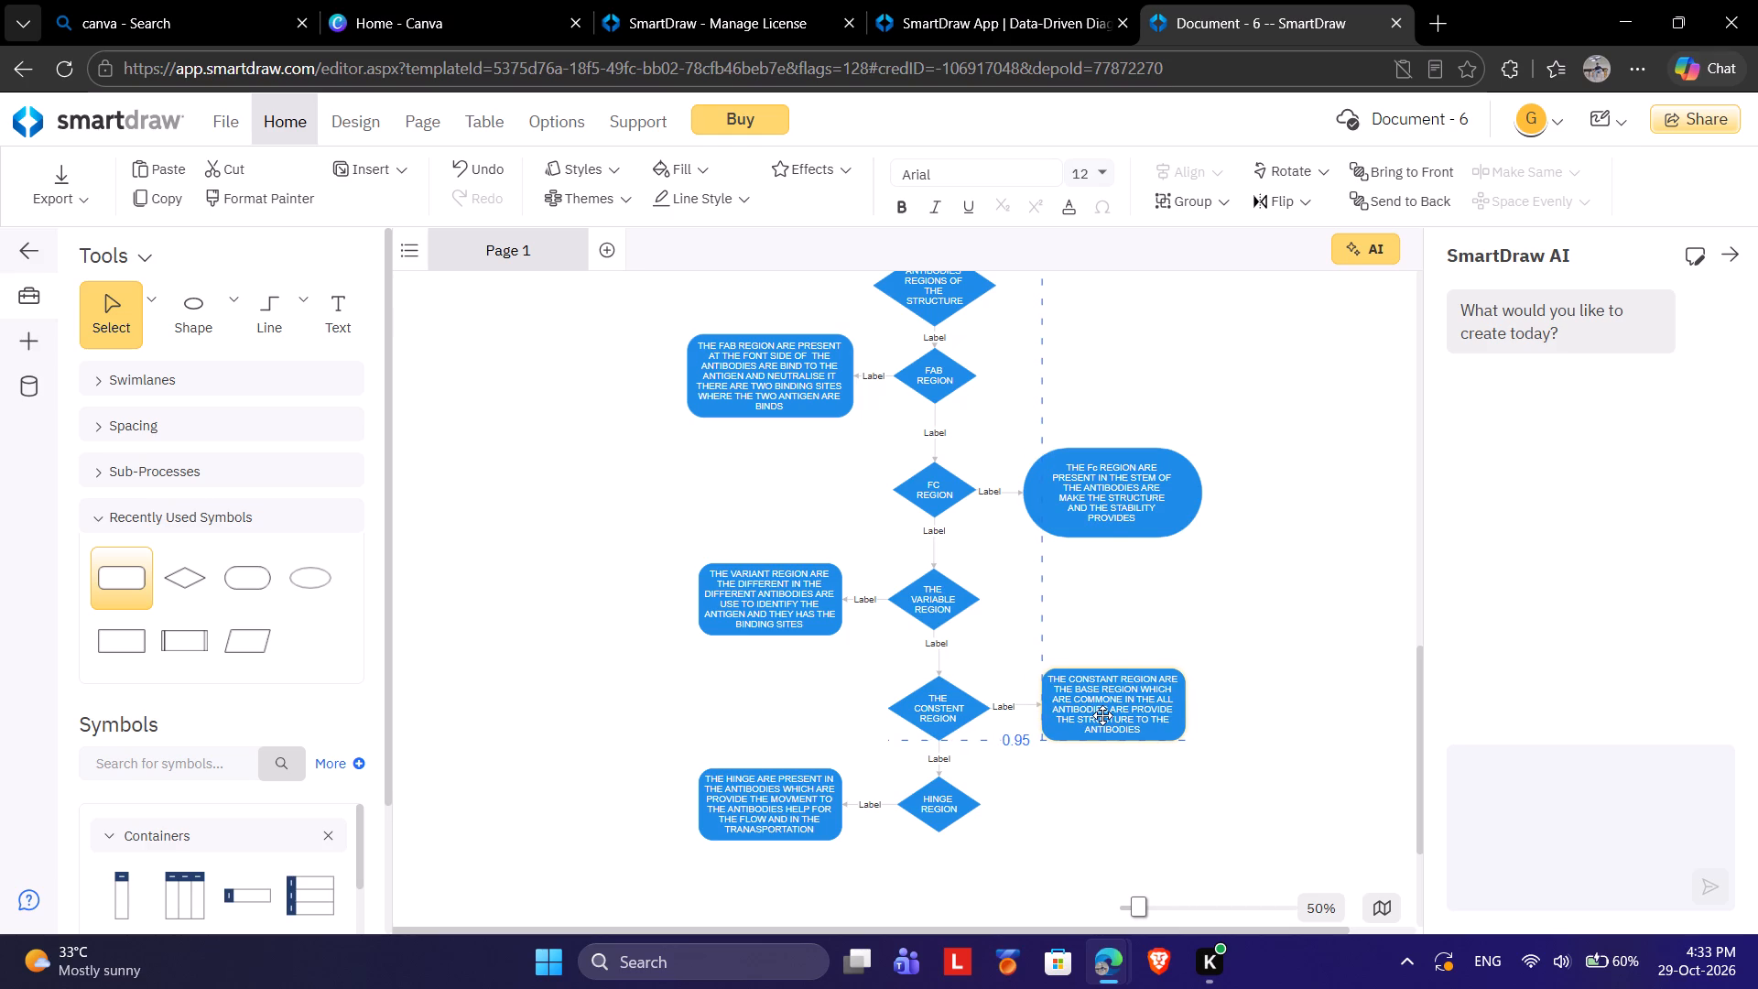
drag(1102, 715, 1113, 712)
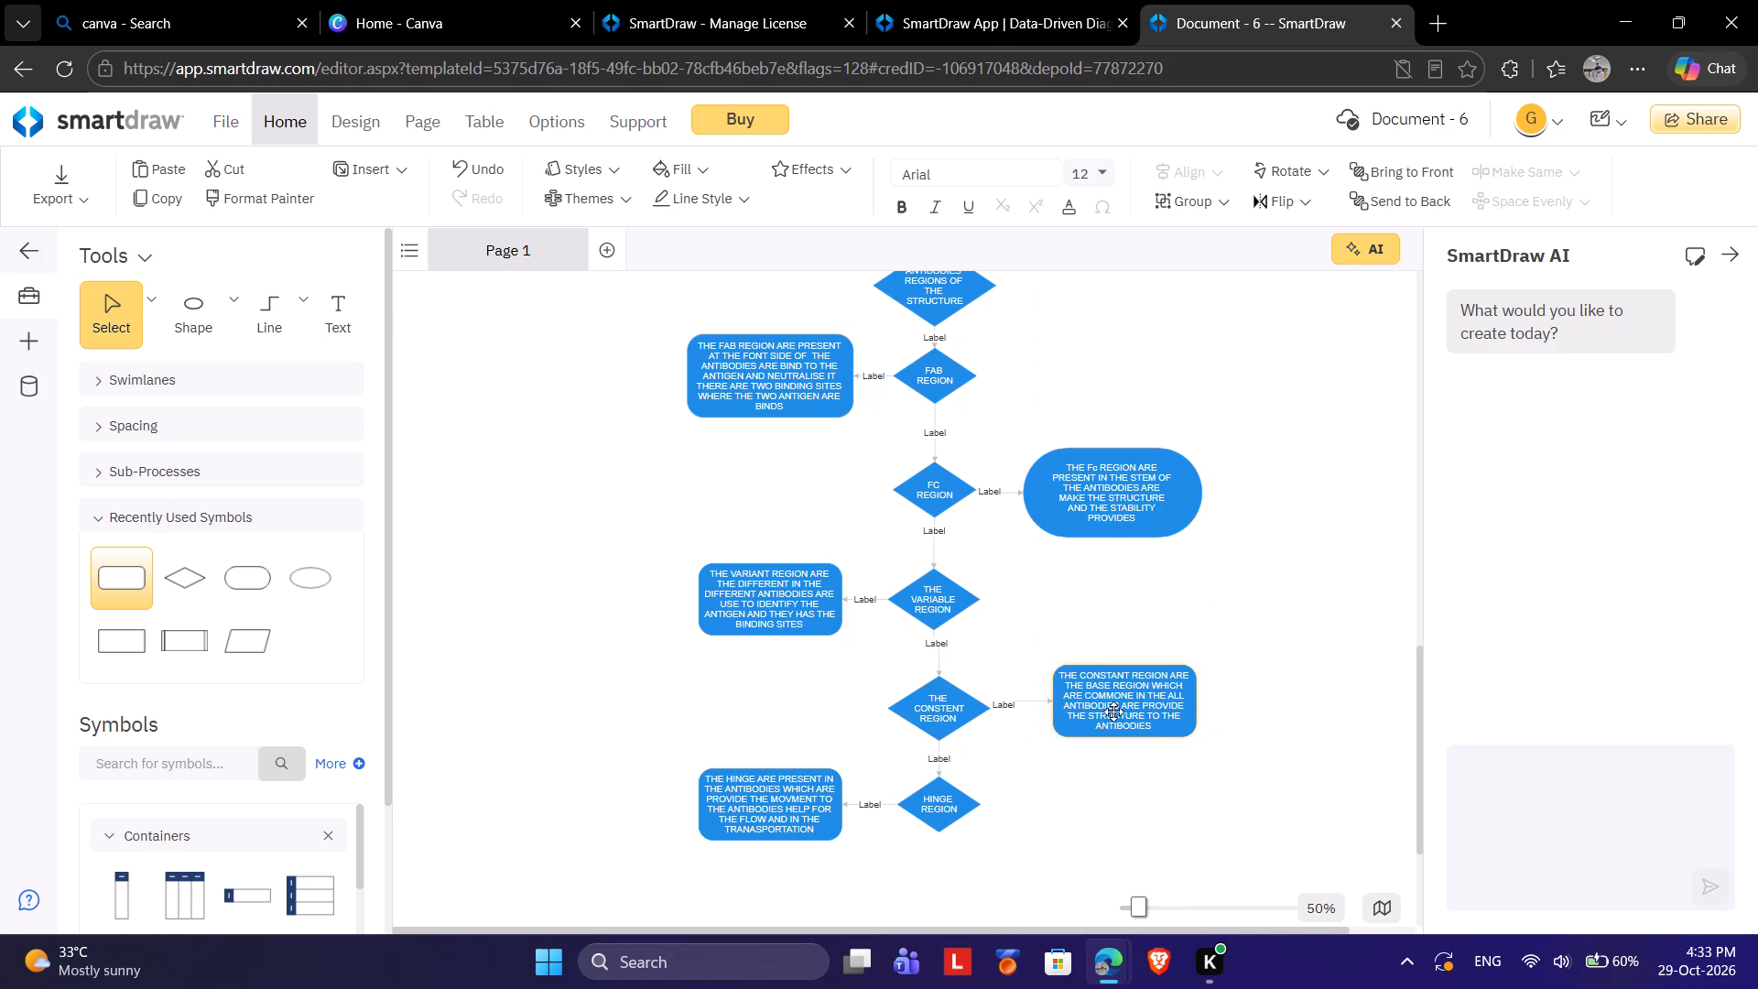
drag(1113, 712, 1113, 721)
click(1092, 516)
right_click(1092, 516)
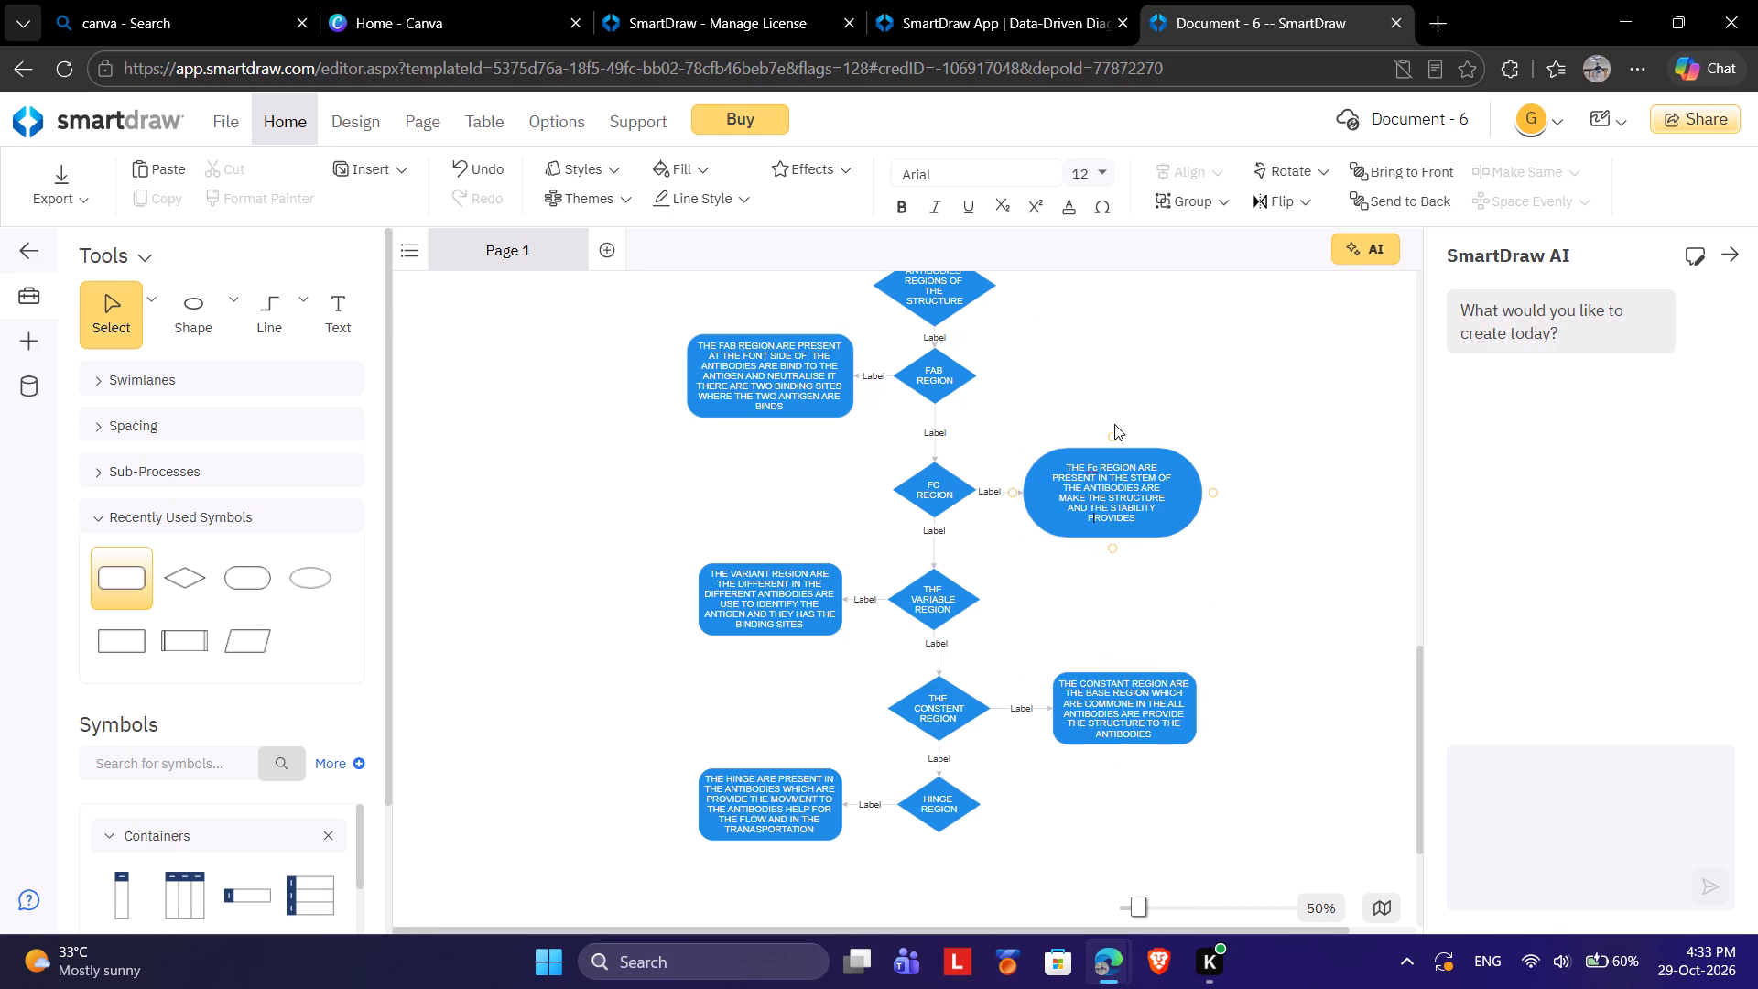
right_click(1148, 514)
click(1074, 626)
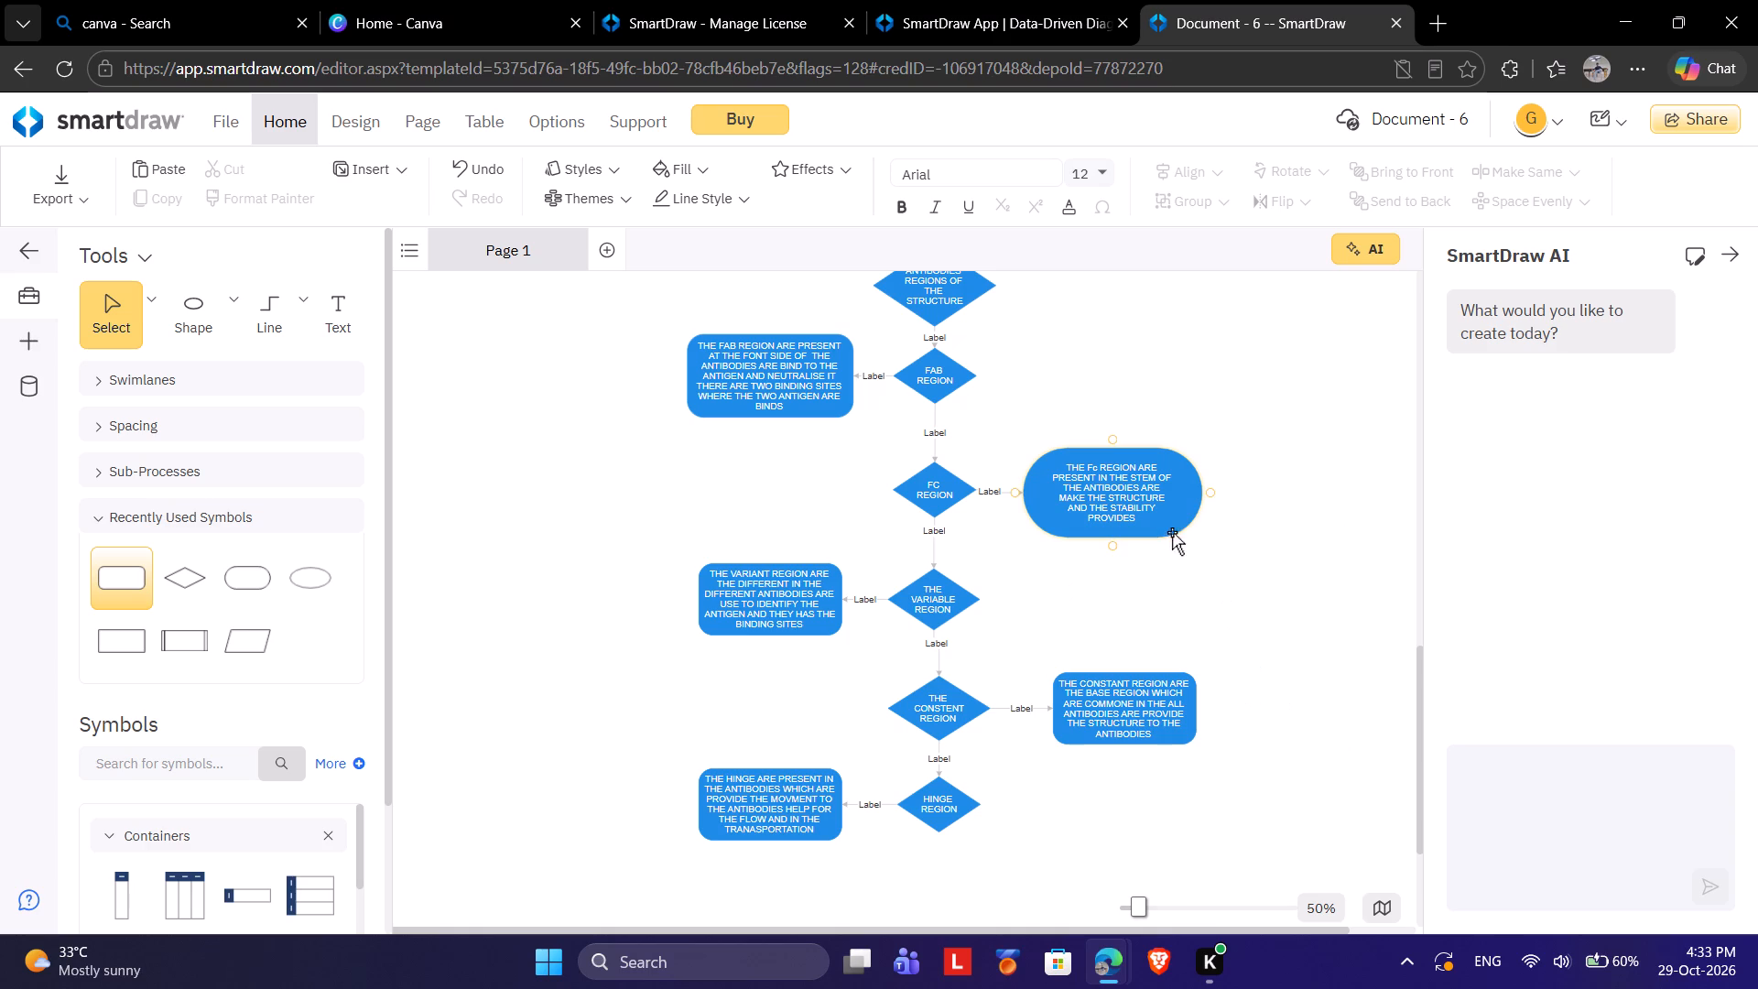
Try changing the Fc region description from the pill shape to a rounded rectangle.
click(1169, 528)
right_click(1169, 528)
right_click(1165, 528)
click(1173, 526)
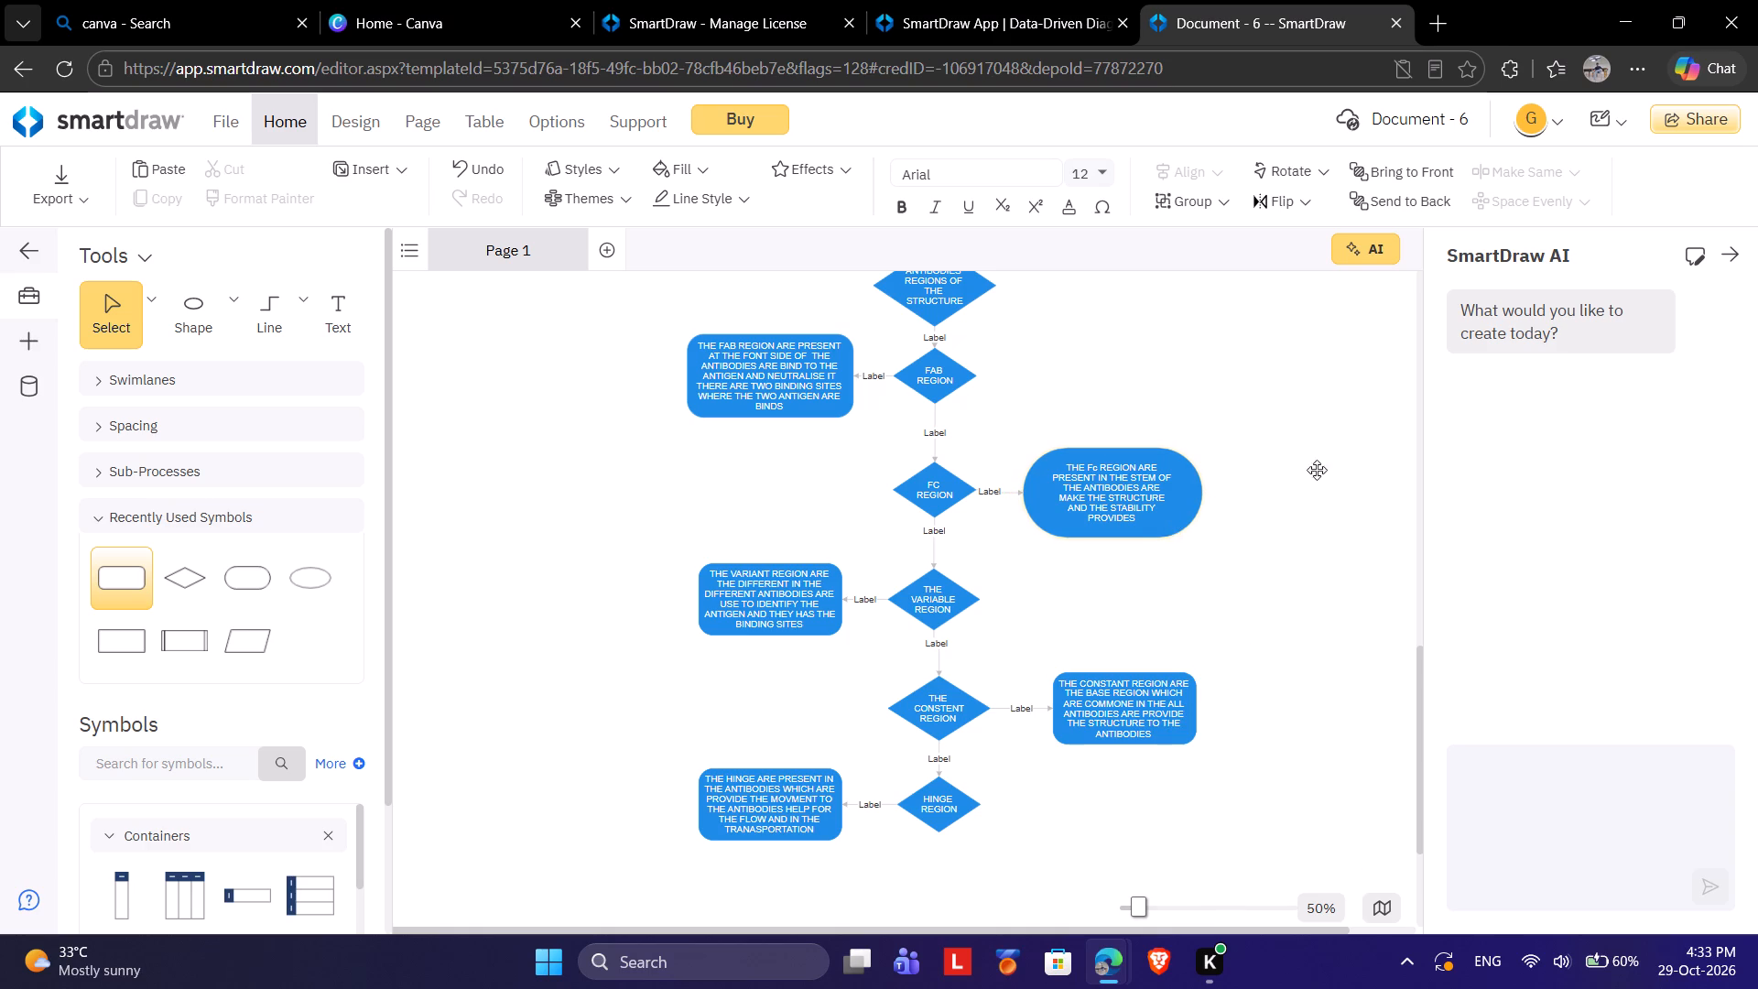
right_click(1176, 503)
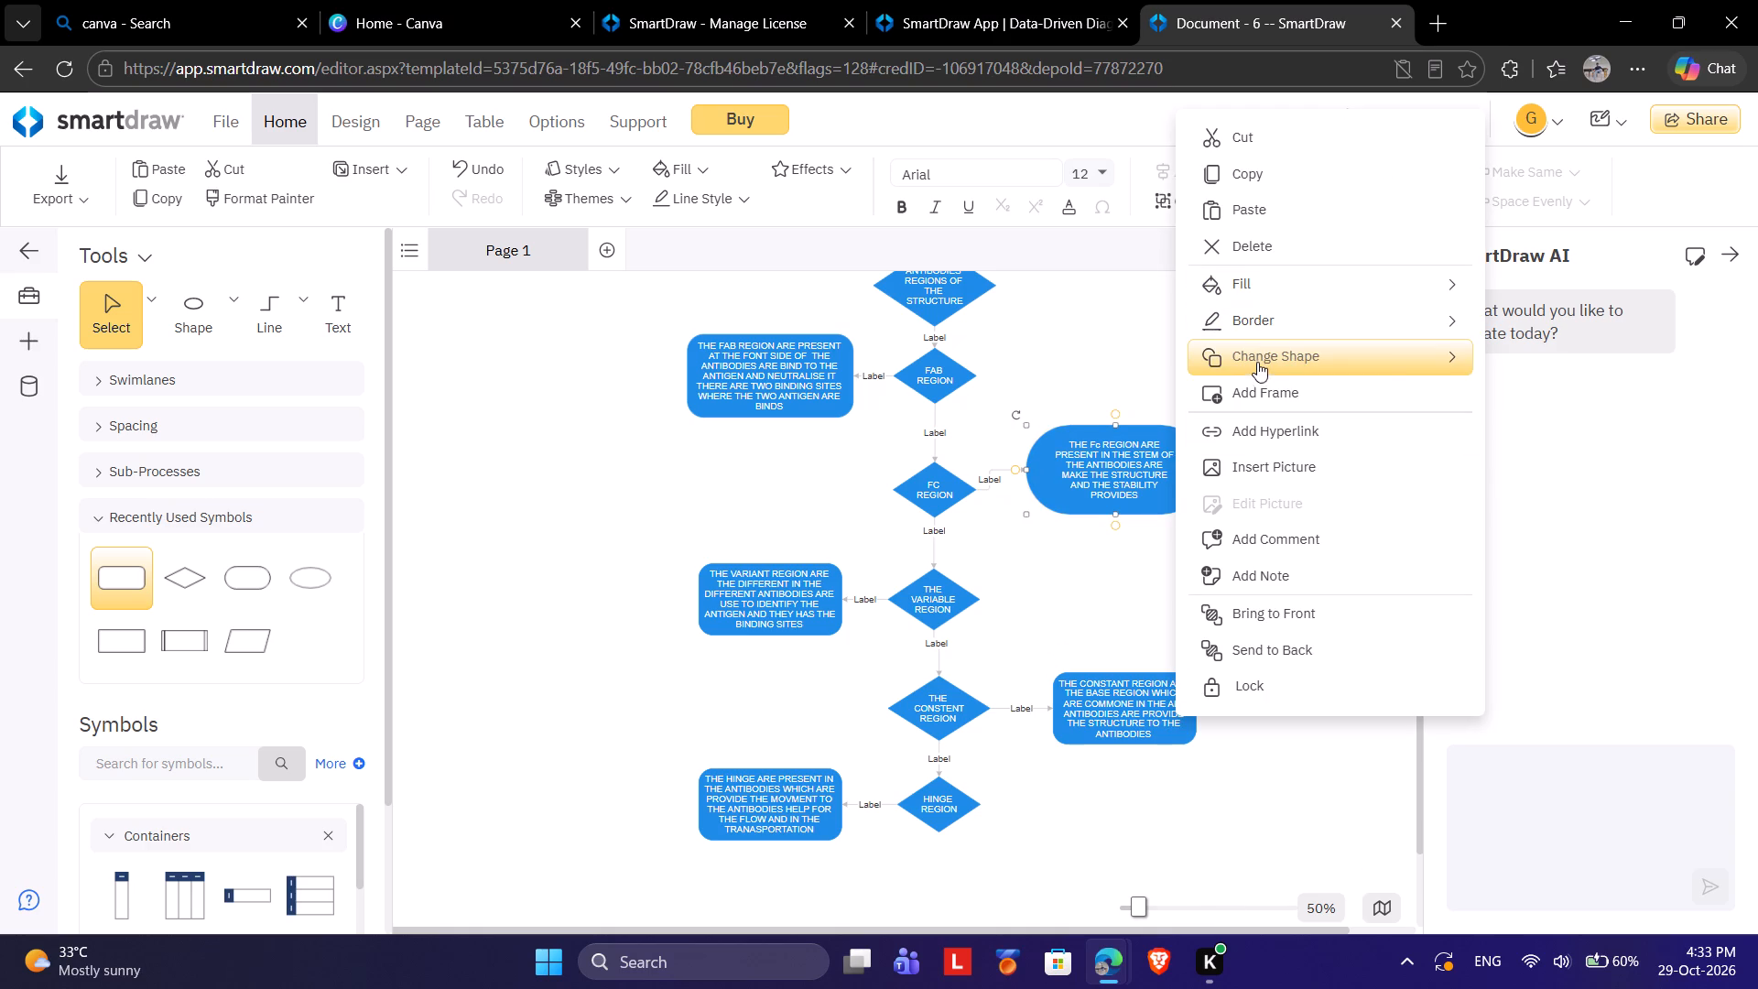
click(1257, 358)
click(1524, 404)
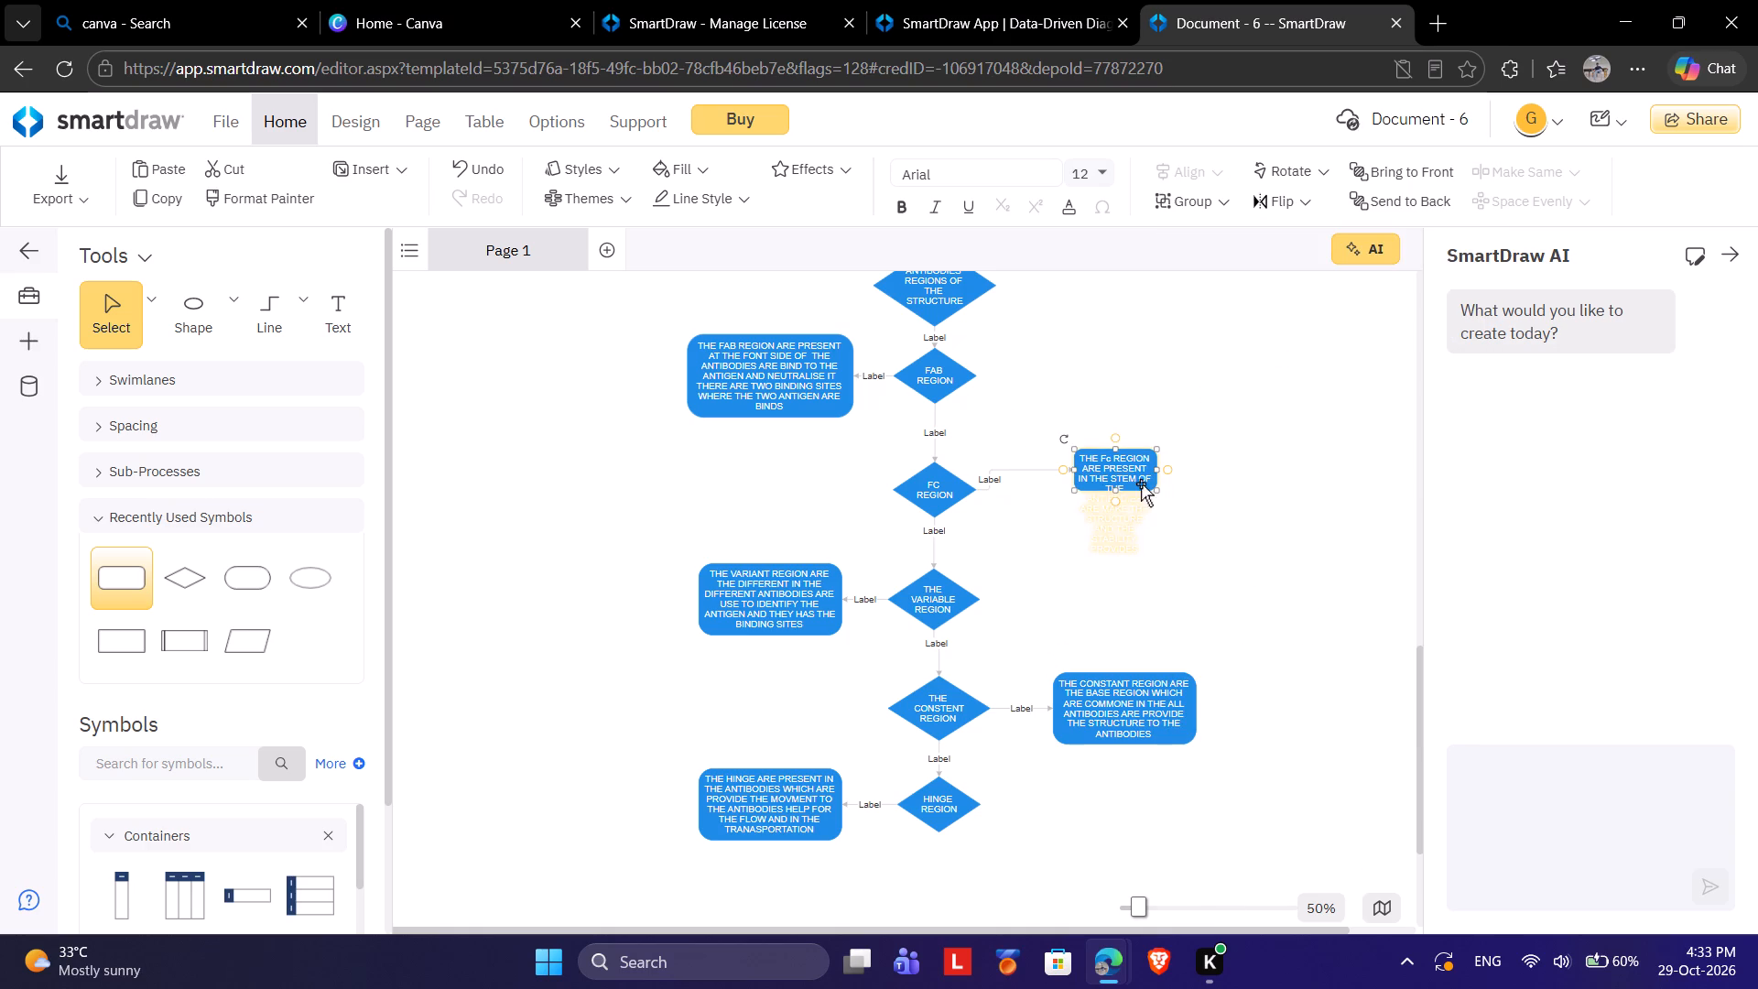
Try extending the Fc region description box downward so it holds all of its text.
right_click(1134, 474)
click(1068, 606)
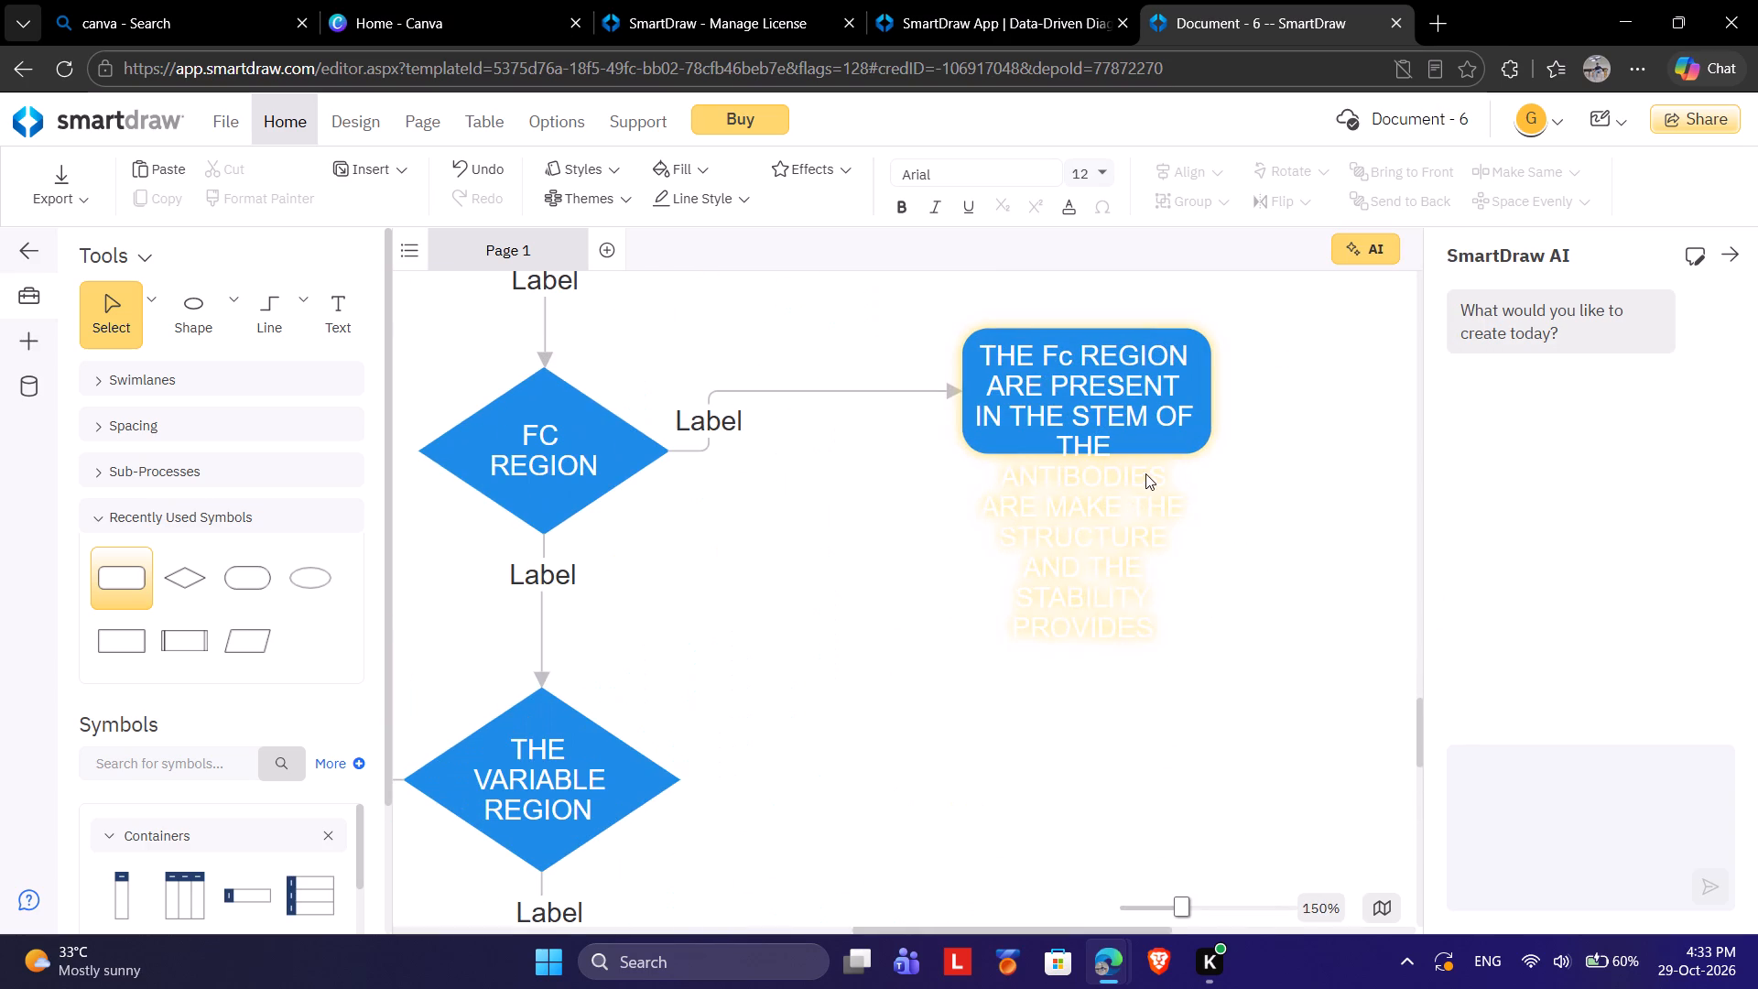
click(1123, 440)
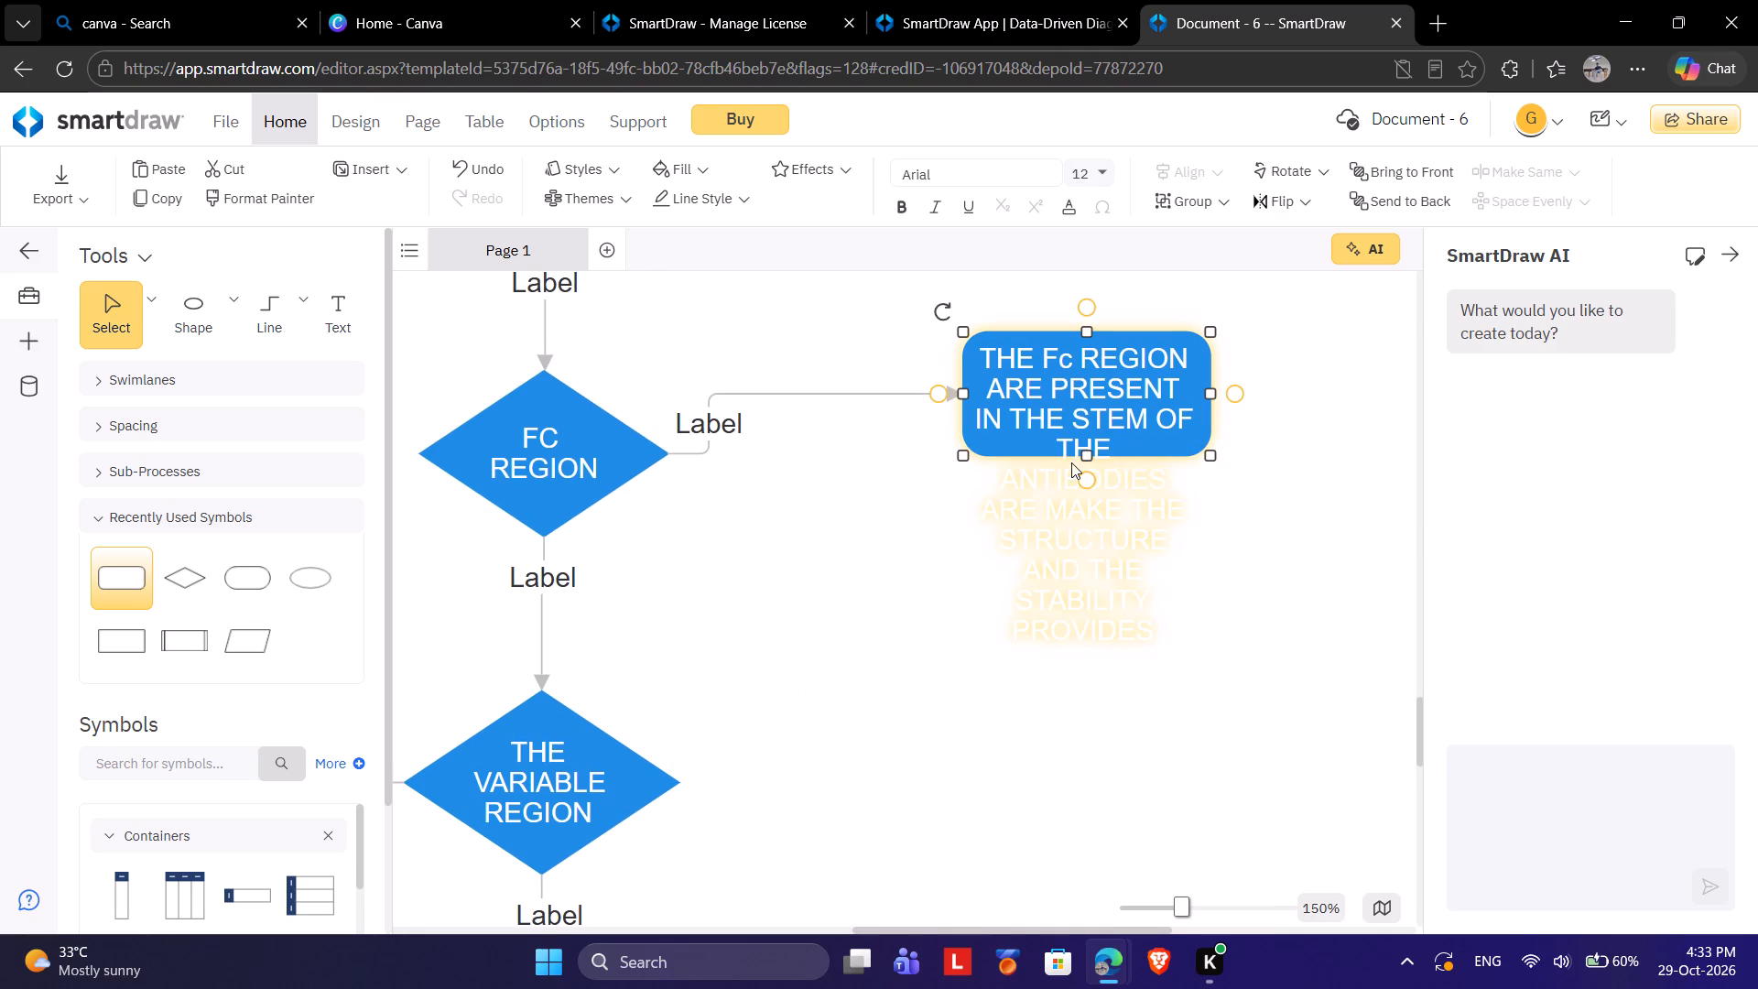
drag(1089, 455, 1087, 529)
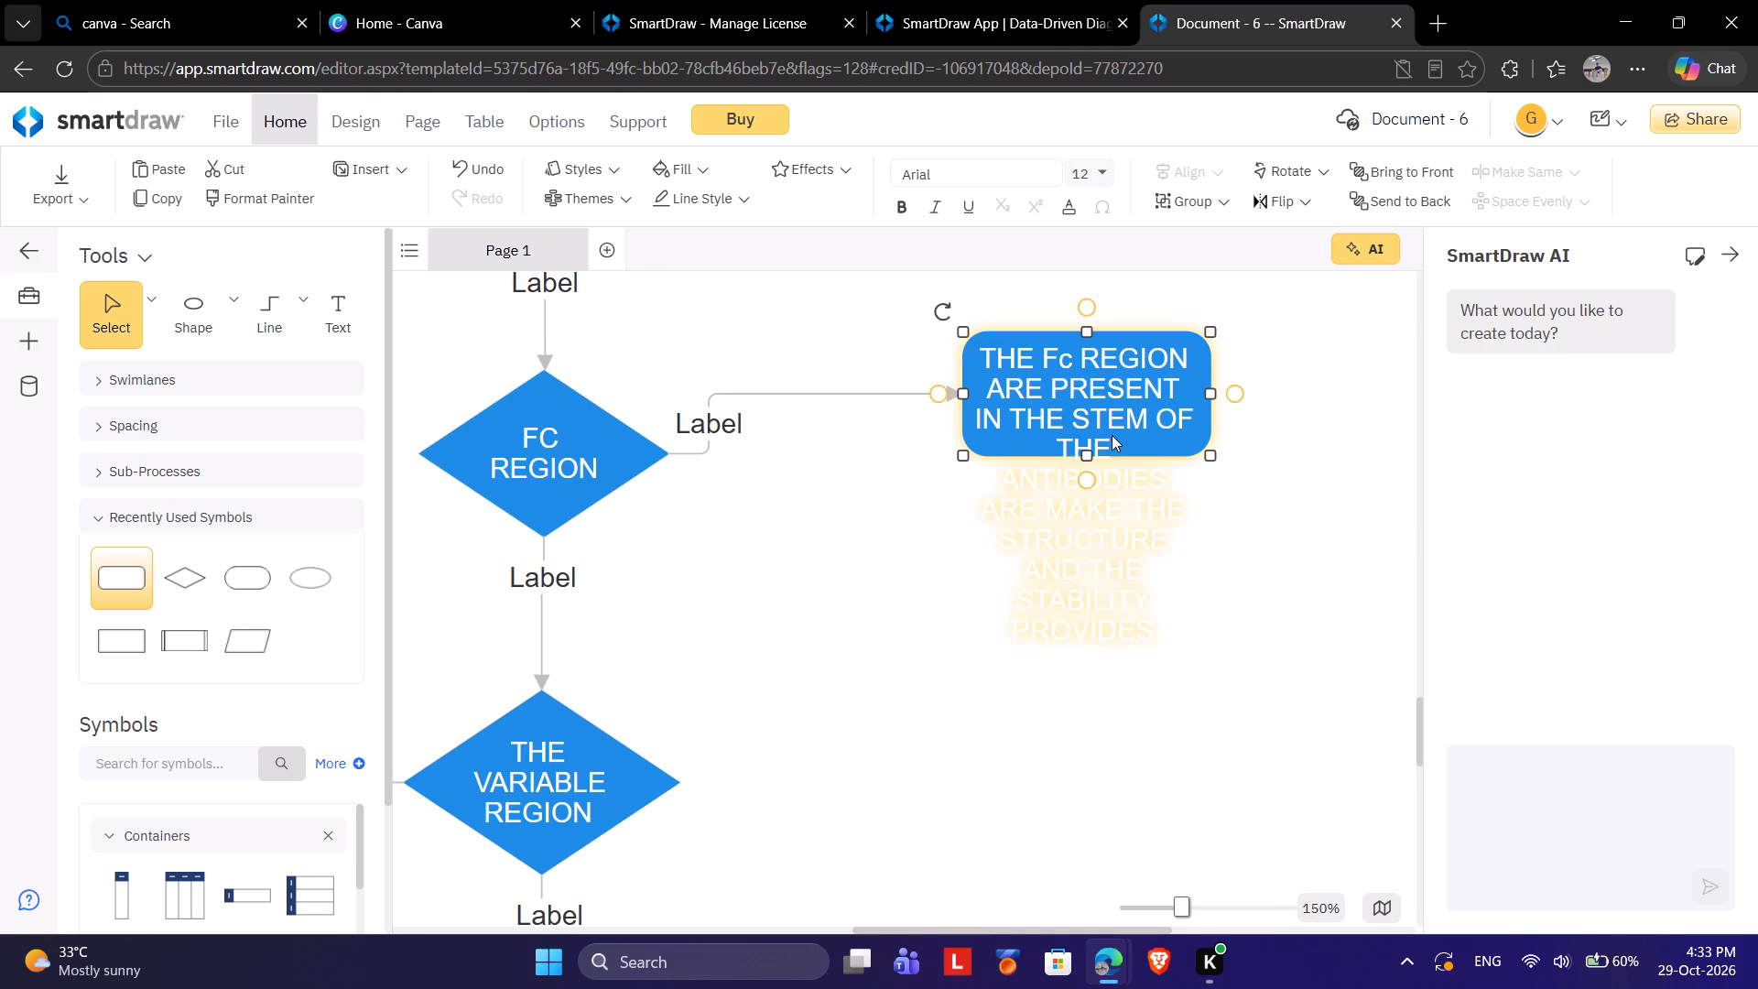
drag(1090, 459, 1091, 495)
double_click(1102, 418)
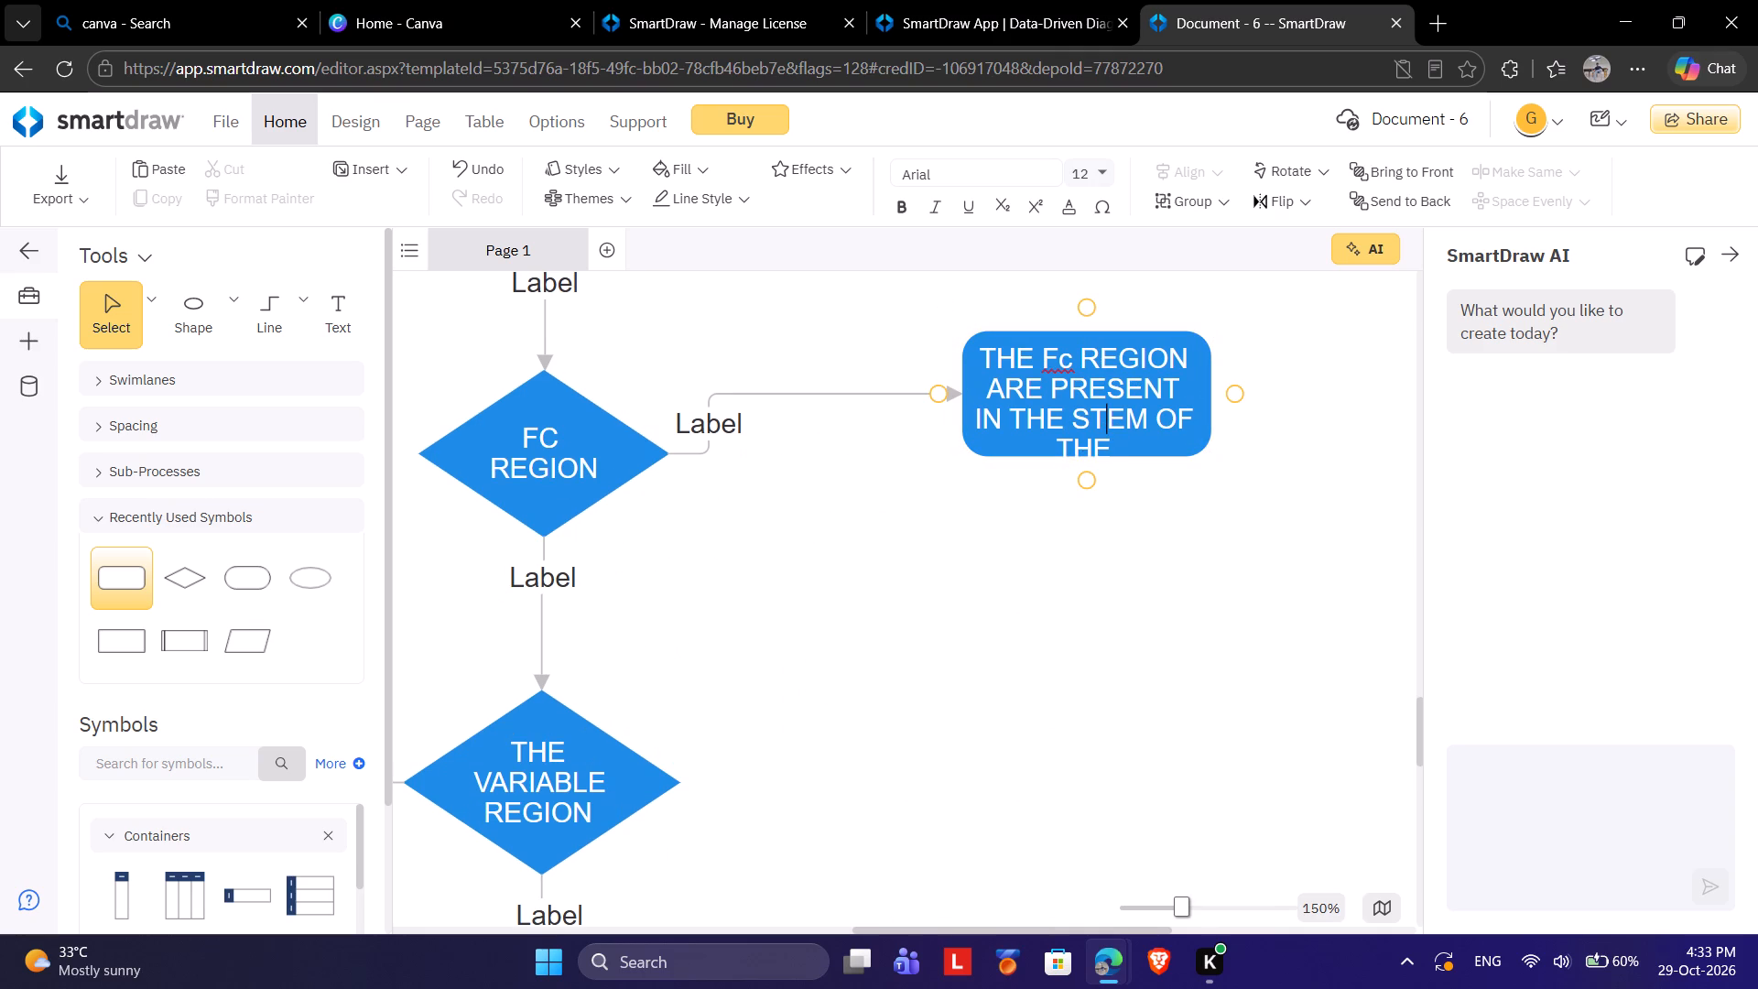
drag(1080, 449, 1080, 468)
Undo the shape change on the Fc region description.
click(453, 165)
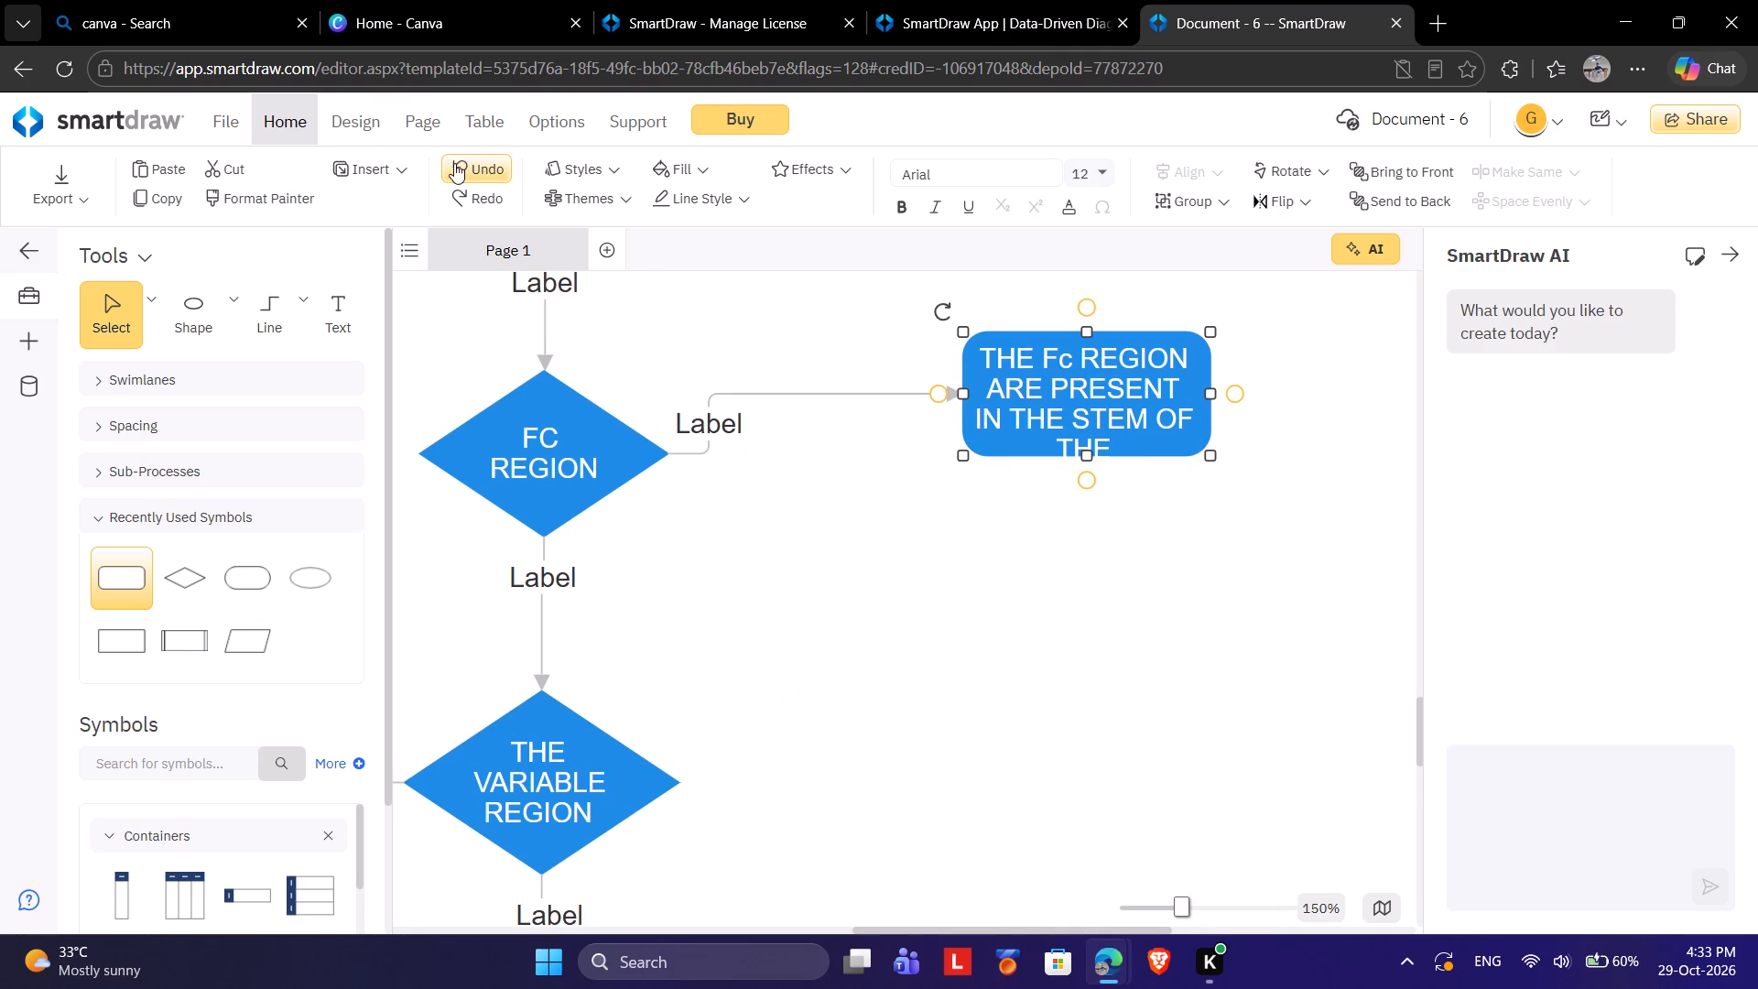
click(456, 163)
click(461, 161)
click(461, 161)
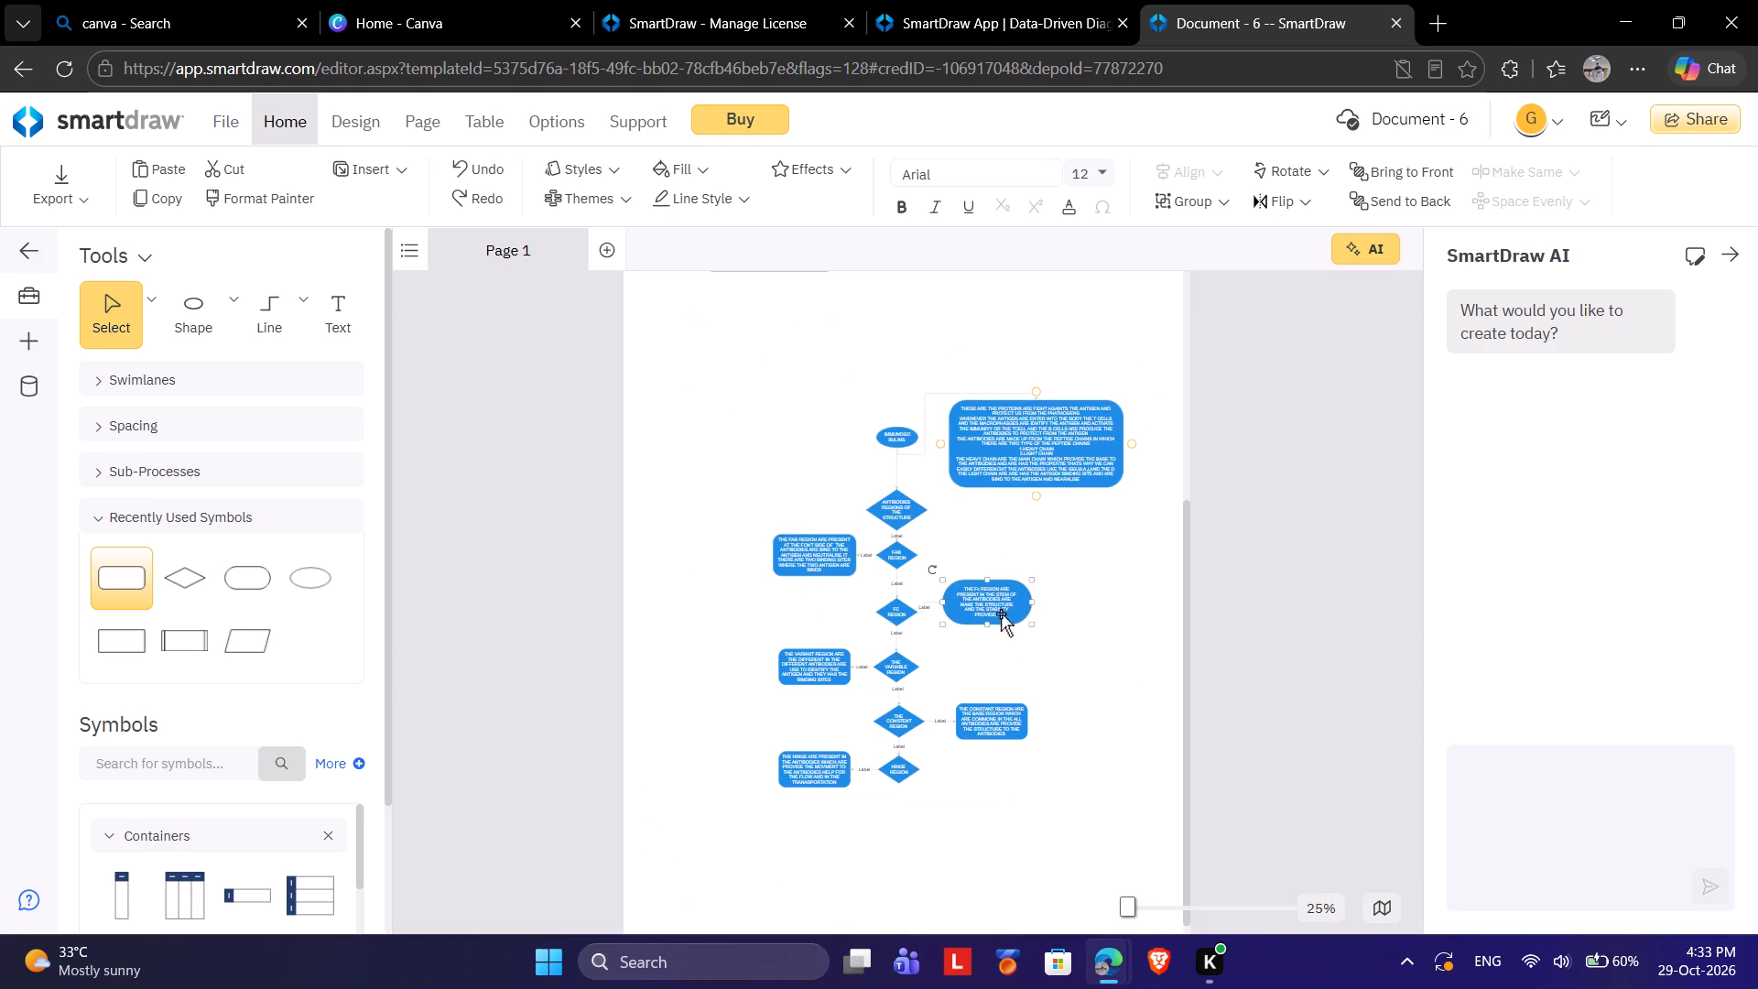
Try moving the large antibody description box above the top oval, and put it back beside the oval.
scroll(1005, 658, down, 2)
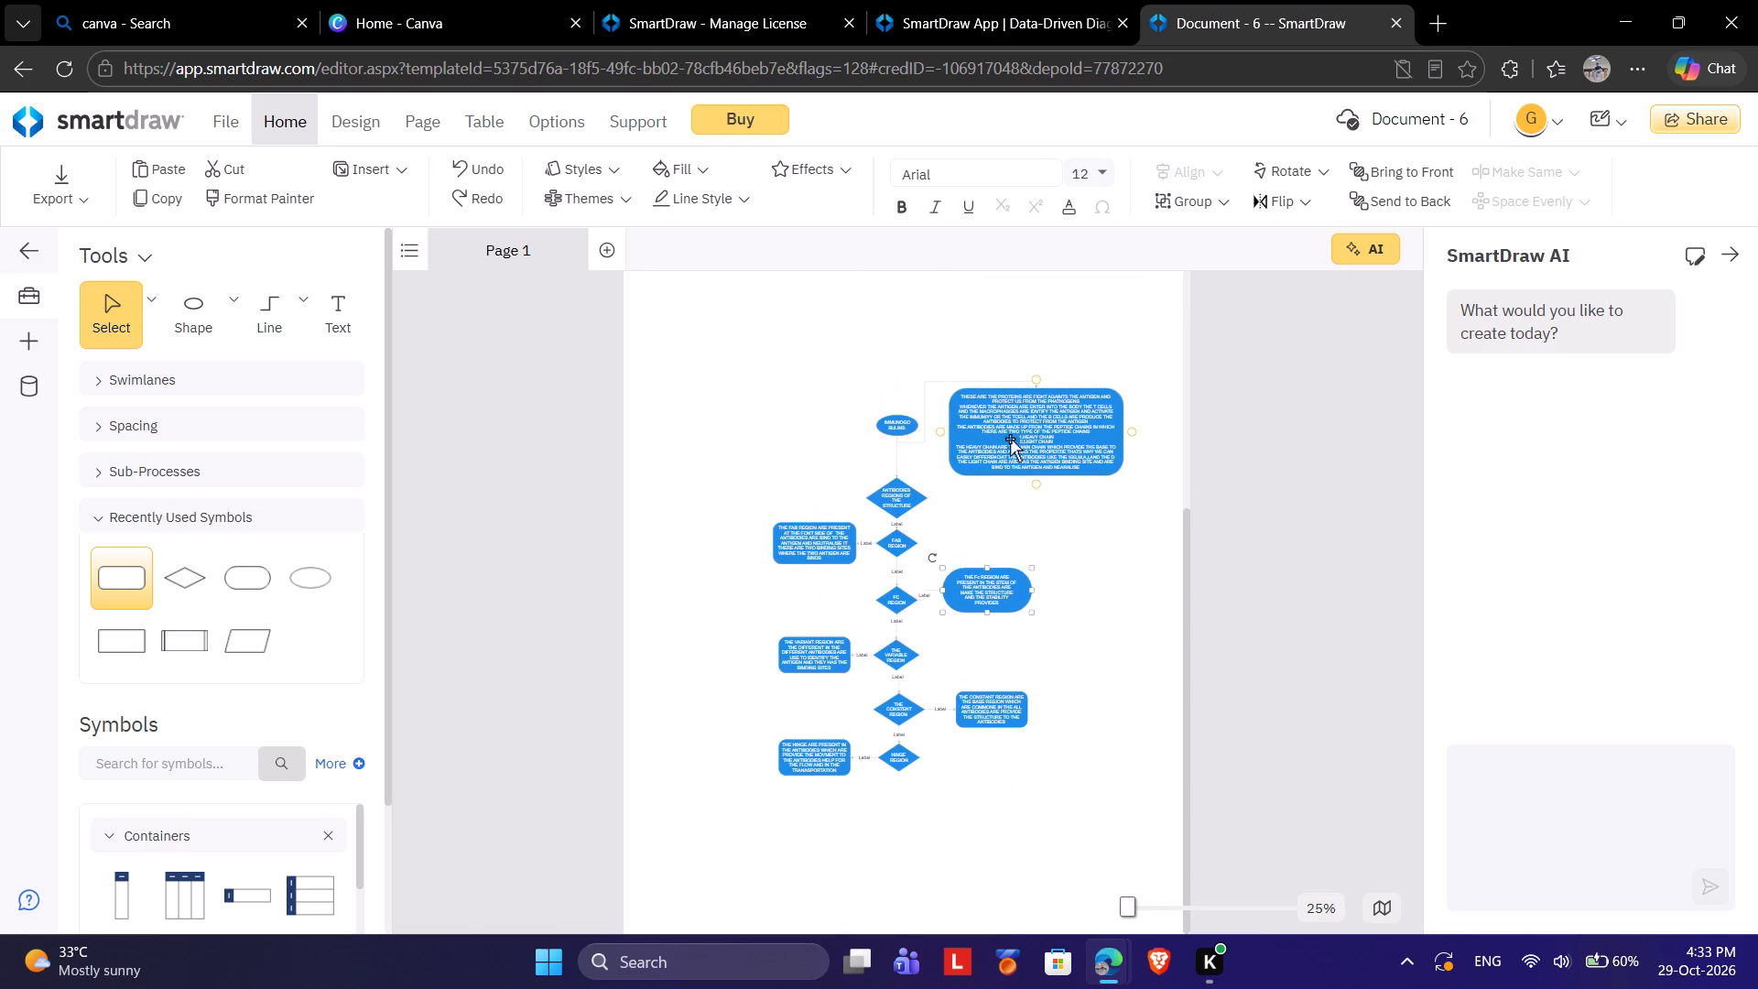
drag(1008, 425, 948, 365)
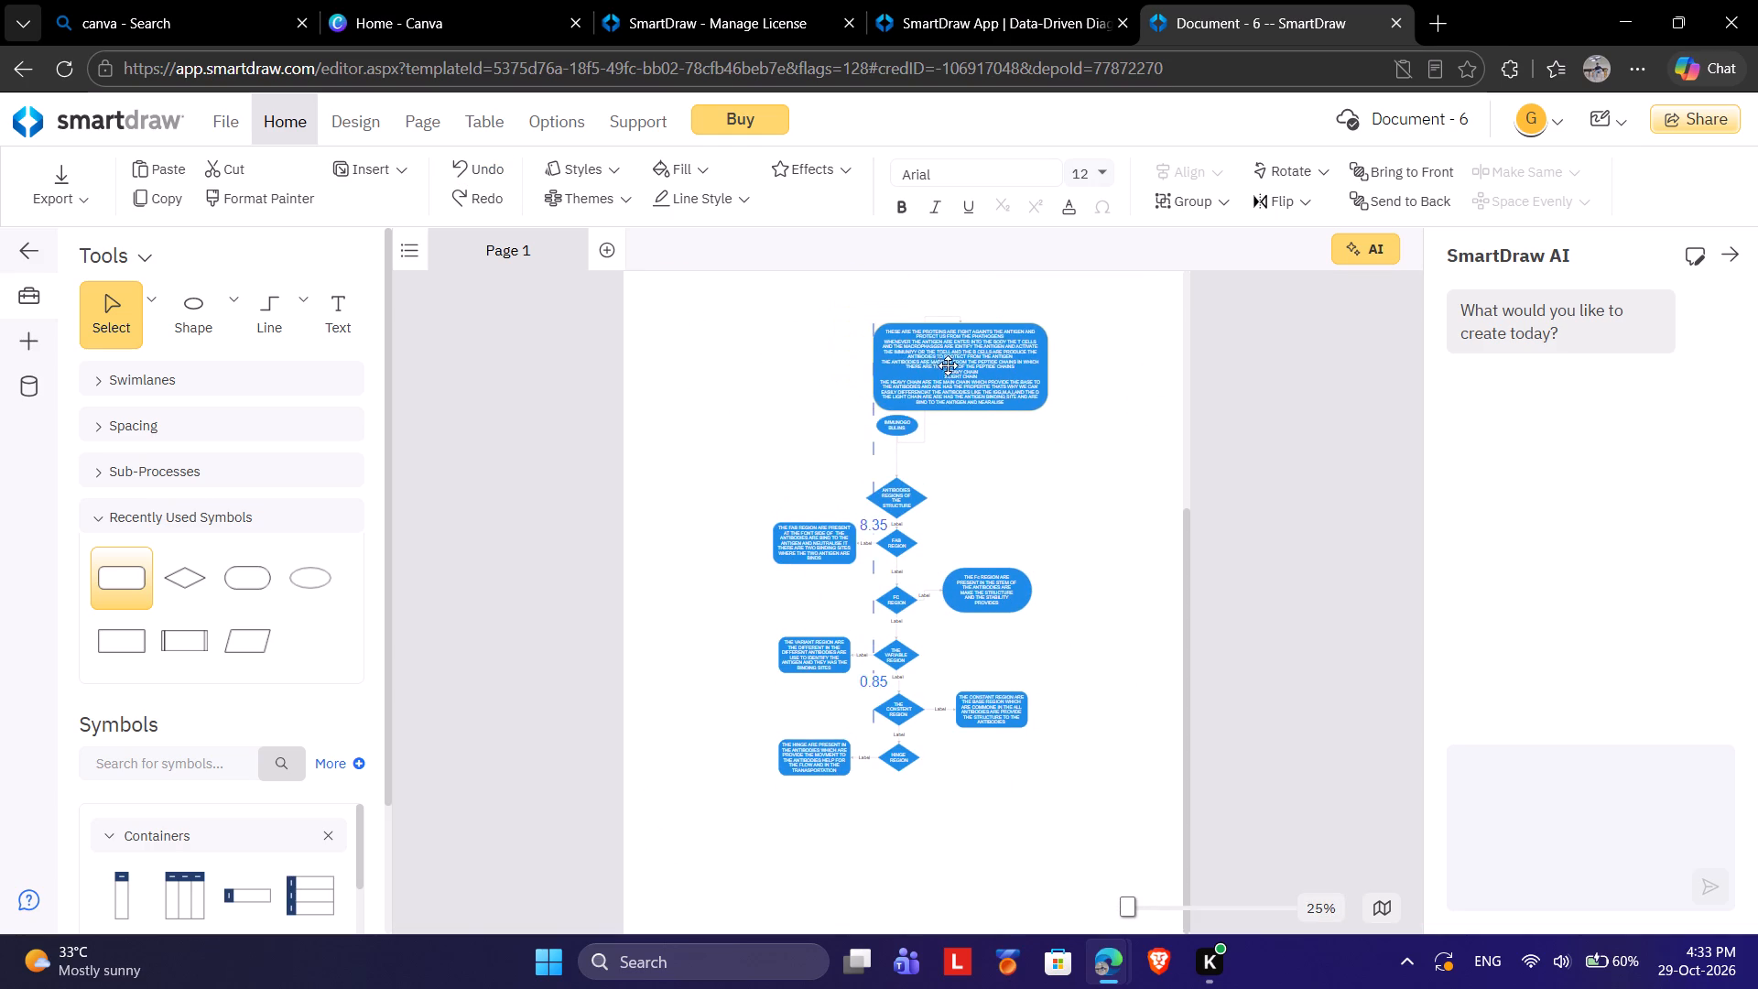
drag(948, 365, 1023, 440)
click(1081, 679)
Add a new diamond below the HINGE REGION diamond and label it IMMUNITY.
scroll(1057, 656, down, 3)
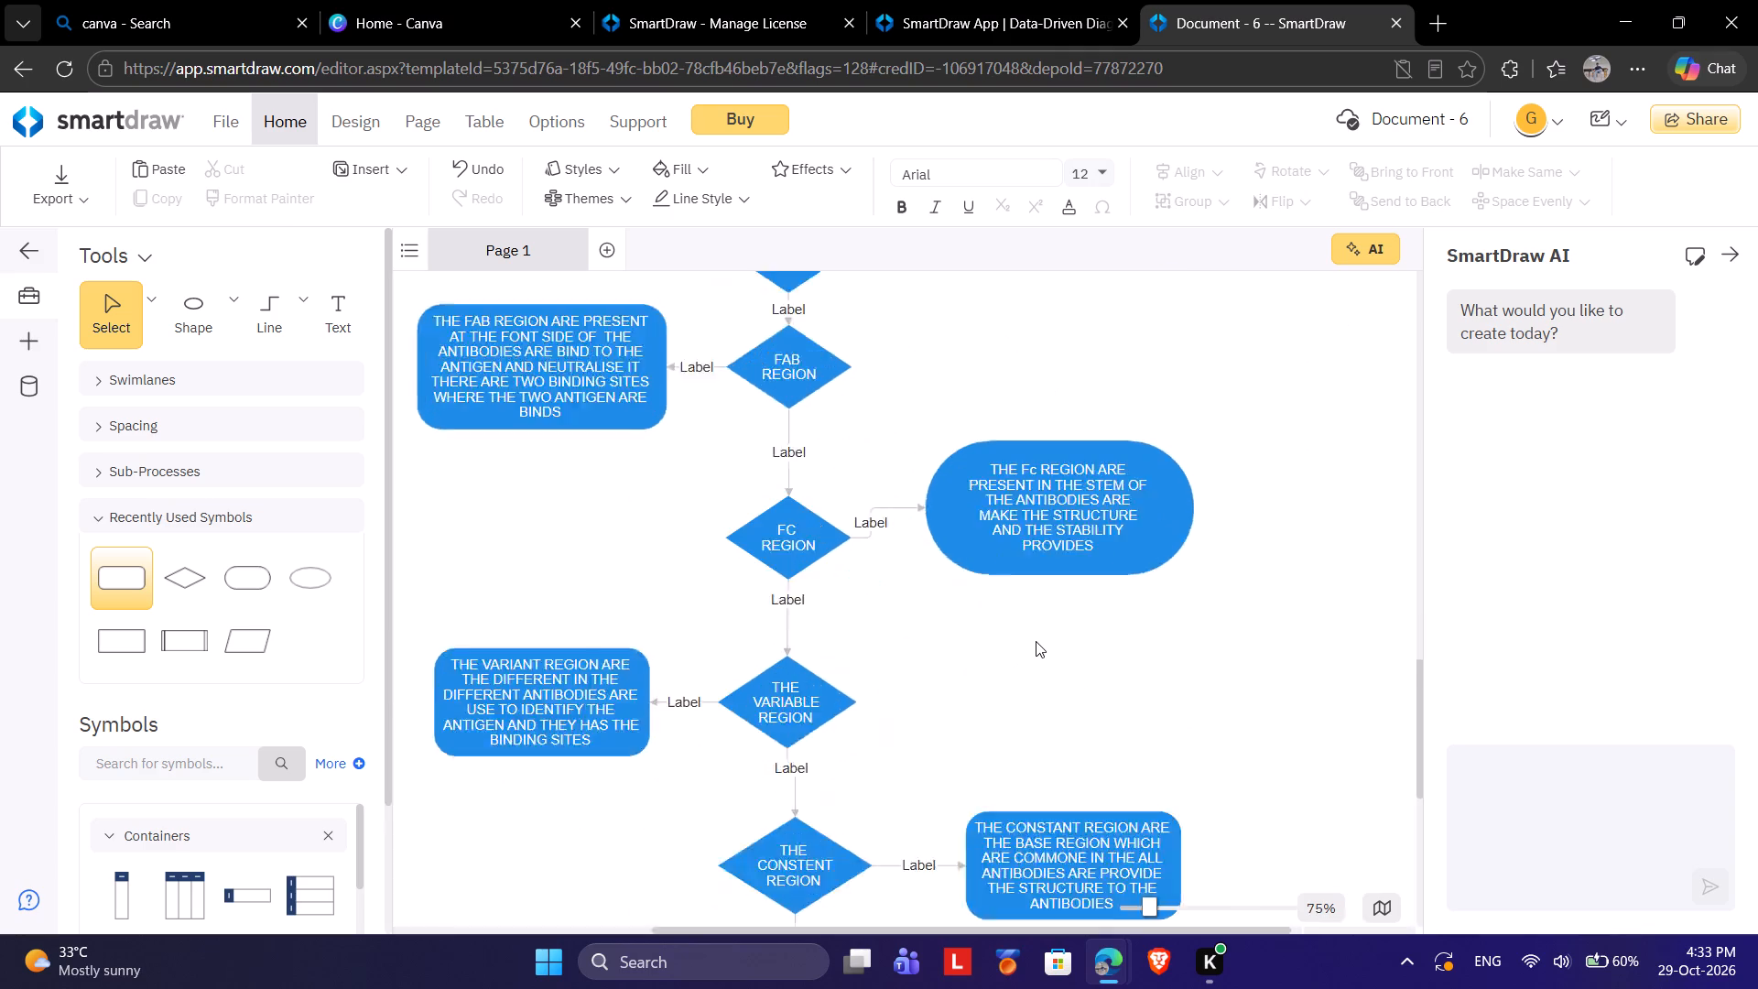
scroll(1036, 641, down, 4)
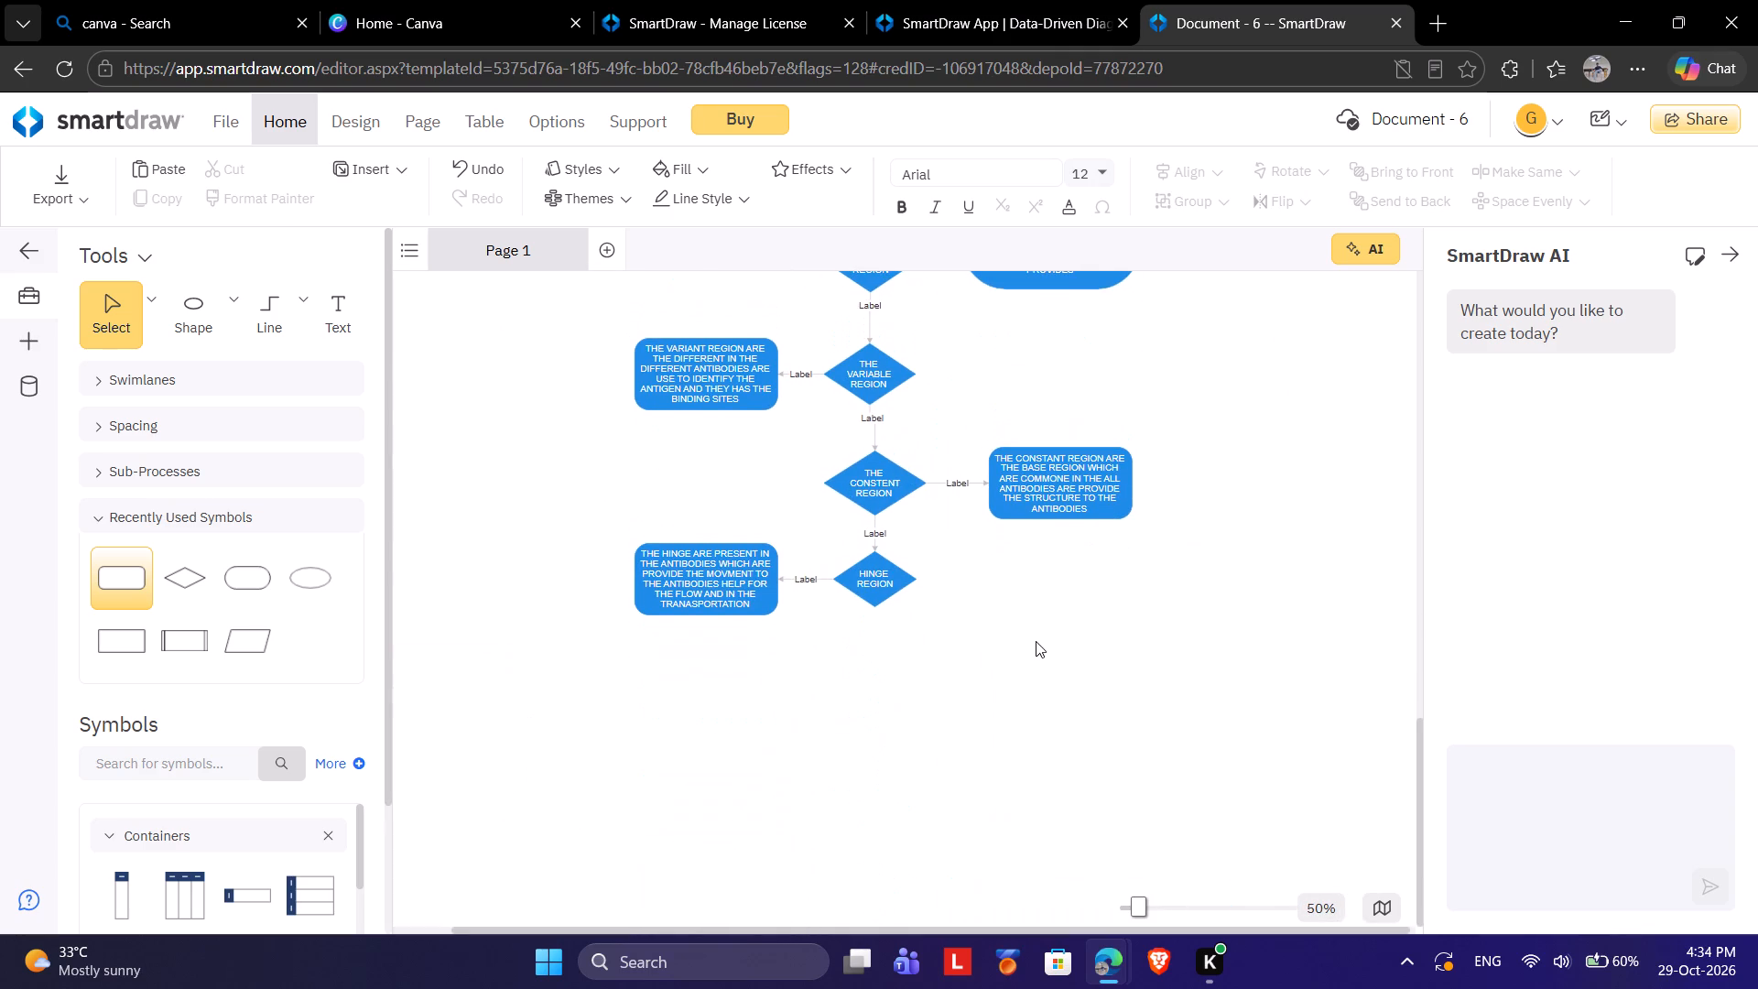
scroll(580, 679, down, 5)
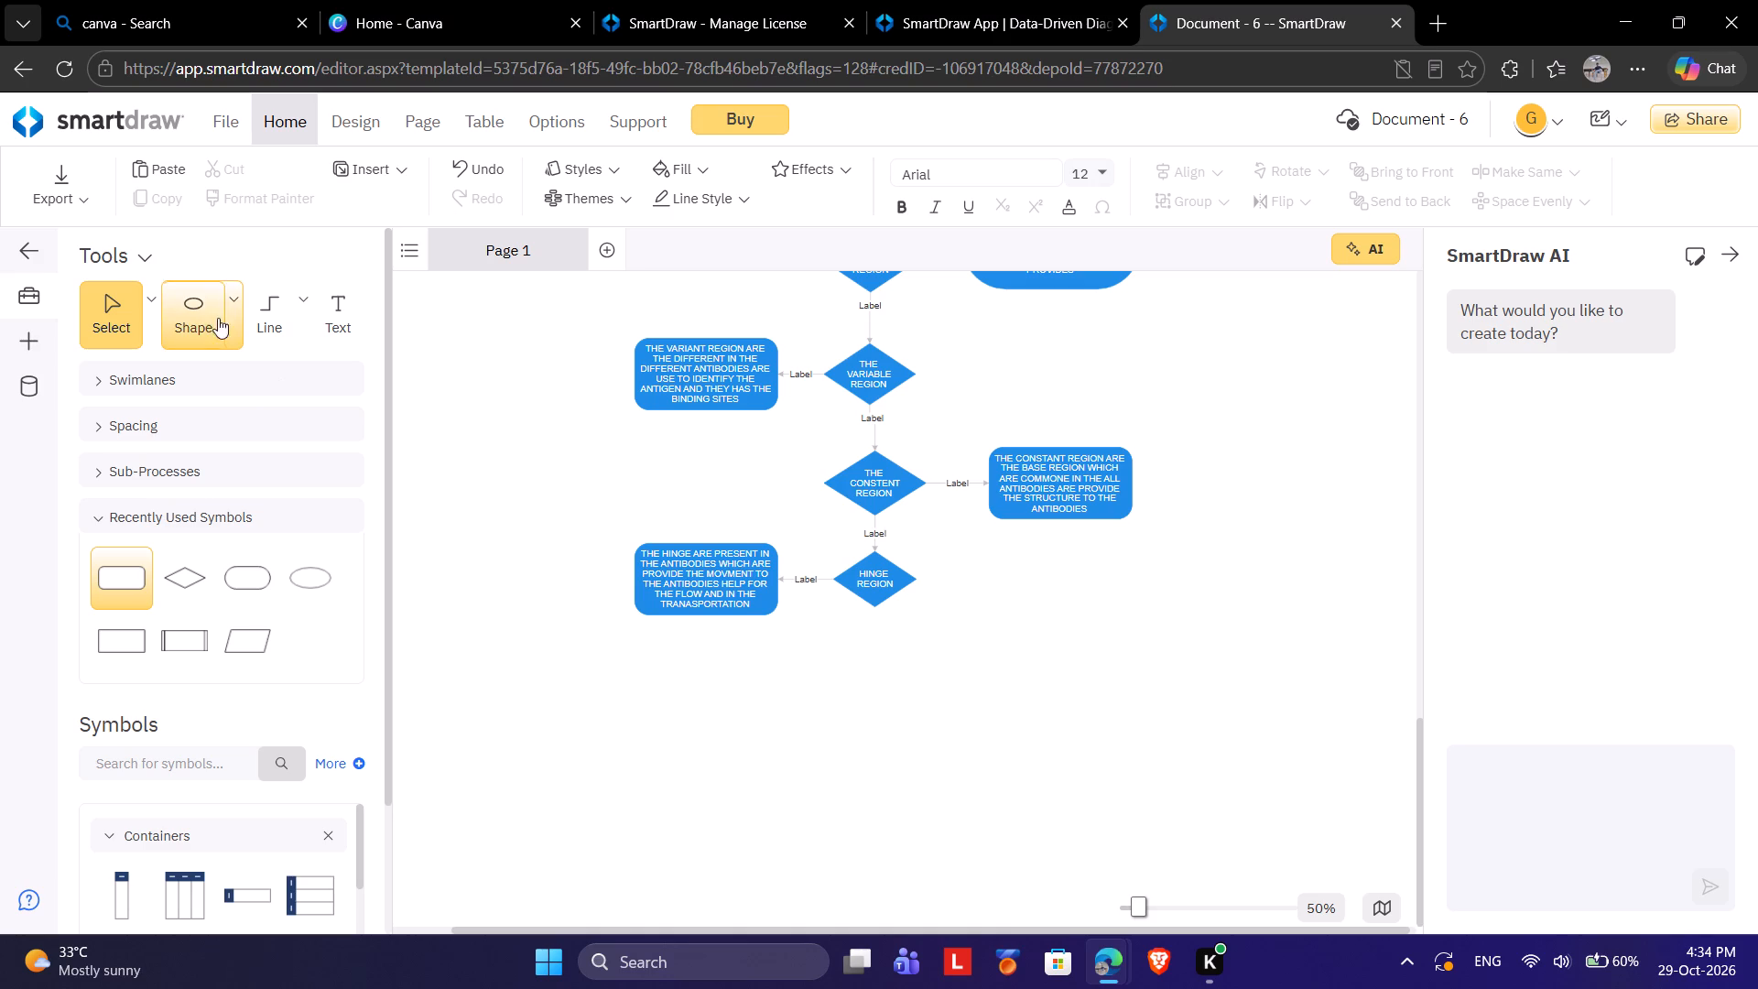
click(228, 317)
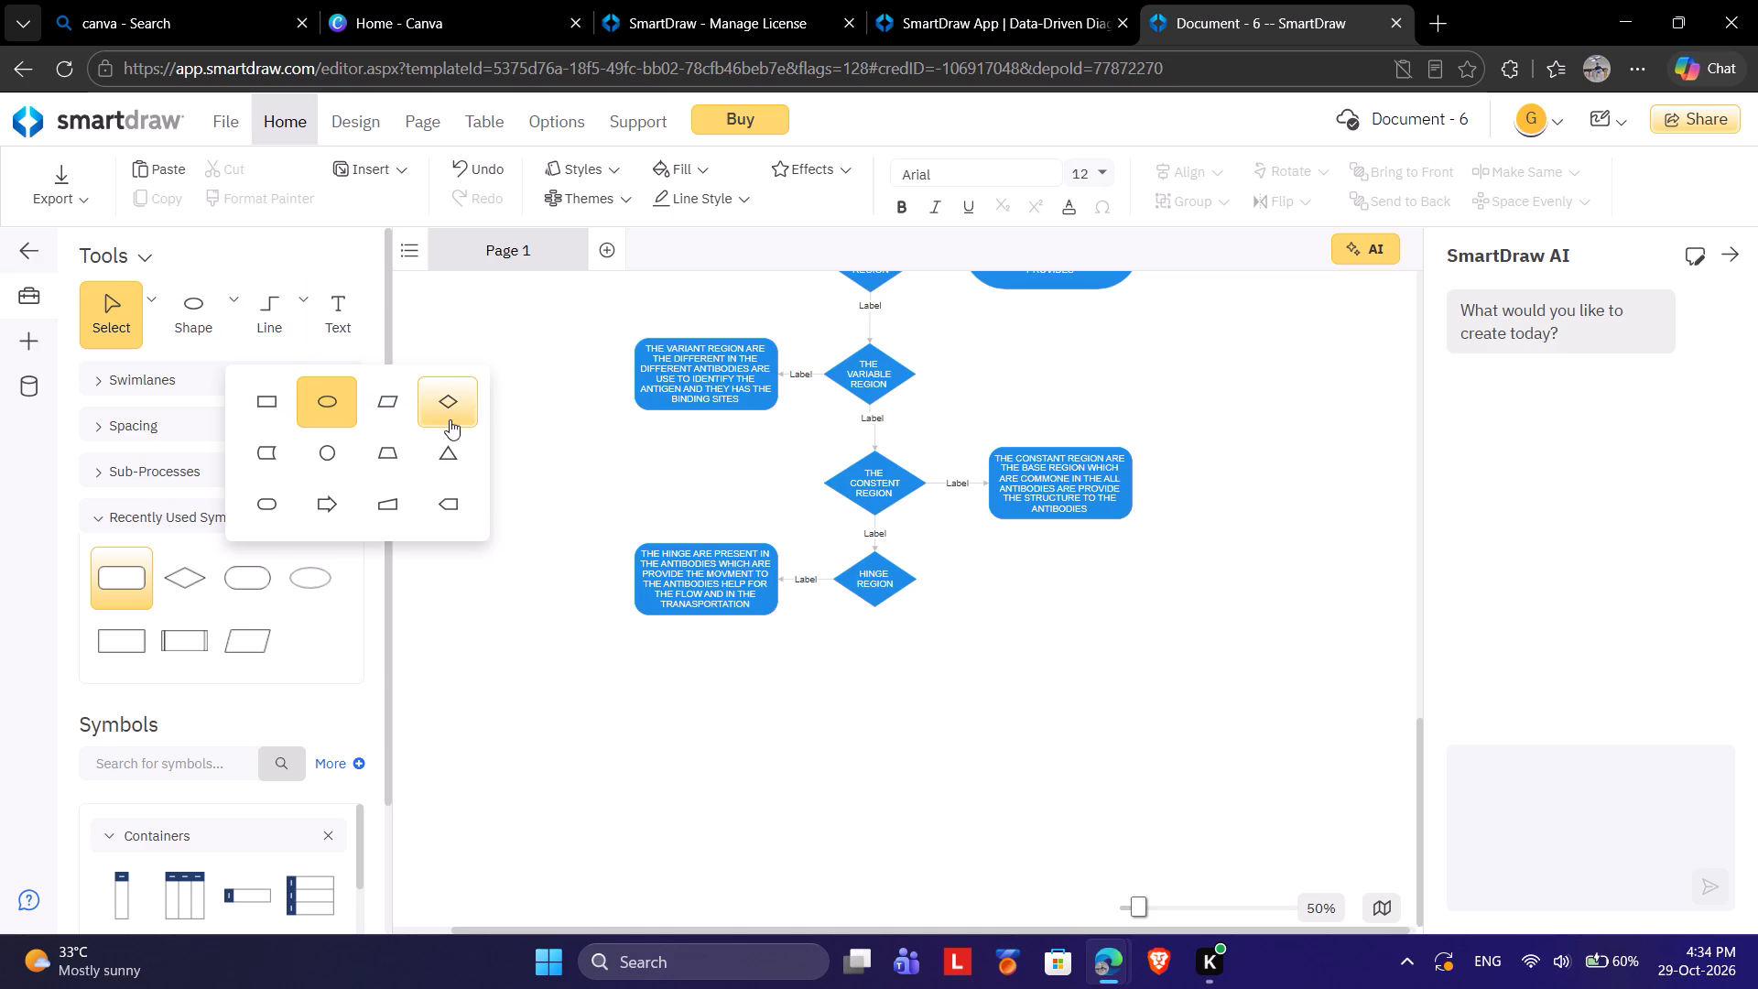
click(444, 403)
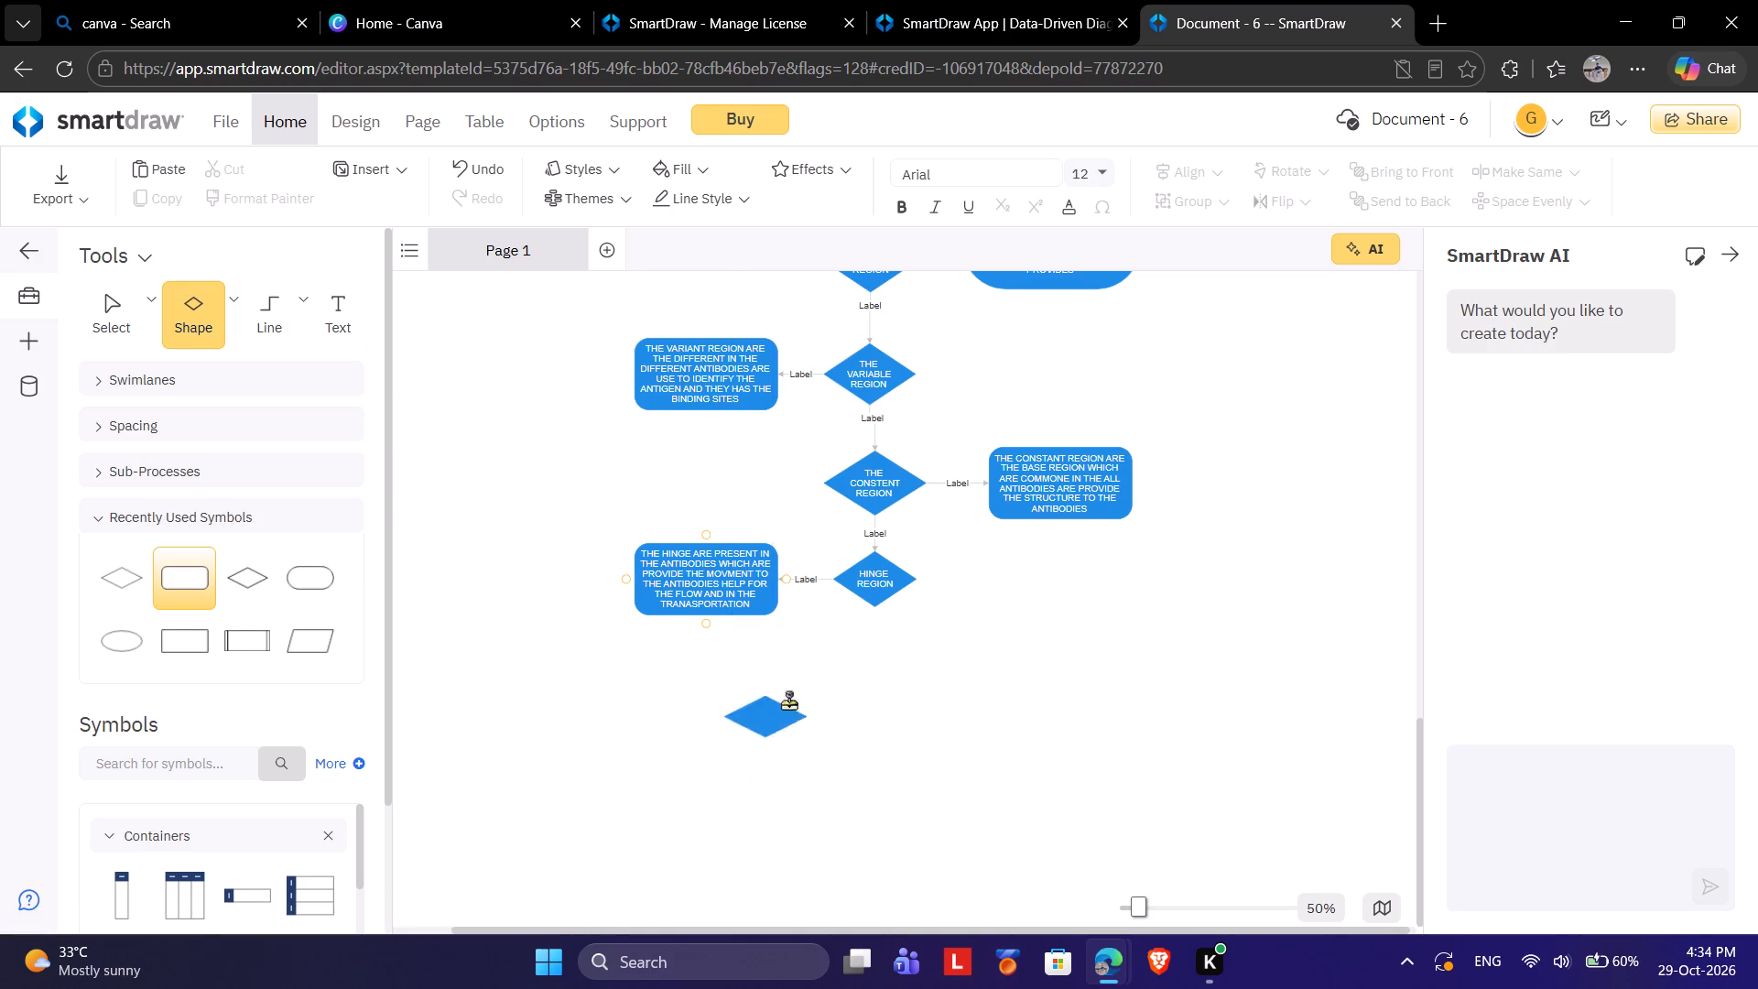
click(855, 775)
right_click(855, 773)
click(816, 769)
double_click(864, 772)
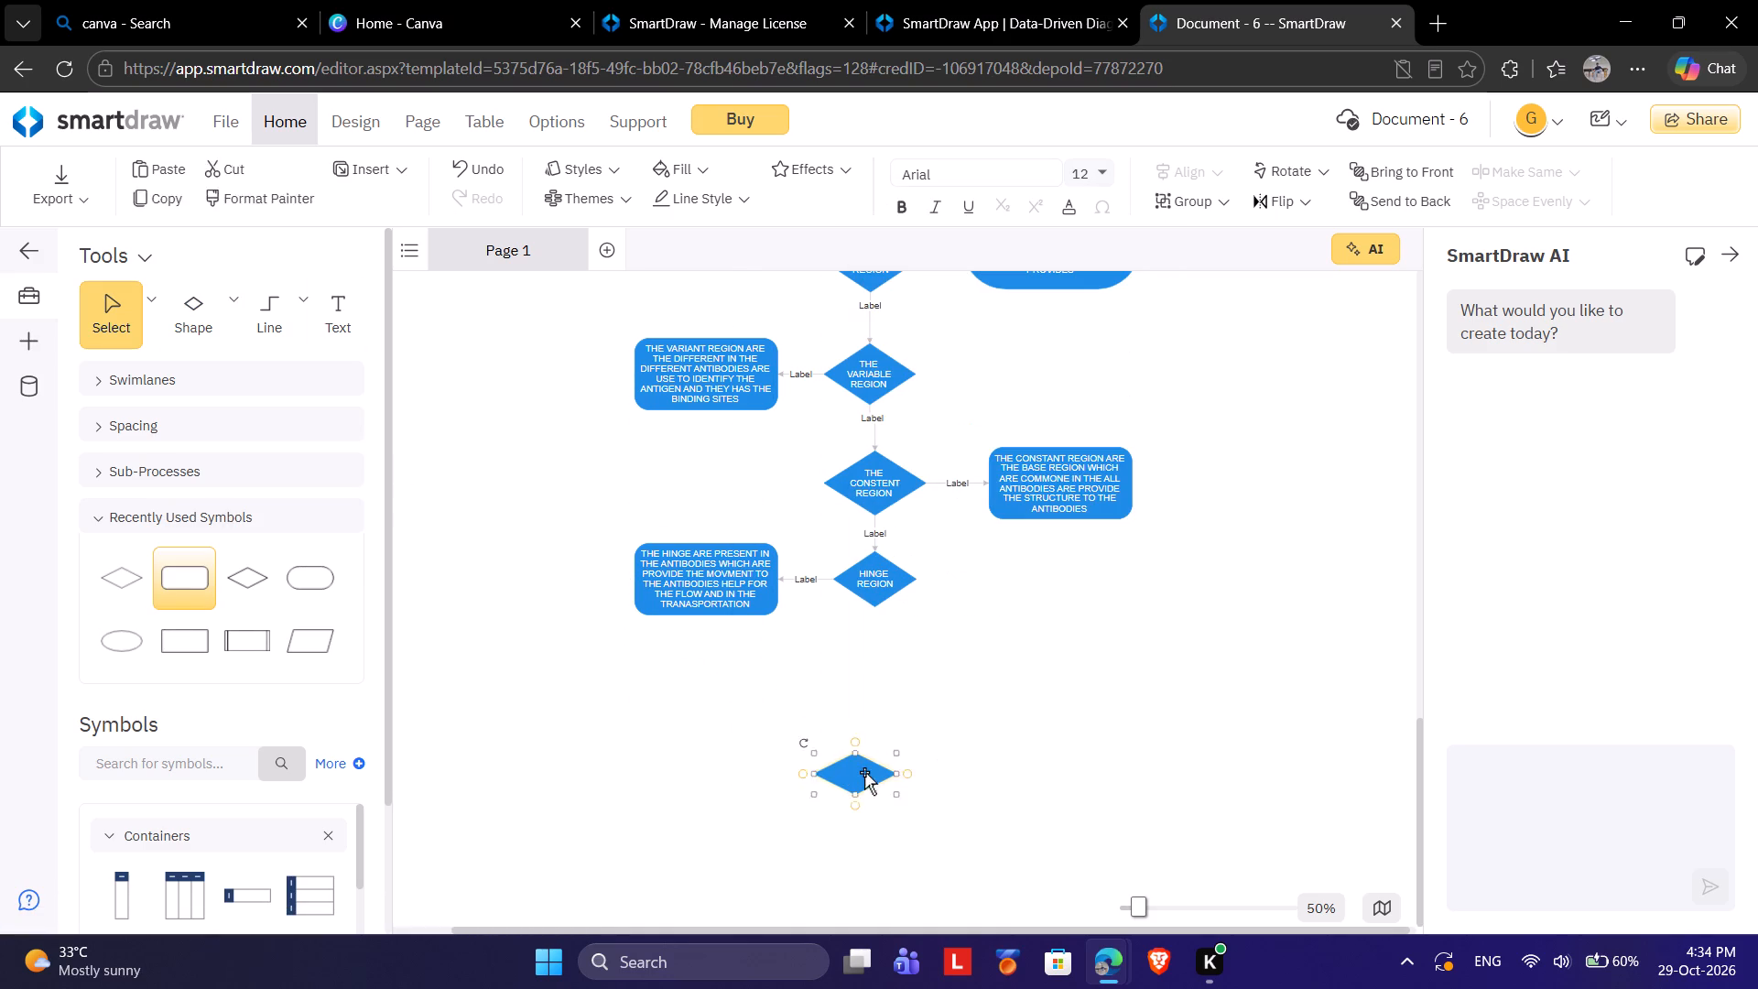
text(IMMI)
key(BackSpace)
text(UNITY)
key(space)
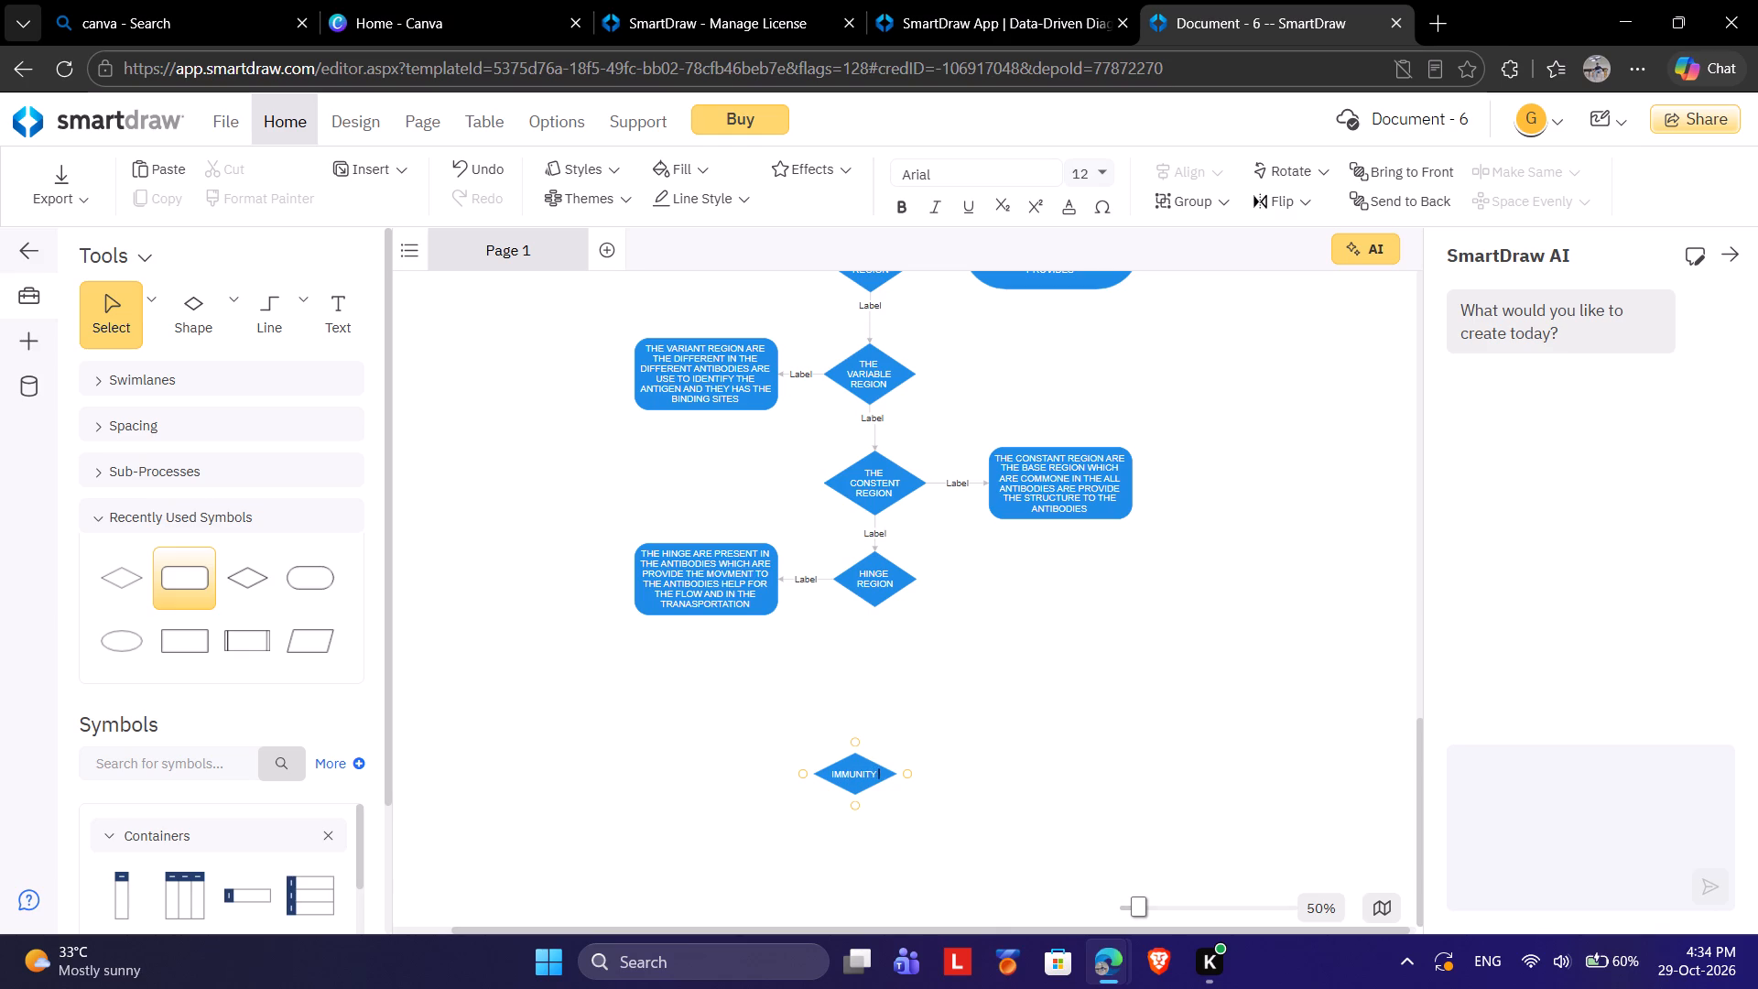
click(868, 772)
Draw a connector from the bottom of the IMMUNITY diamond to a new rounded rectangle at its lower left.
drag(853, 808, 696, 847)
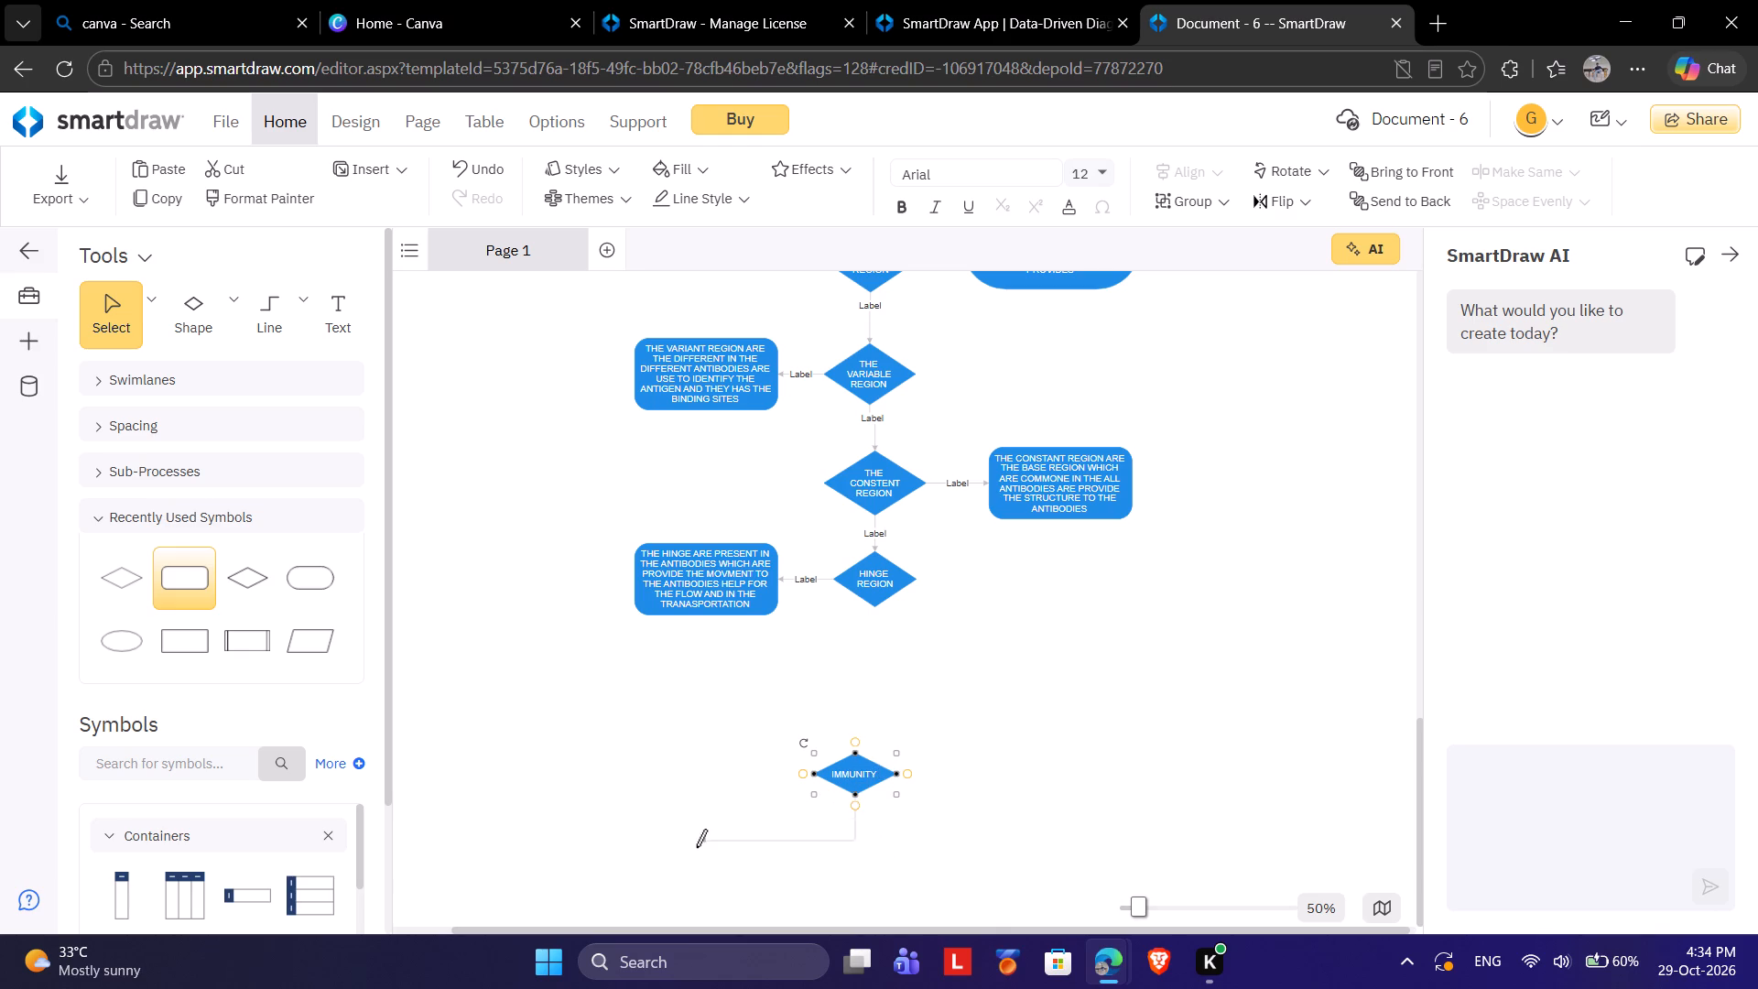
drag(696, 847, 557, 757)
scroll(696, 904, down, 2)
drag(557, 757, 777, 818)
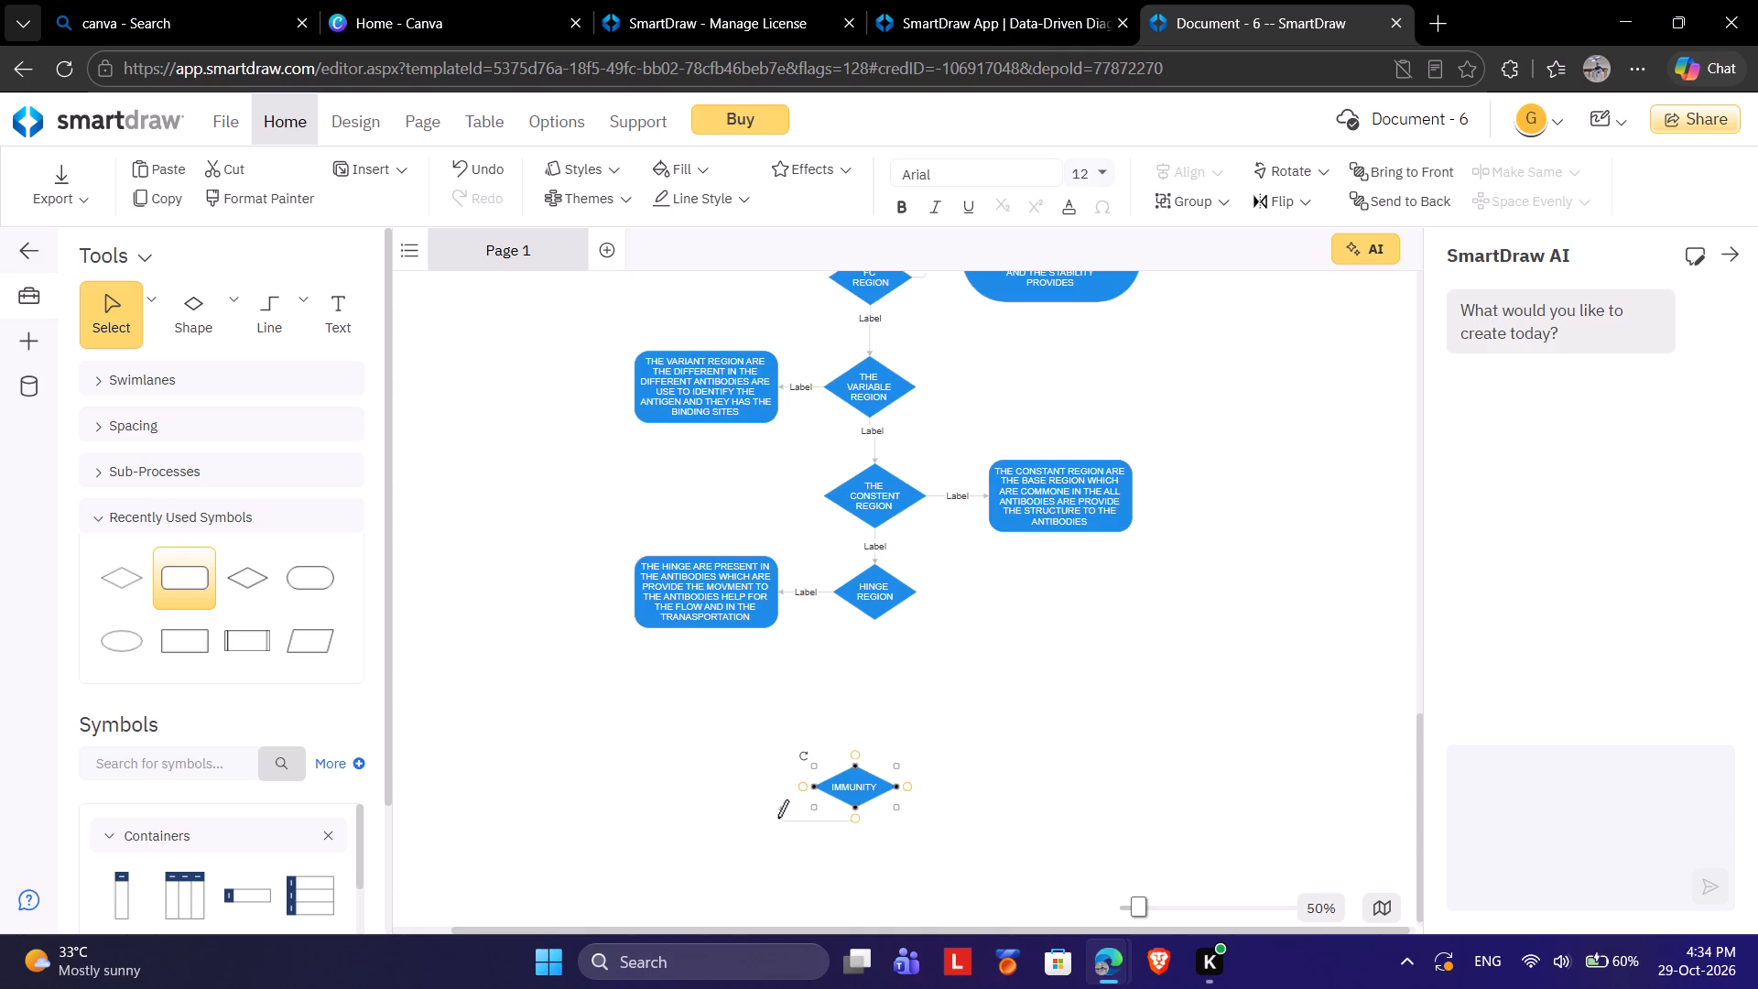
drag(777, 818, 711, 887)
scroll(824, 811, down, 1)
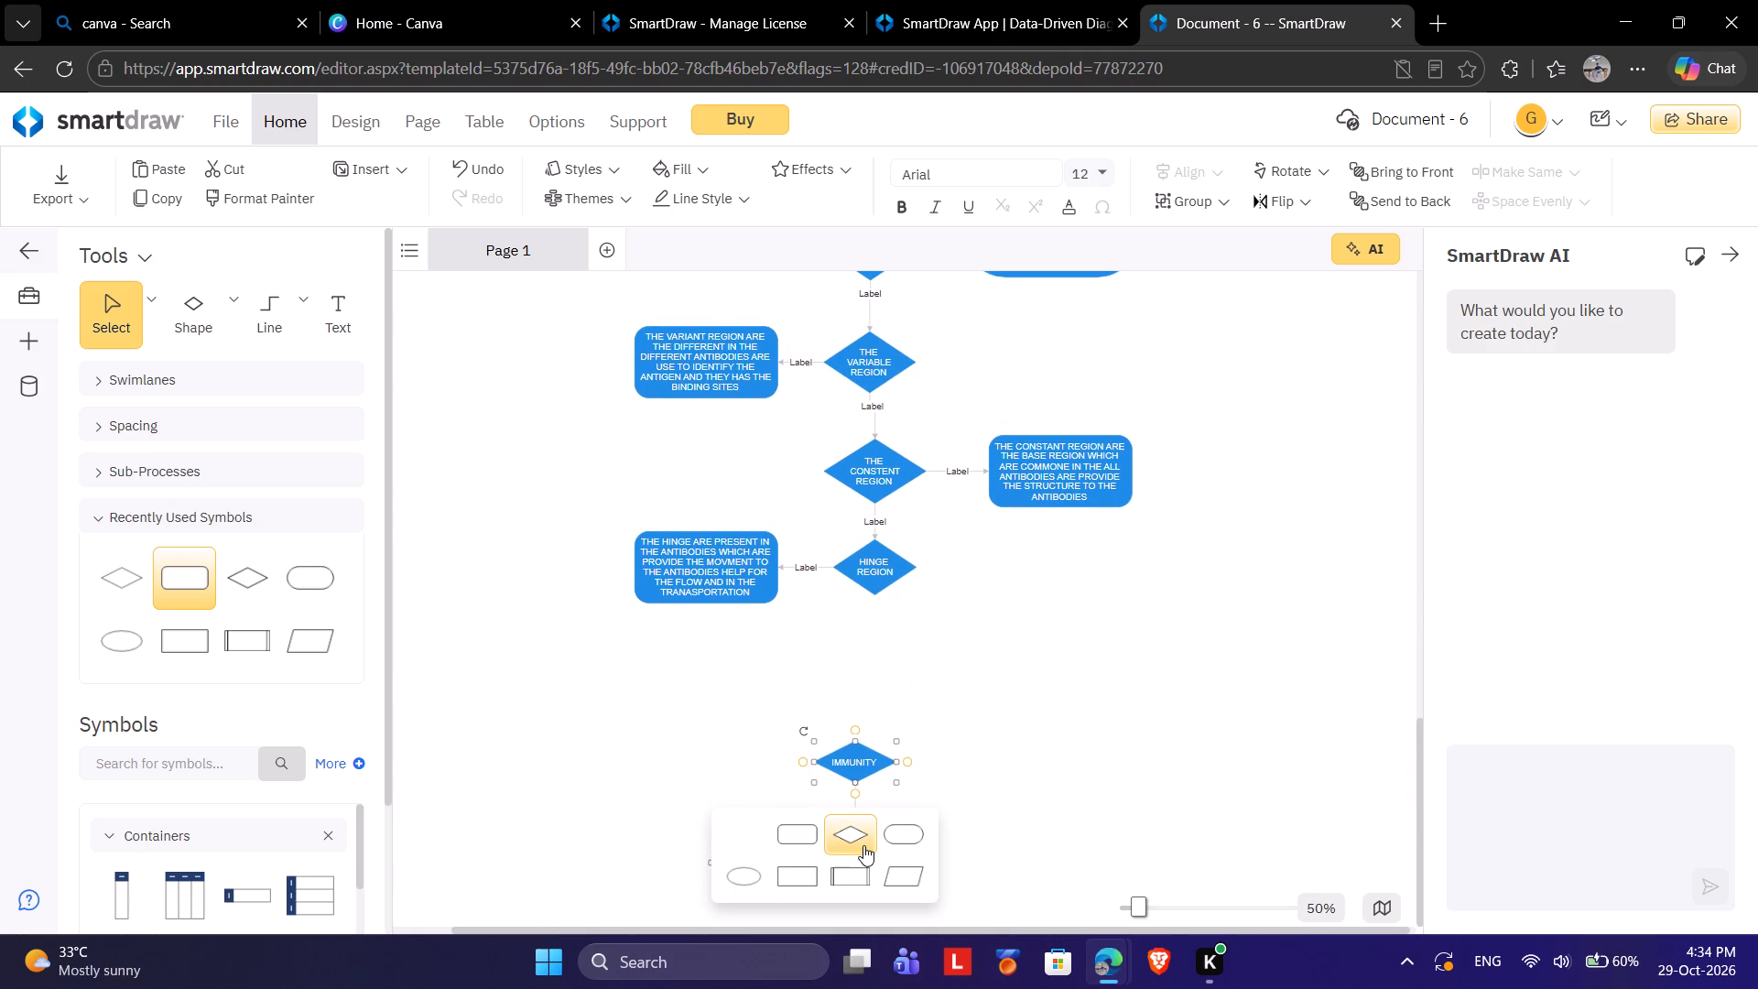
click(793, 838)
Draw a second connector from the bottom of IMMUNITY to a new rounded rectangle at its lower right, level with the first.
click(859, 786)
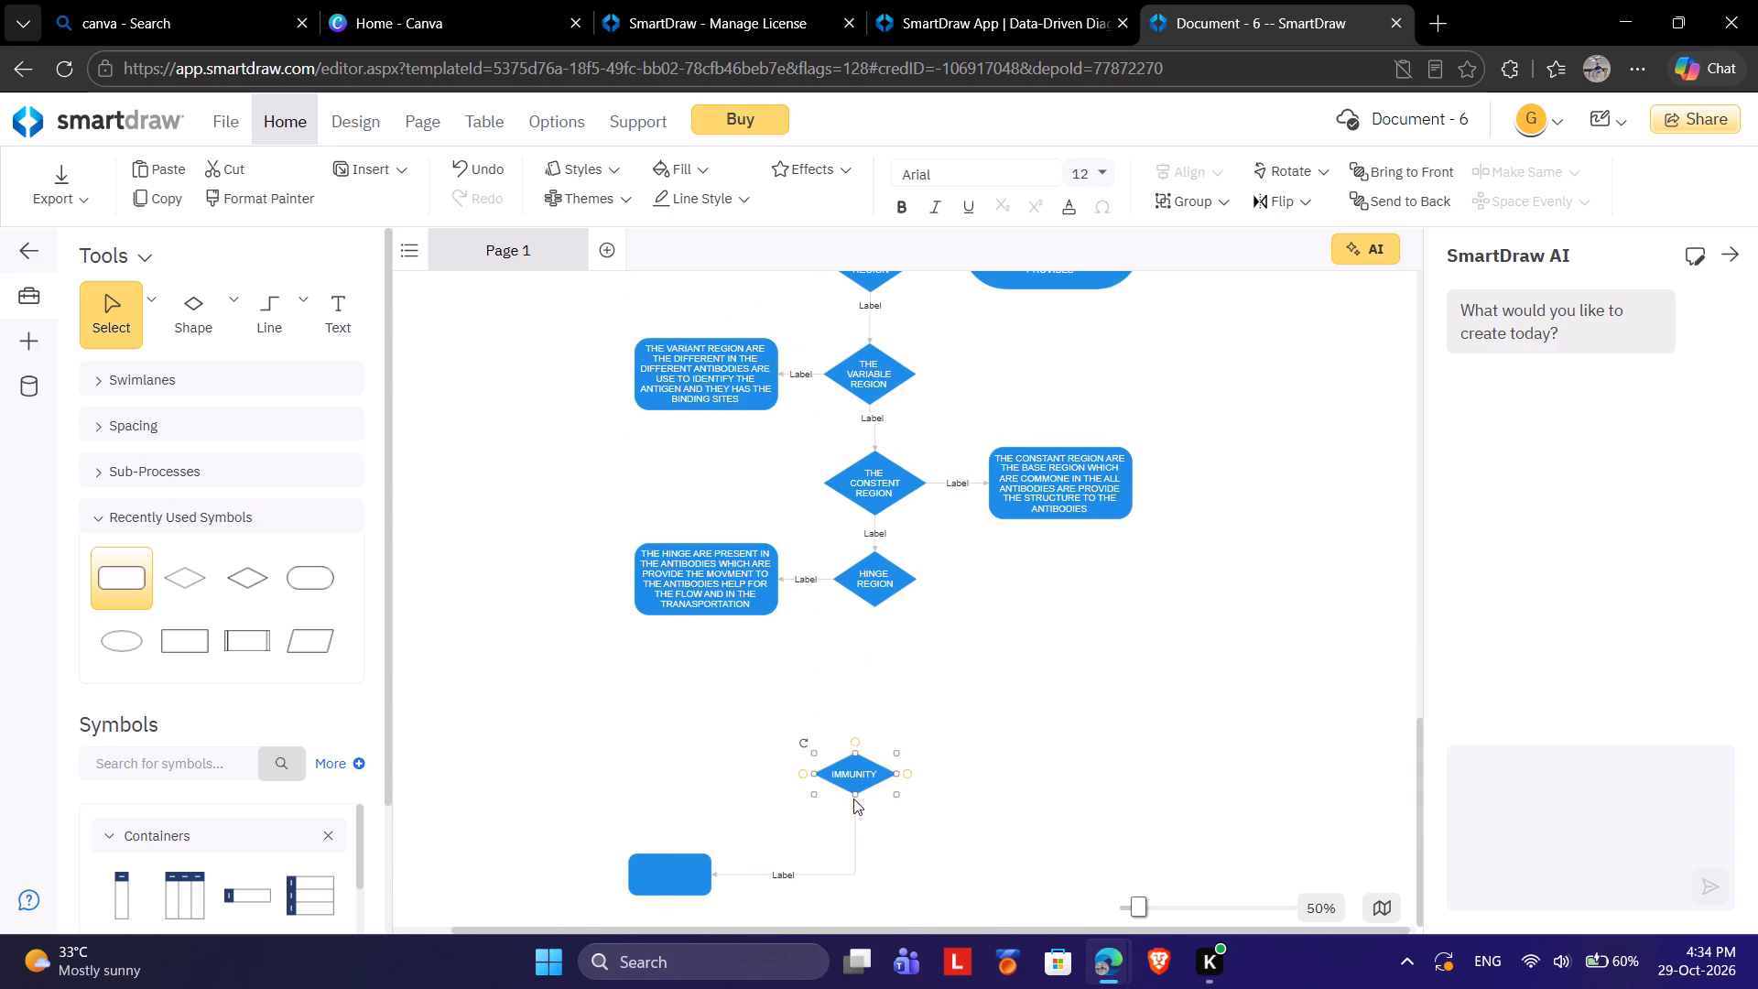
drag(852, 803, 1032, 880)
drag(1032, 880, 1032, 874)
click(1050, 827)
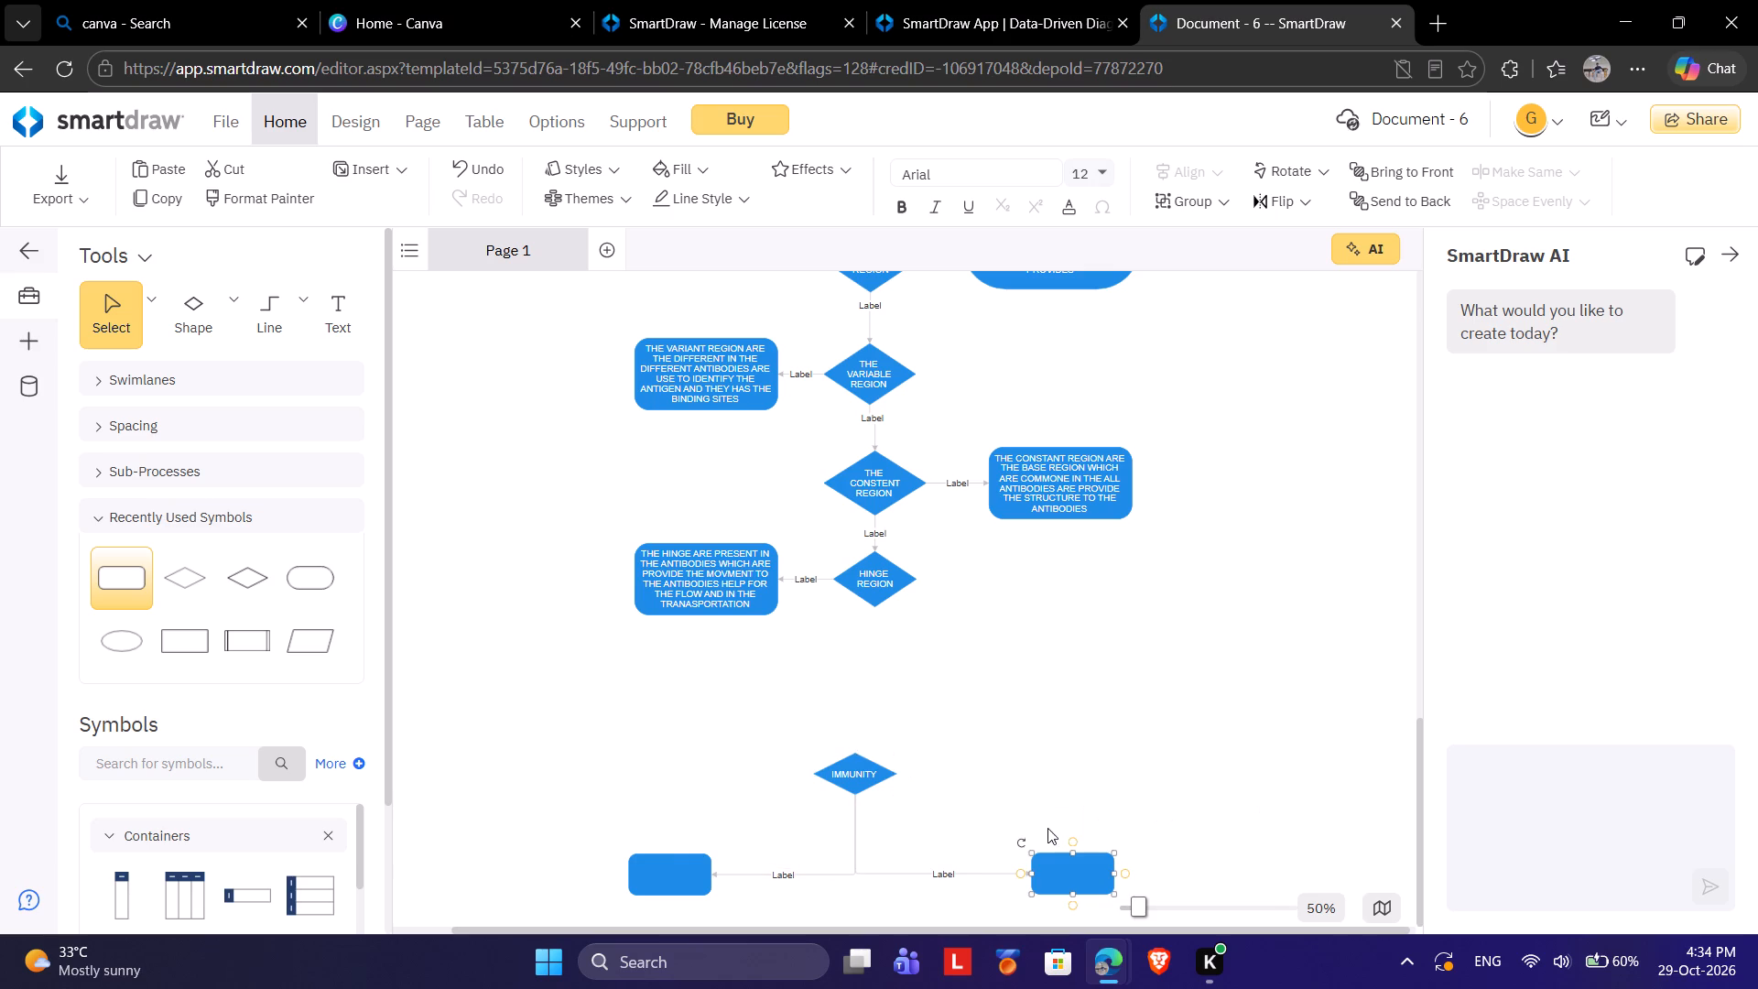
Shift the IMMUNITY diamond slightly right, closer in line with the HINGE REGION diamond.
scroll(963, 853, down, 2)
drag(857, 808, 852, 888)
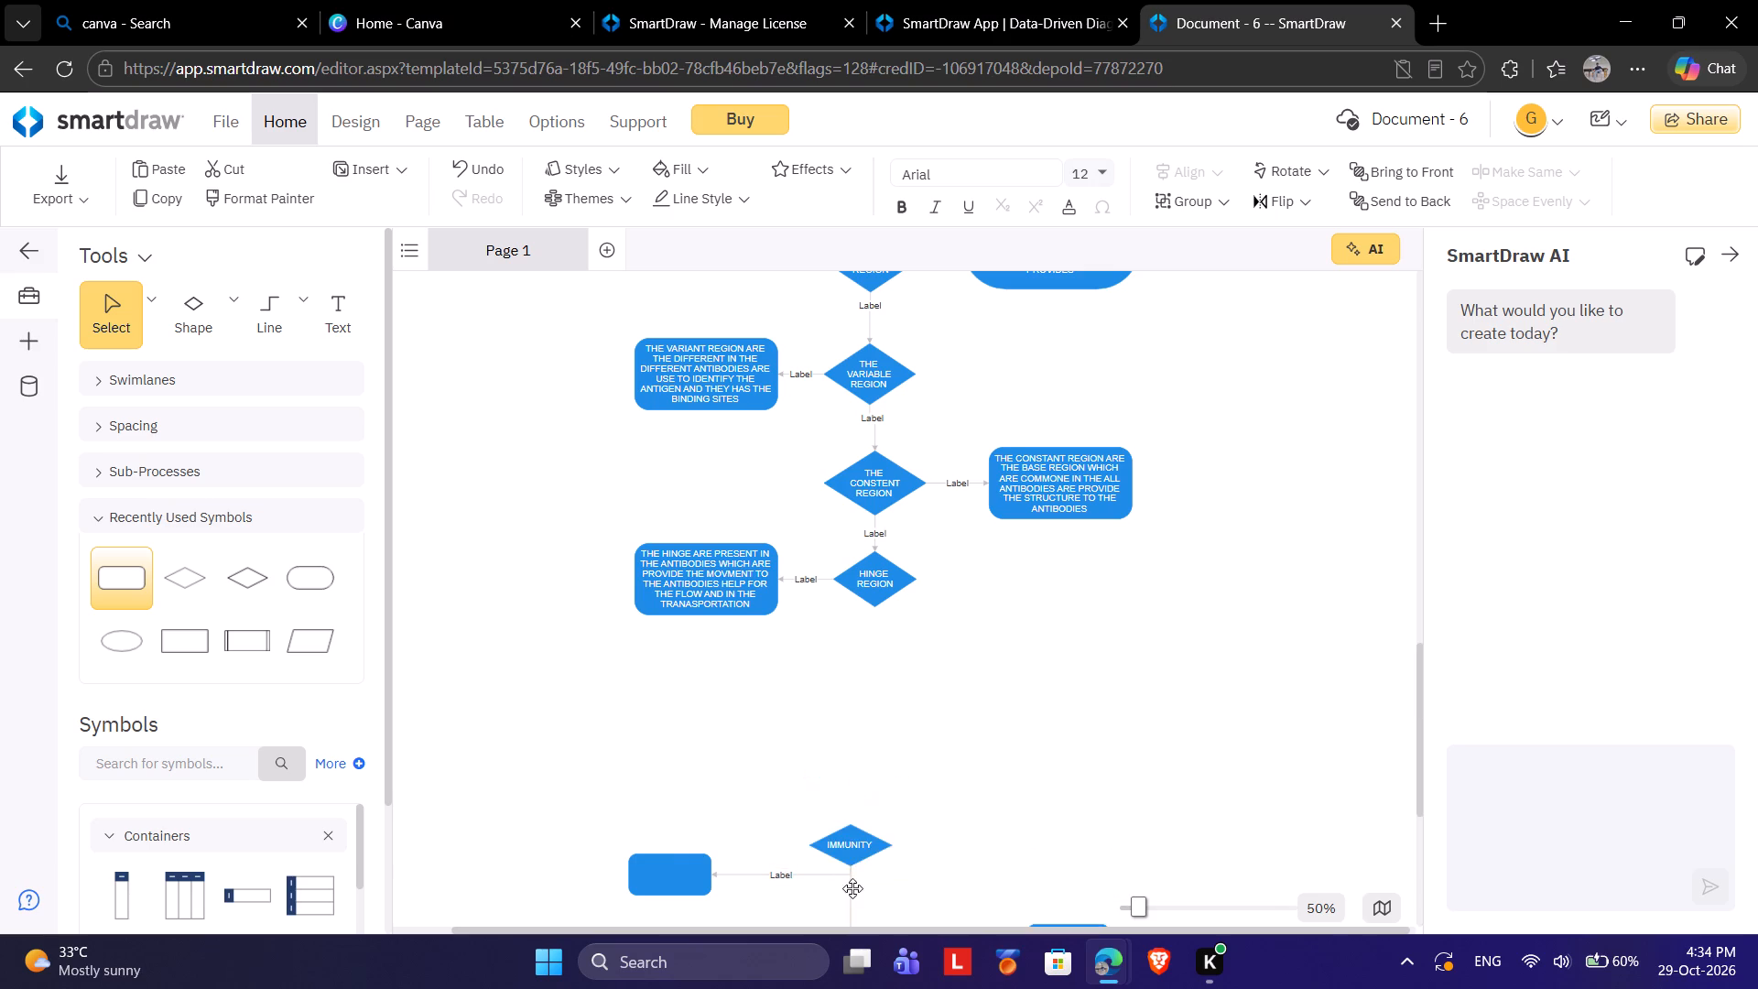
drag(852, 888, 866, 819)
click(863, 802)
click(862, 821)
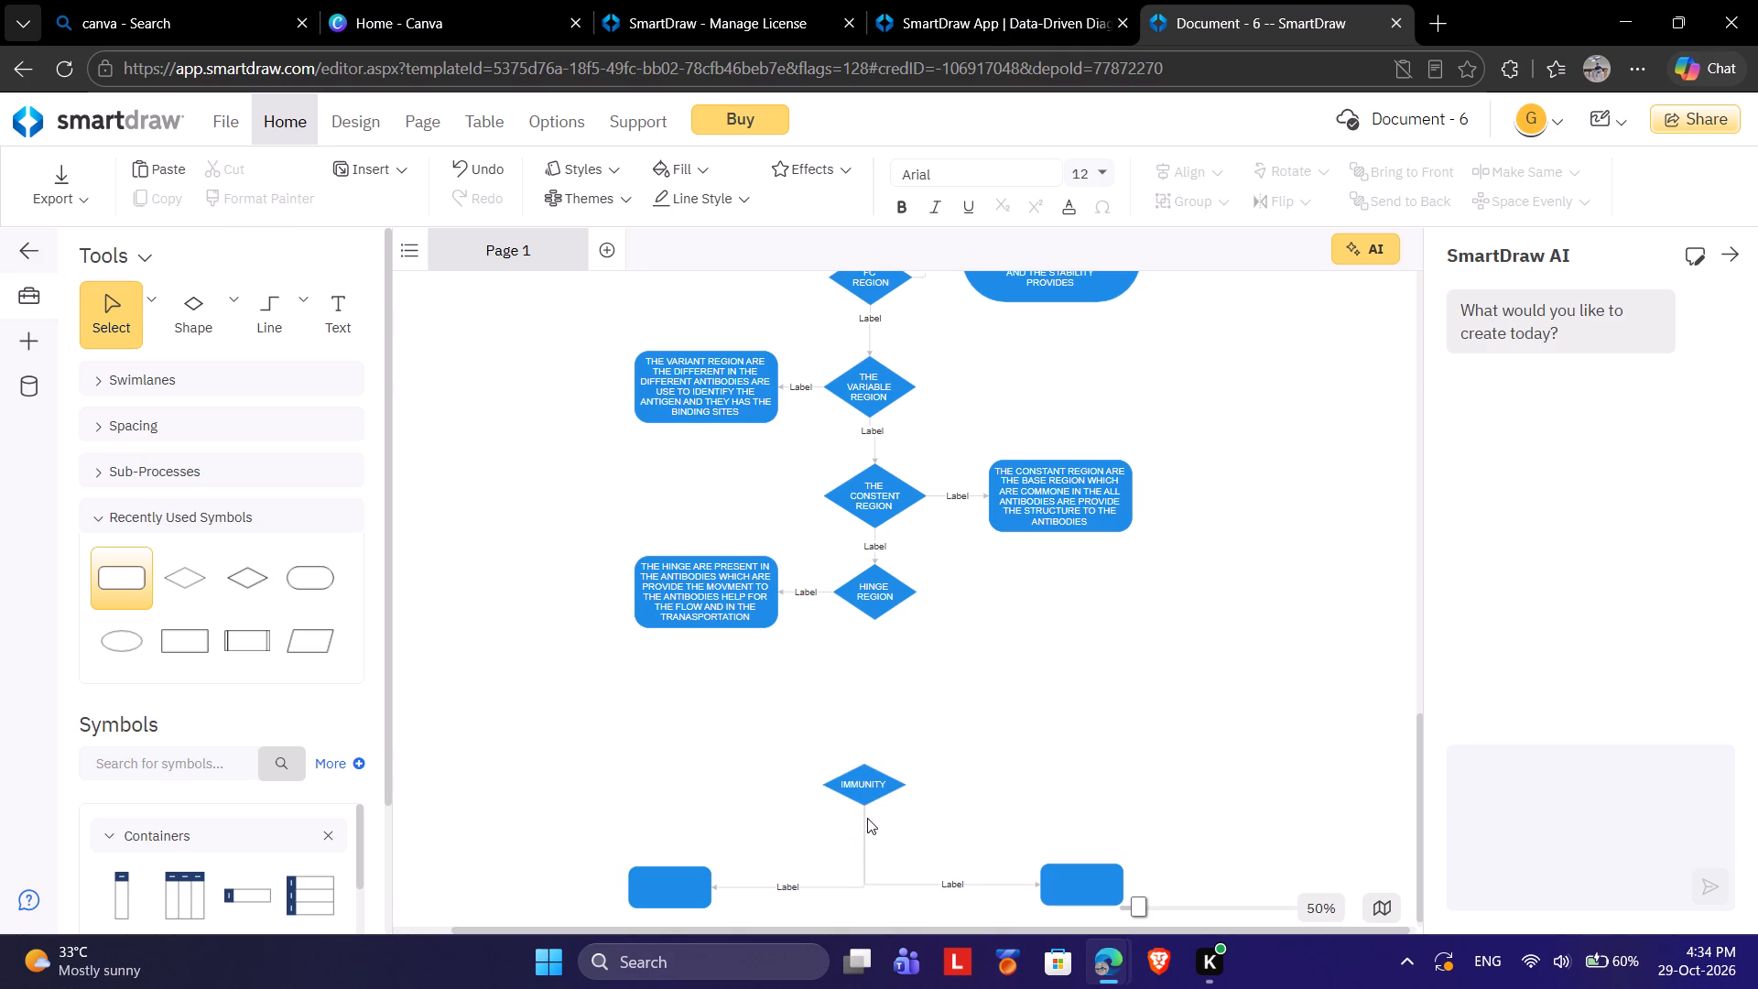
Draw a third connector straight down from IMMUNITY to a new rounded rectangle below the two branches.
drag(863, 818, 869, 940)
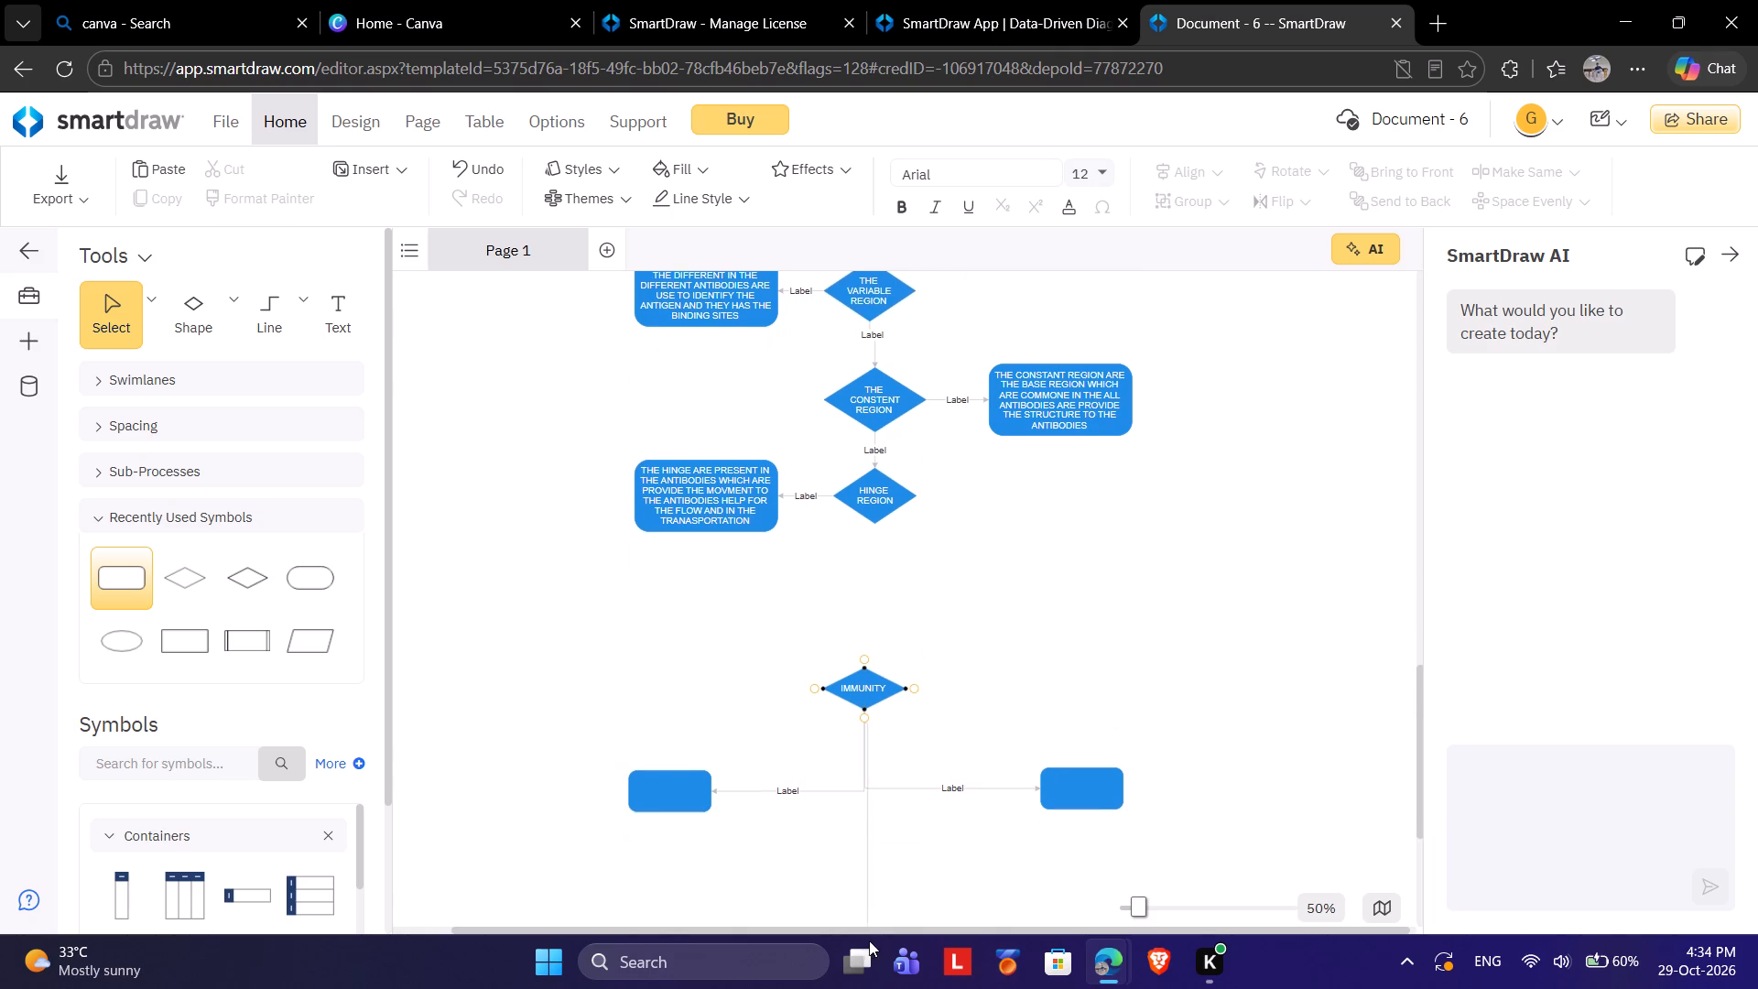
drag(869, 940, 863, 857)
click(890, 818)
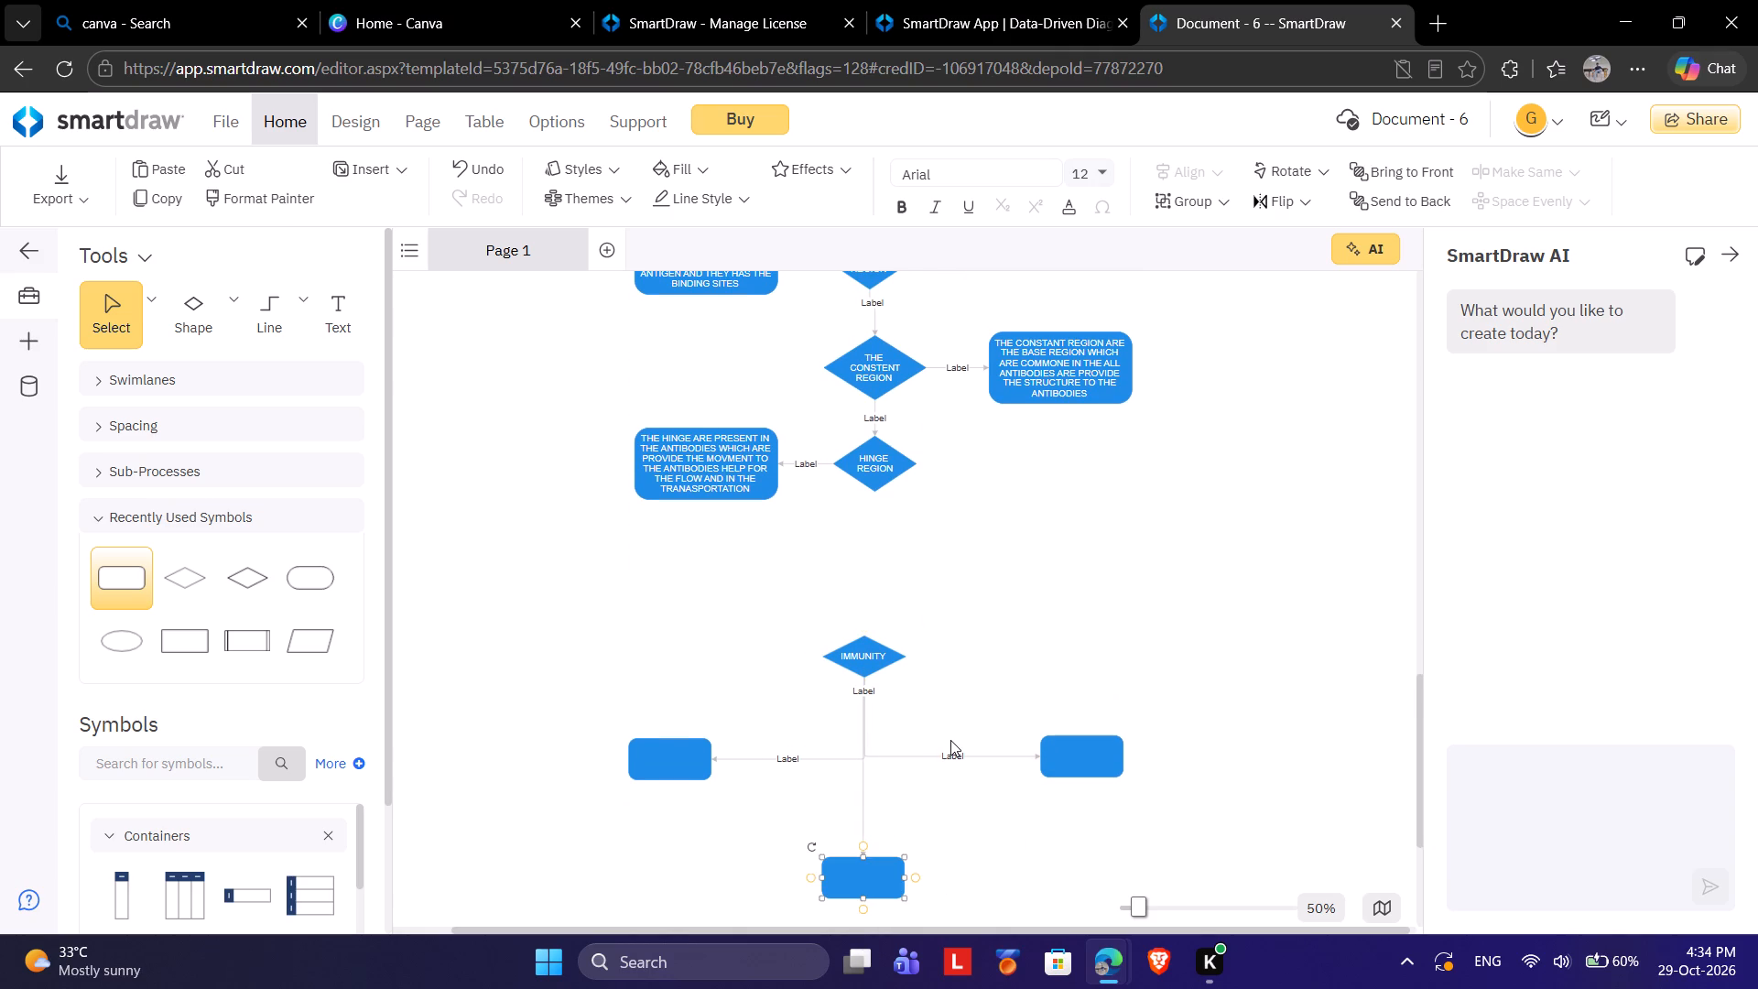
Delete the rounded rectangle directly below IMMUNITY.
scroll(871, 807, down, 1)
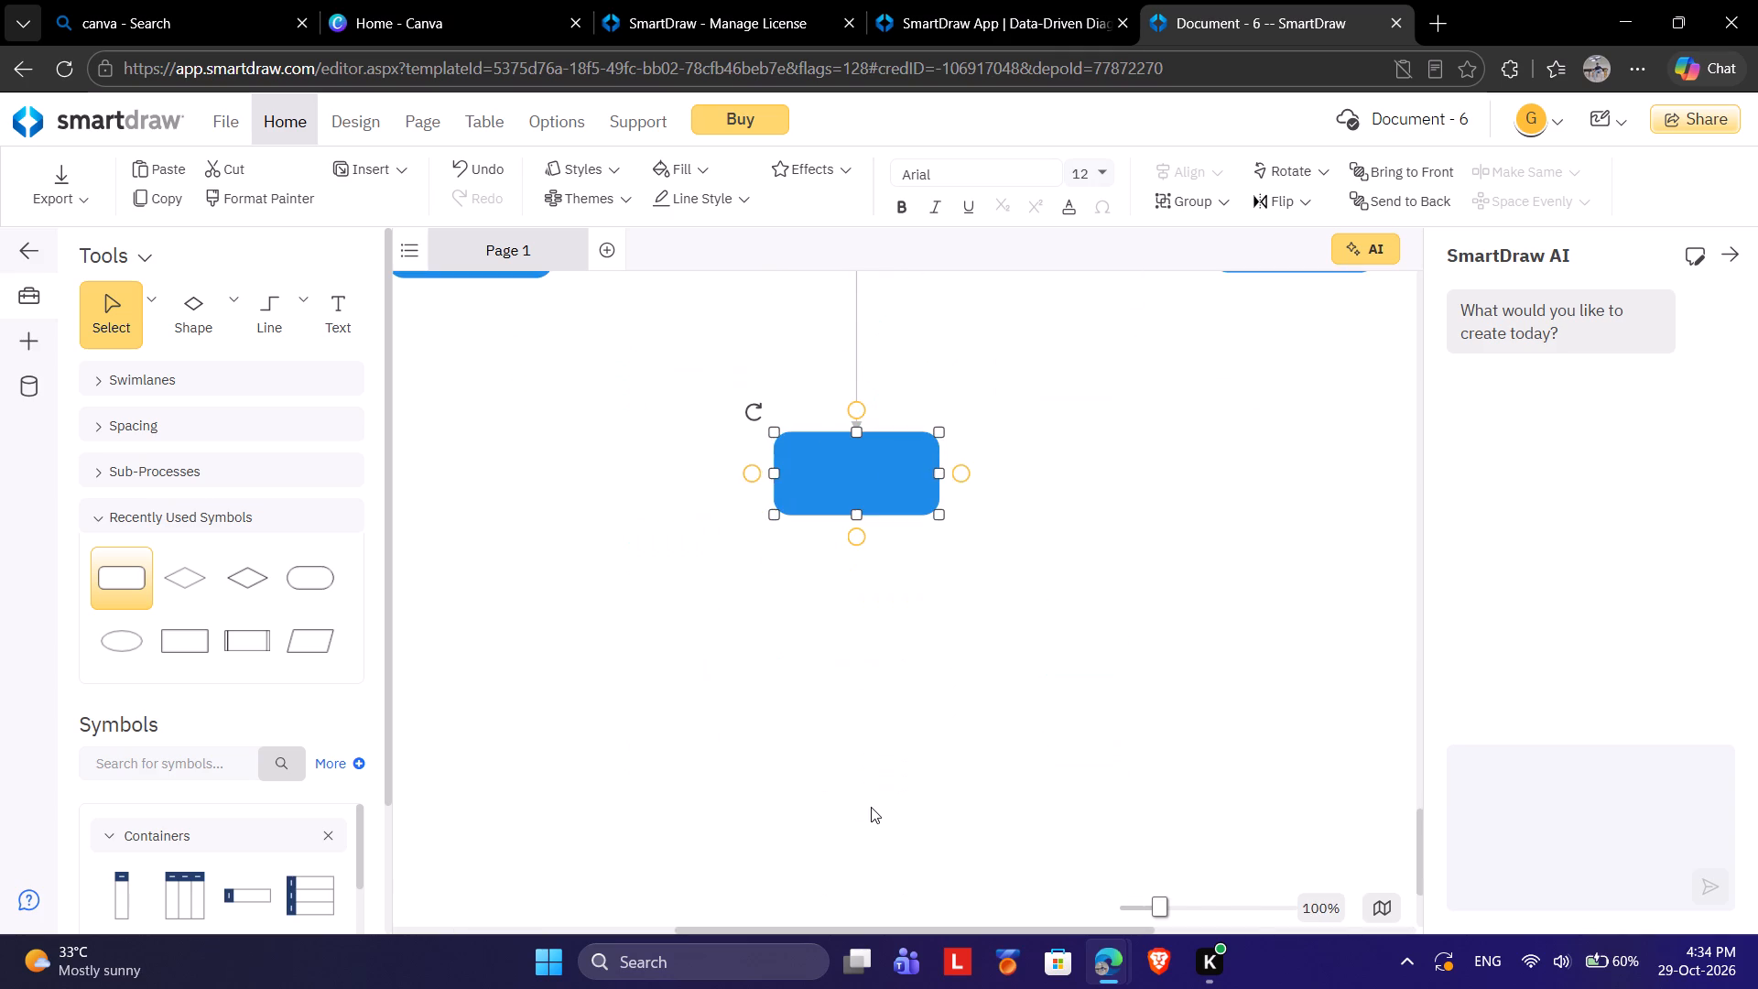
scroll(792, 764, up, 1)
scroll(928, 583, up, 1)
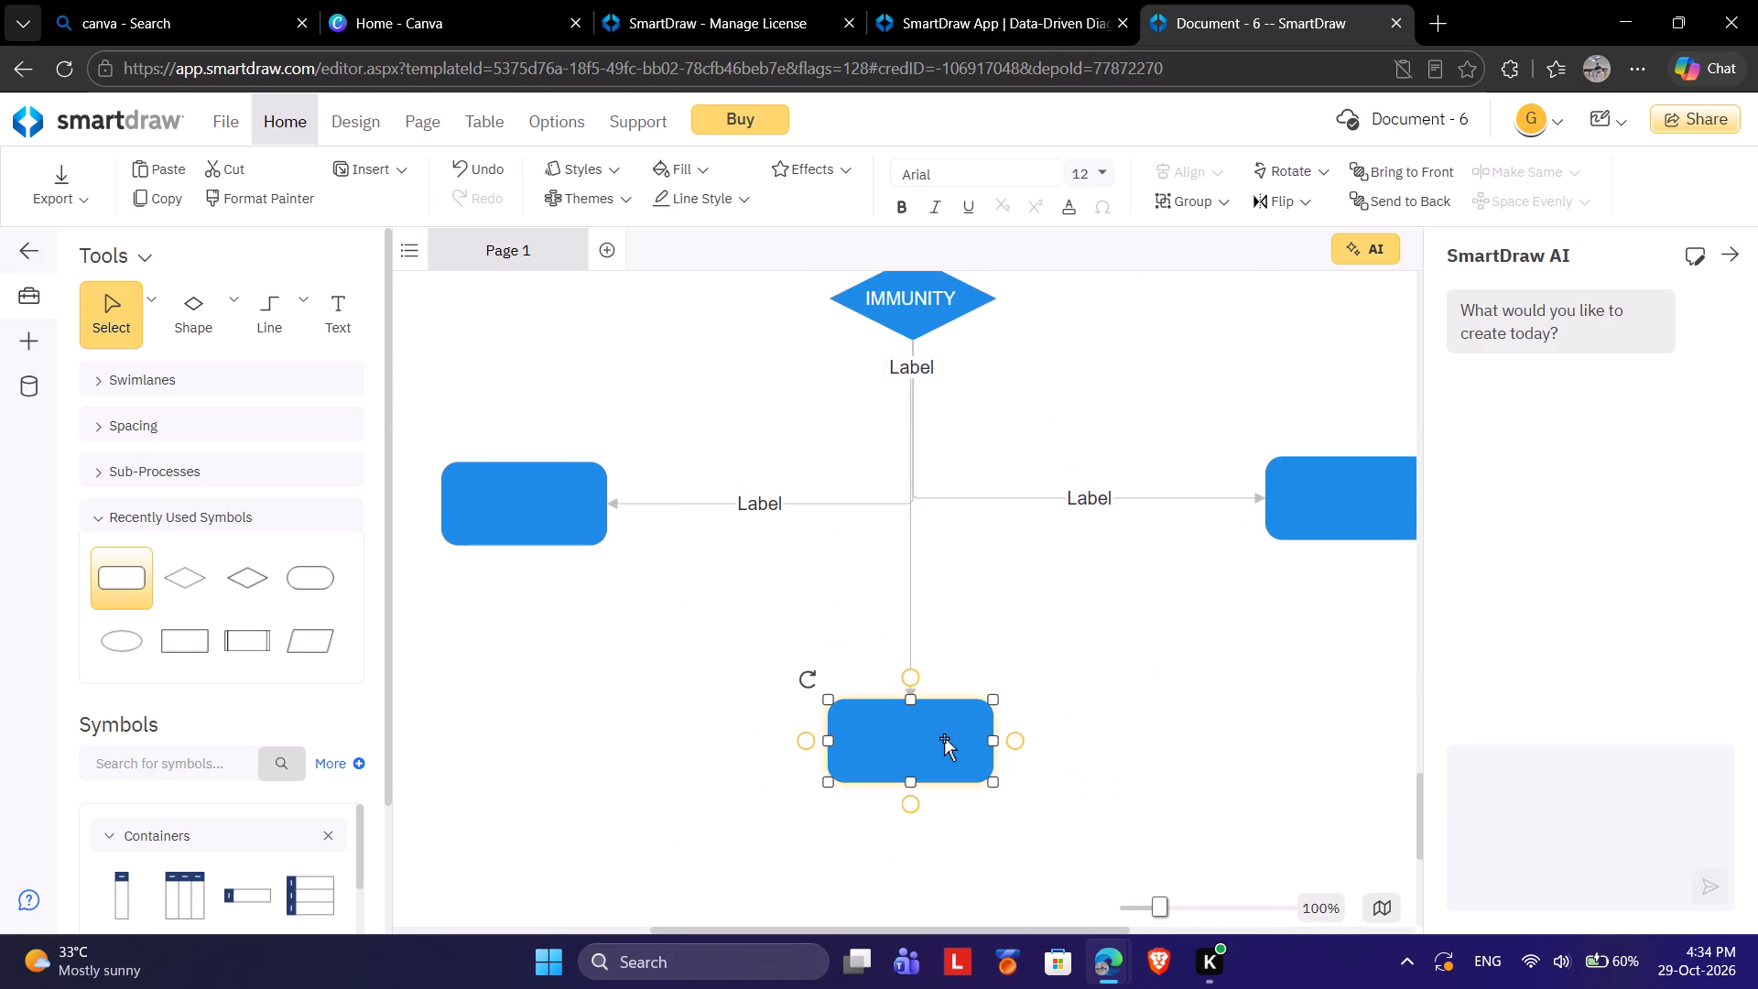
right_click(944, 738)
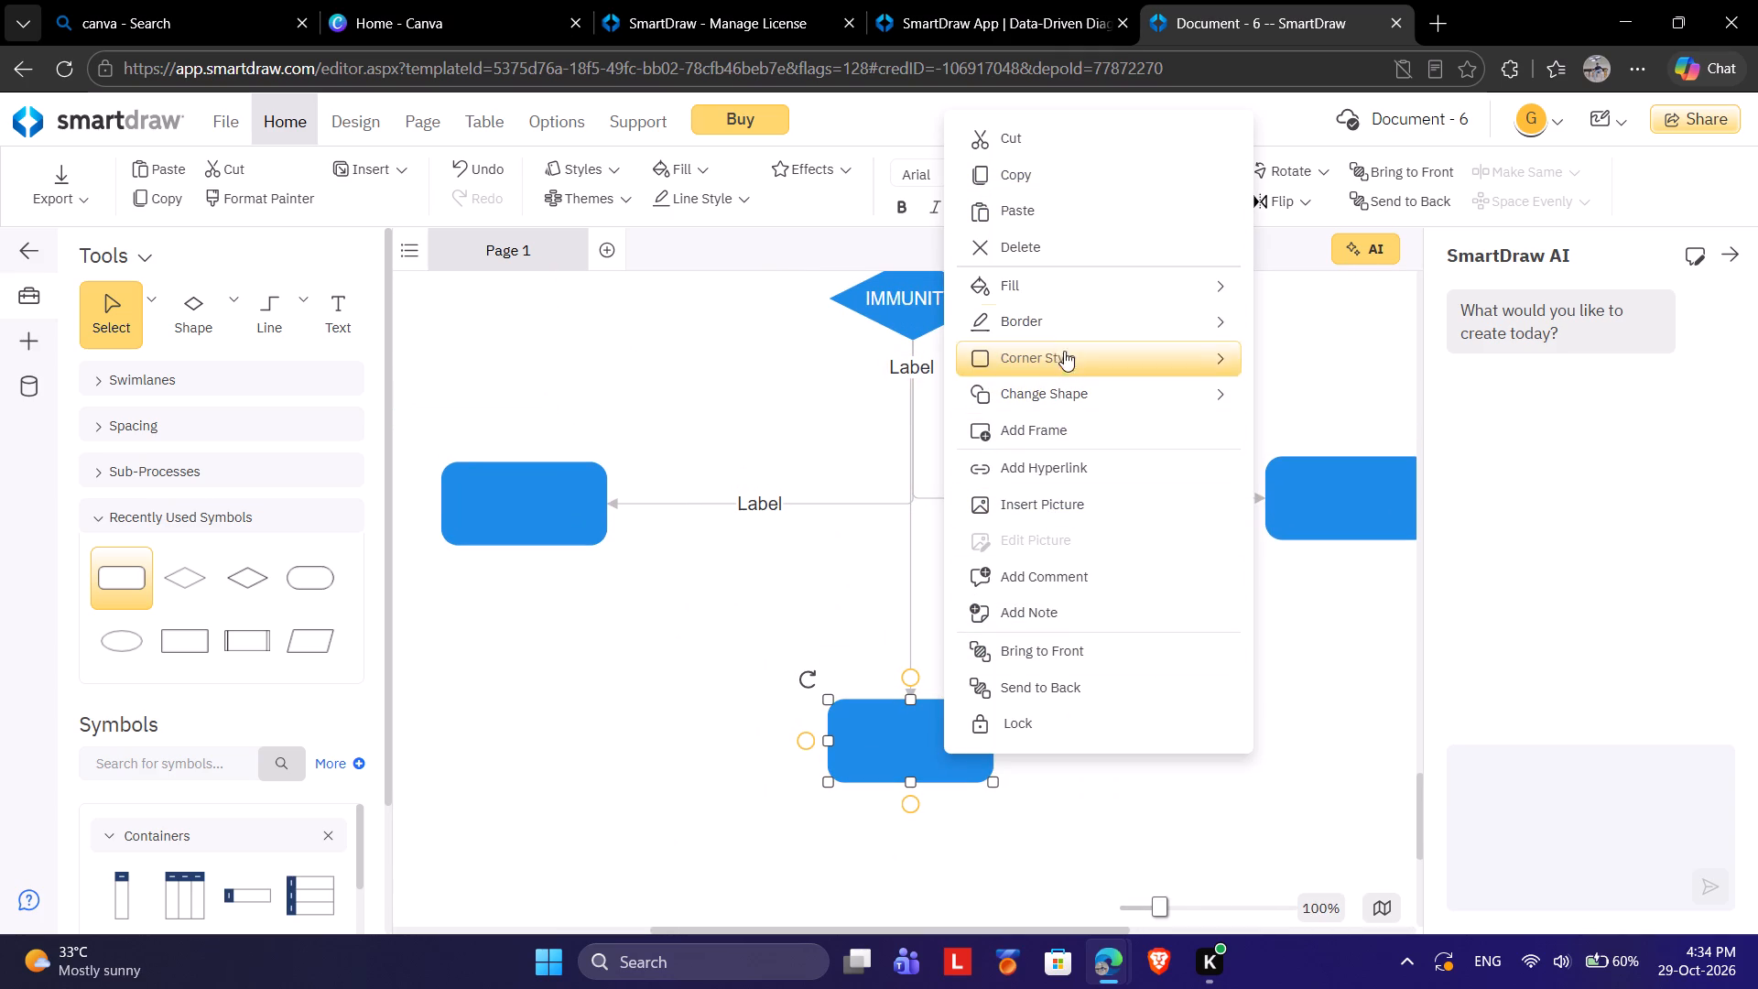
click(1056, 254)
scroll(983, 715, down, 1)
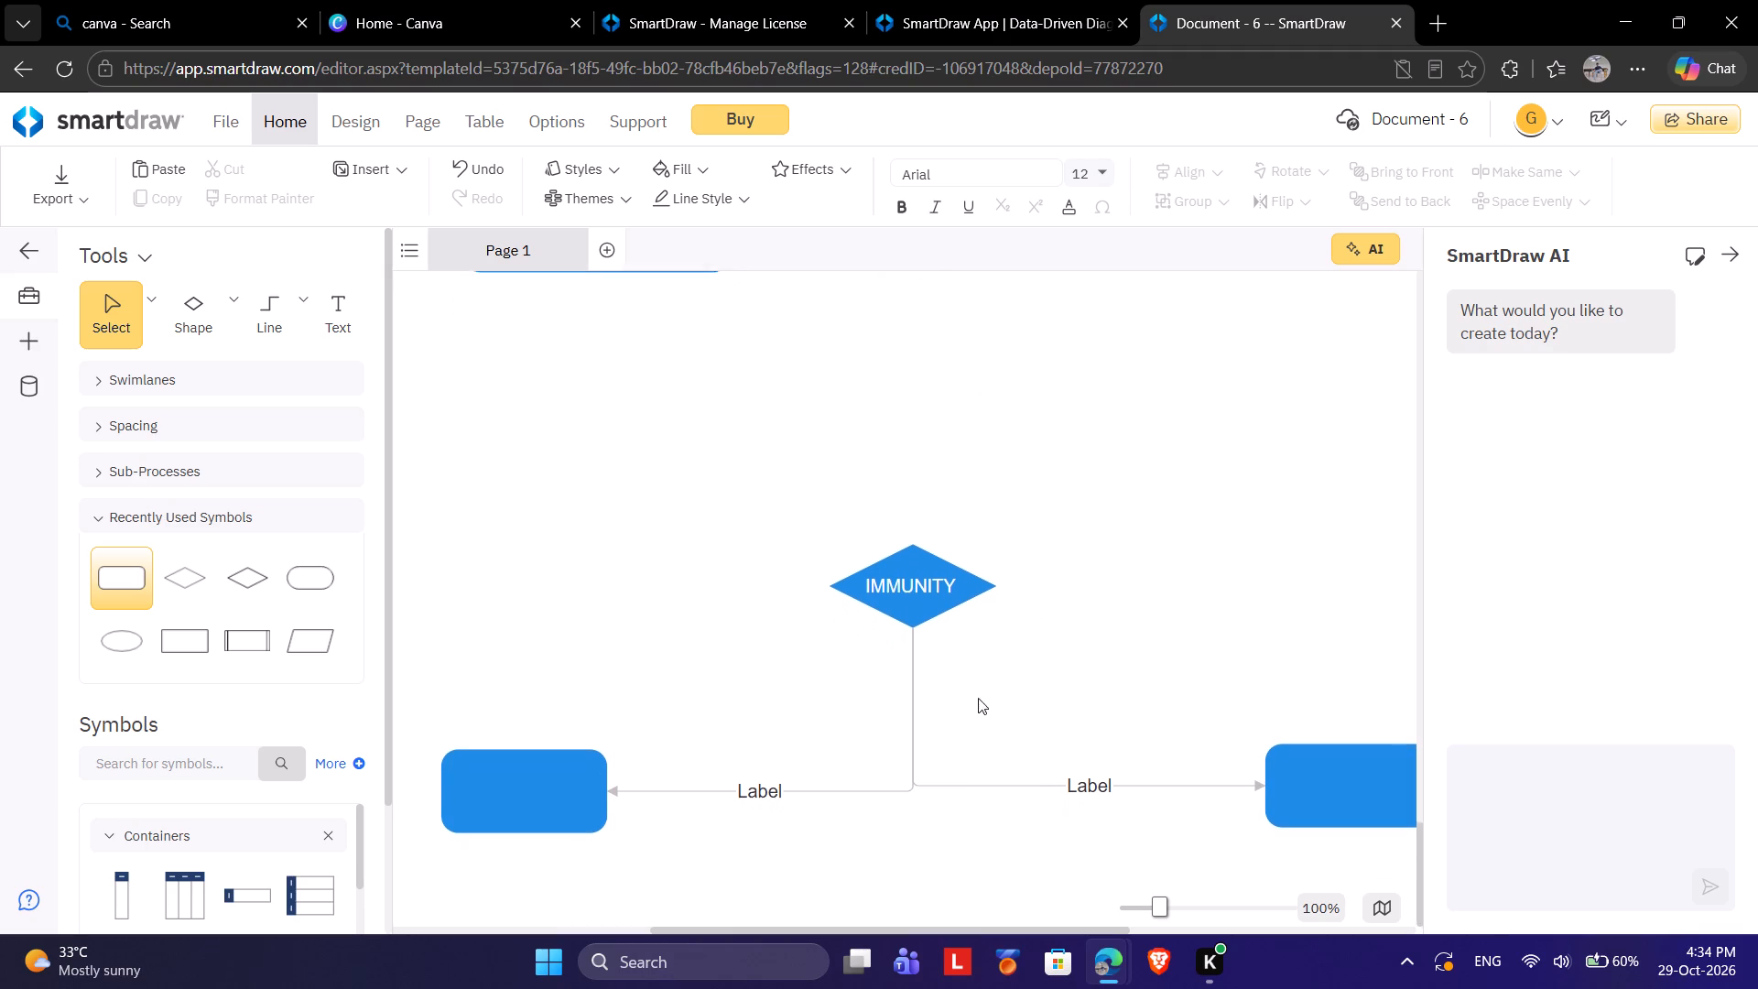
Move the IMMUNITY diamond slightly down, closer to its two branch rectangles.
scroll(978, 698, down, 1)
drag(923, 638, 923, 648)
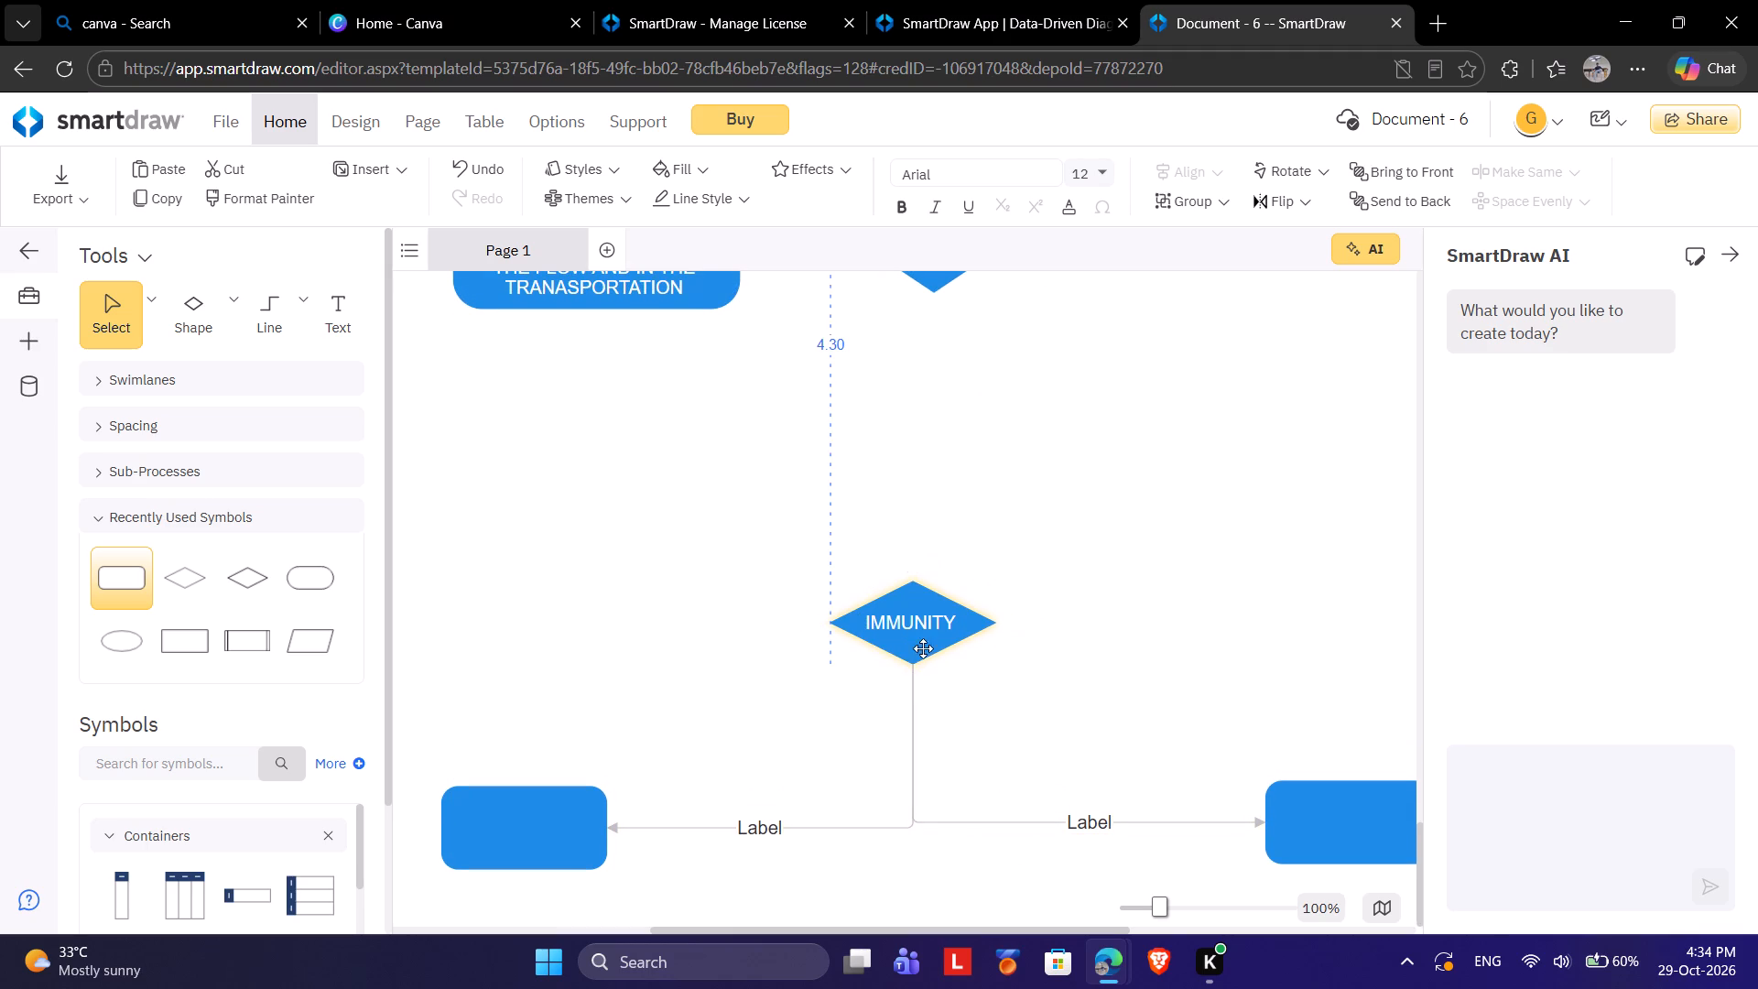
drag(923, 648, 927, 666)
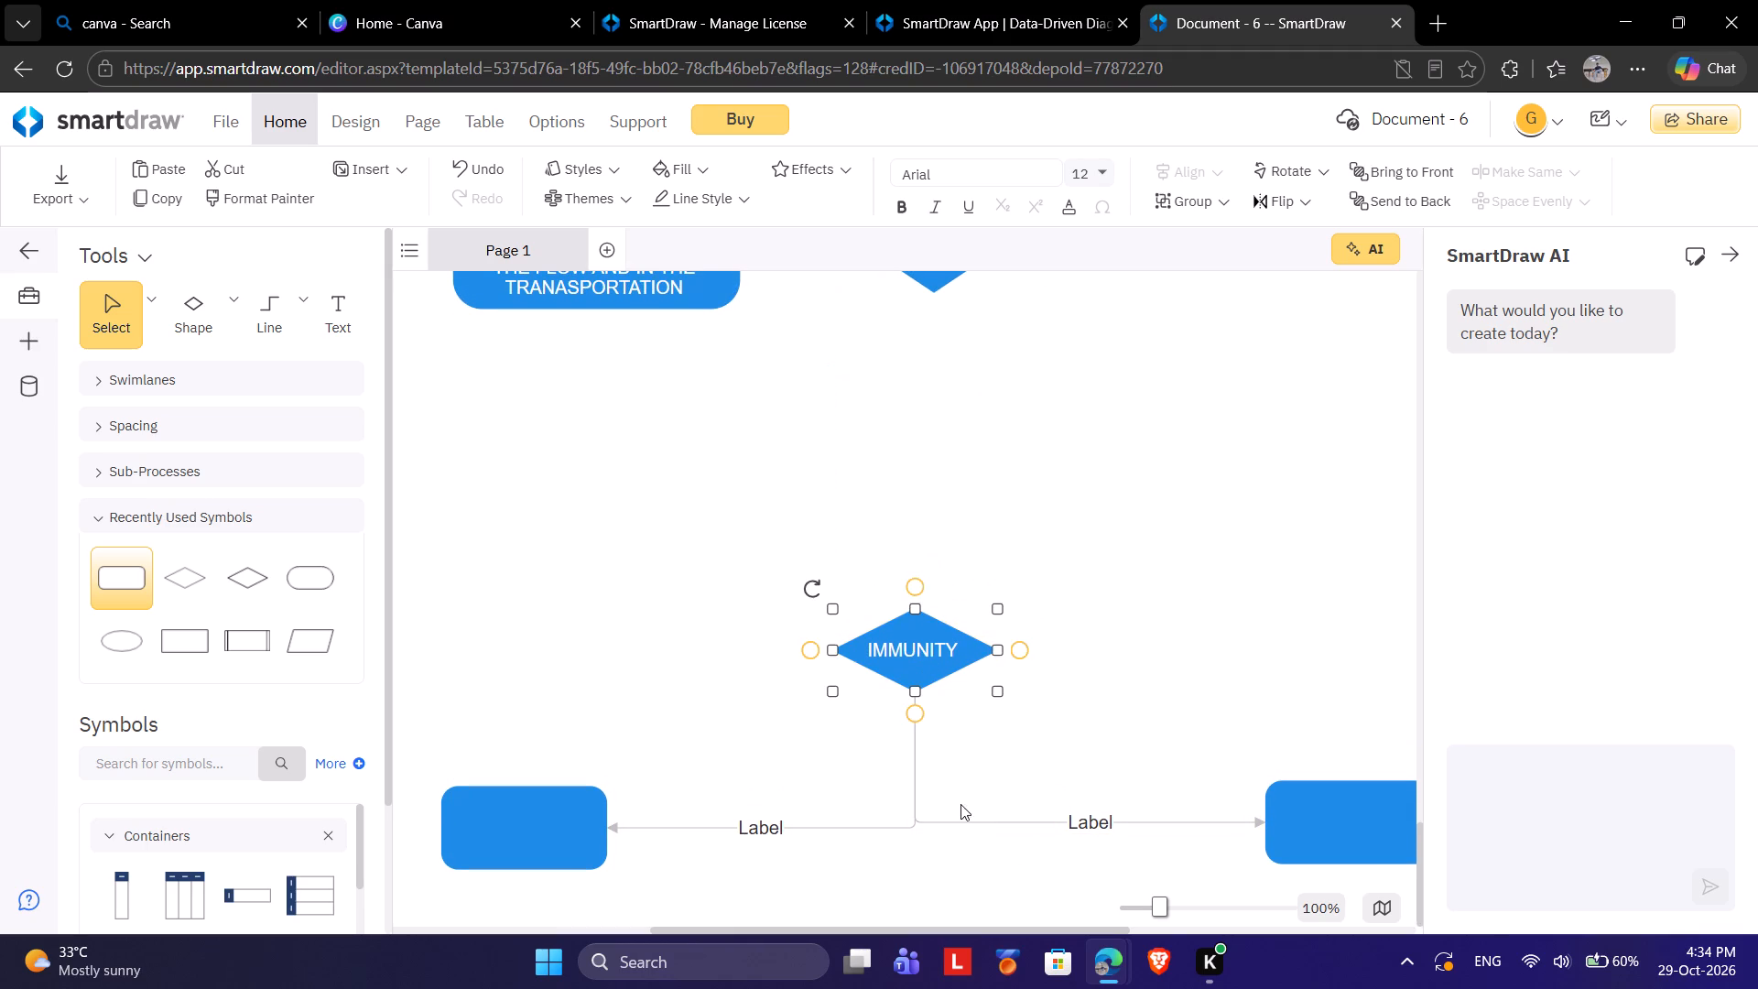
Move the empty right-branch rectangle closer to IMMUNITY, level with the left-branch rectangle.
drag(1323, 805, 1198, 810)
Label the left-branch rectangle under IMMUNITY "THE INLATE IMMUNITY".
double_click(568, 820)
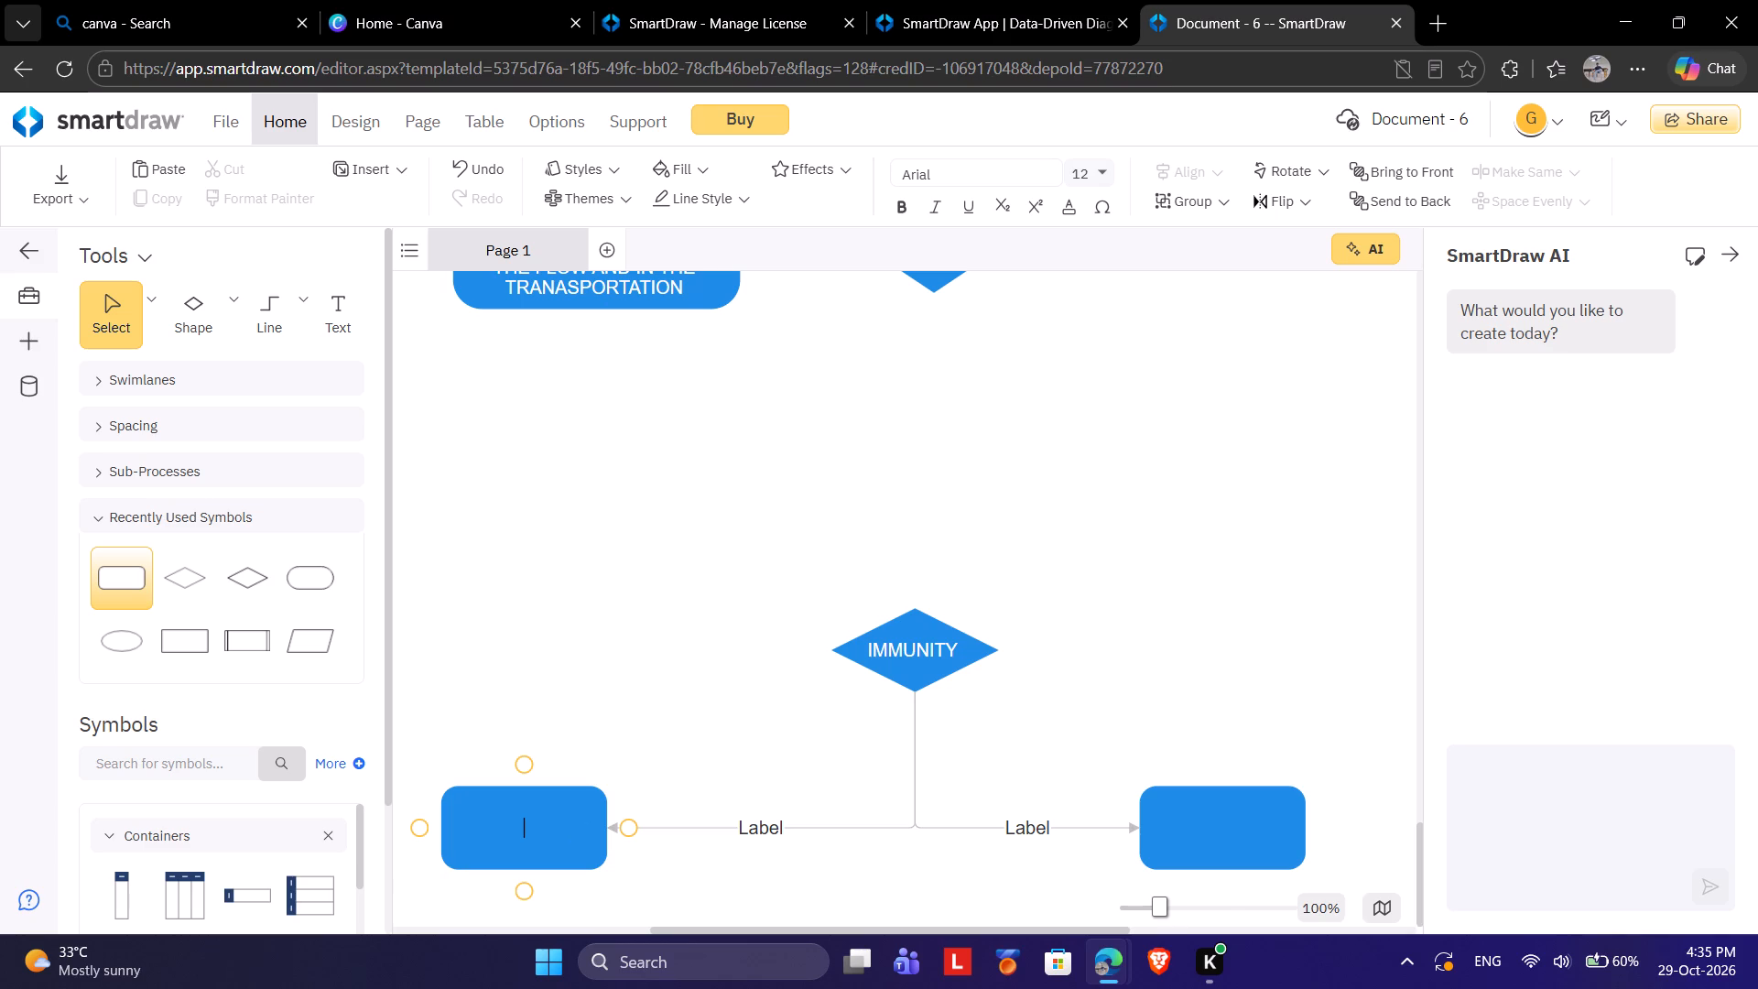
text(THE)
key(space)
text(INLATE UM)
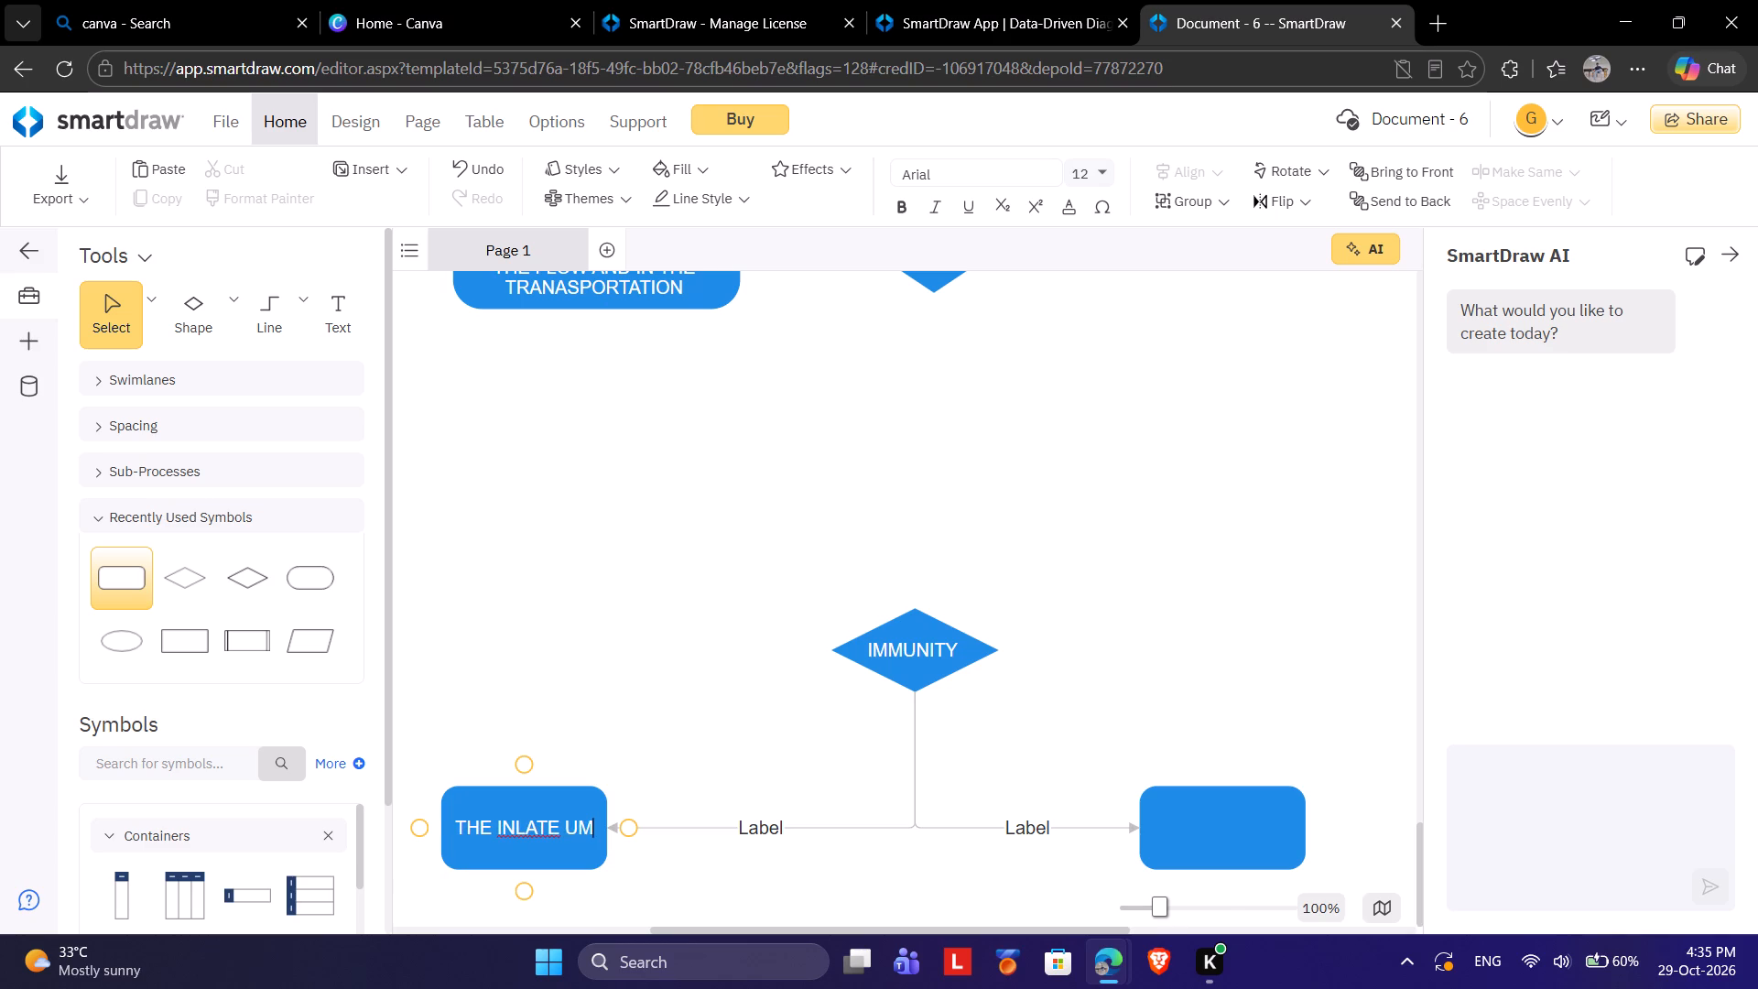
key(BackSpace)
key(BackSpace)
text(IMMI;)
key(BackSpace)
key(BackSpace)
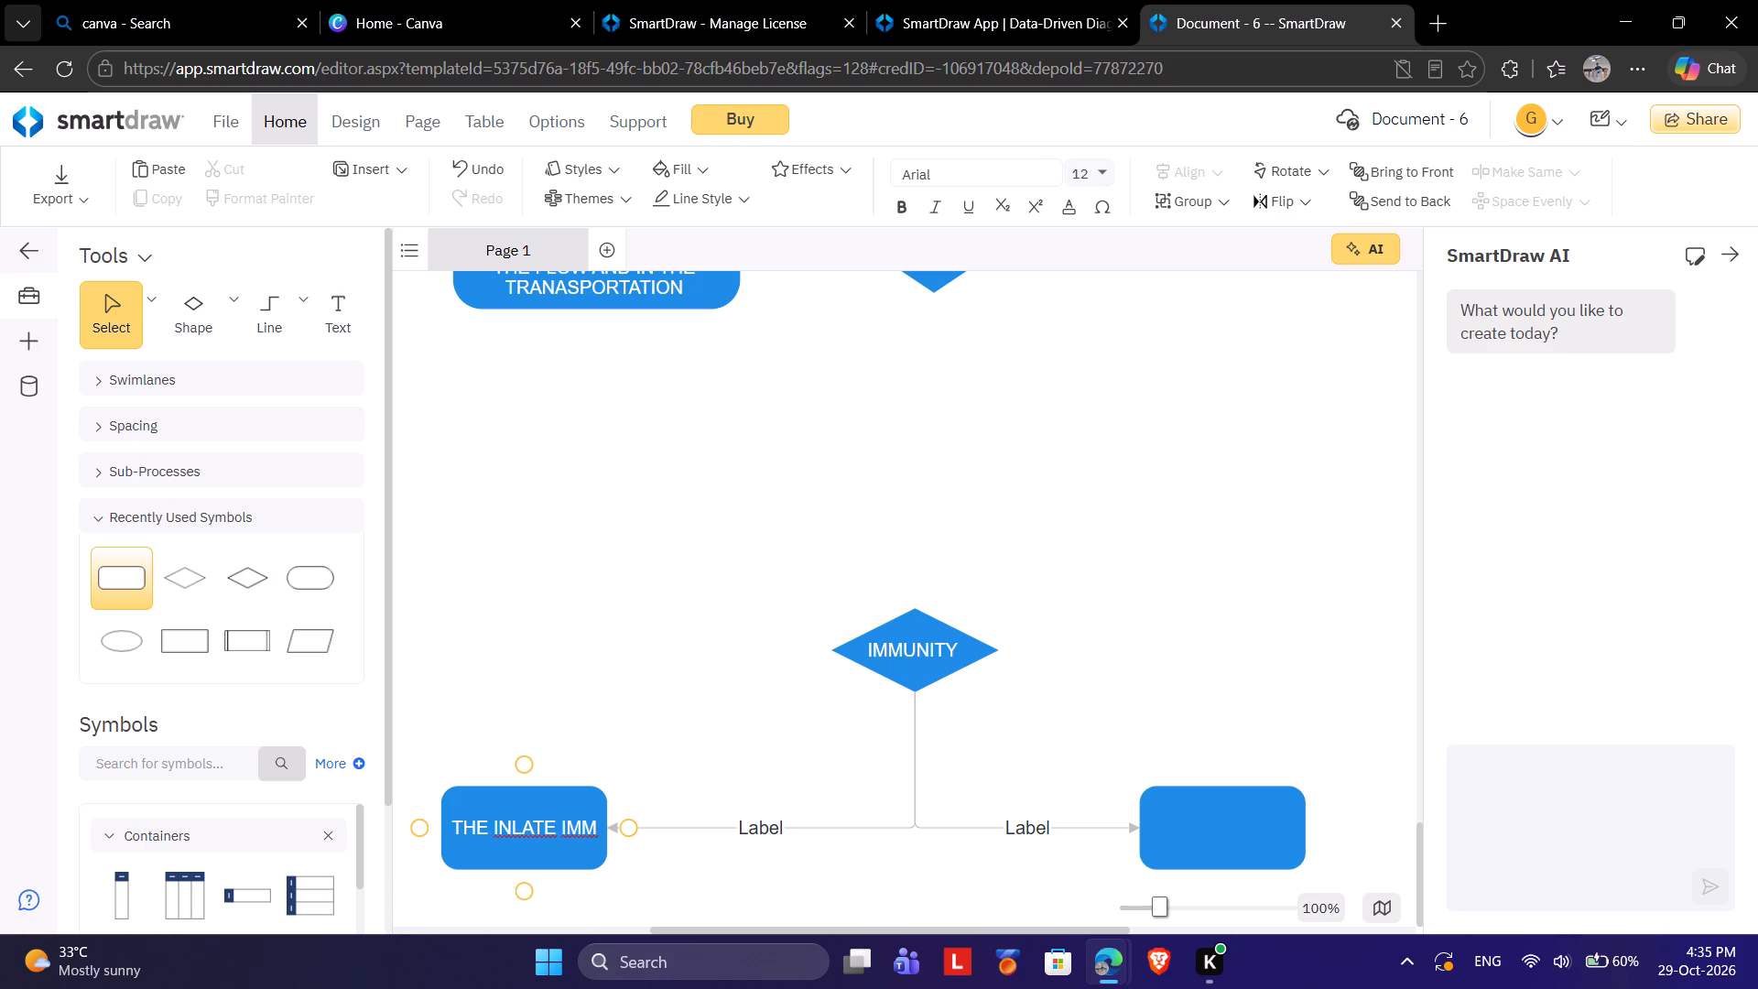
text(UNITY)
key(space)
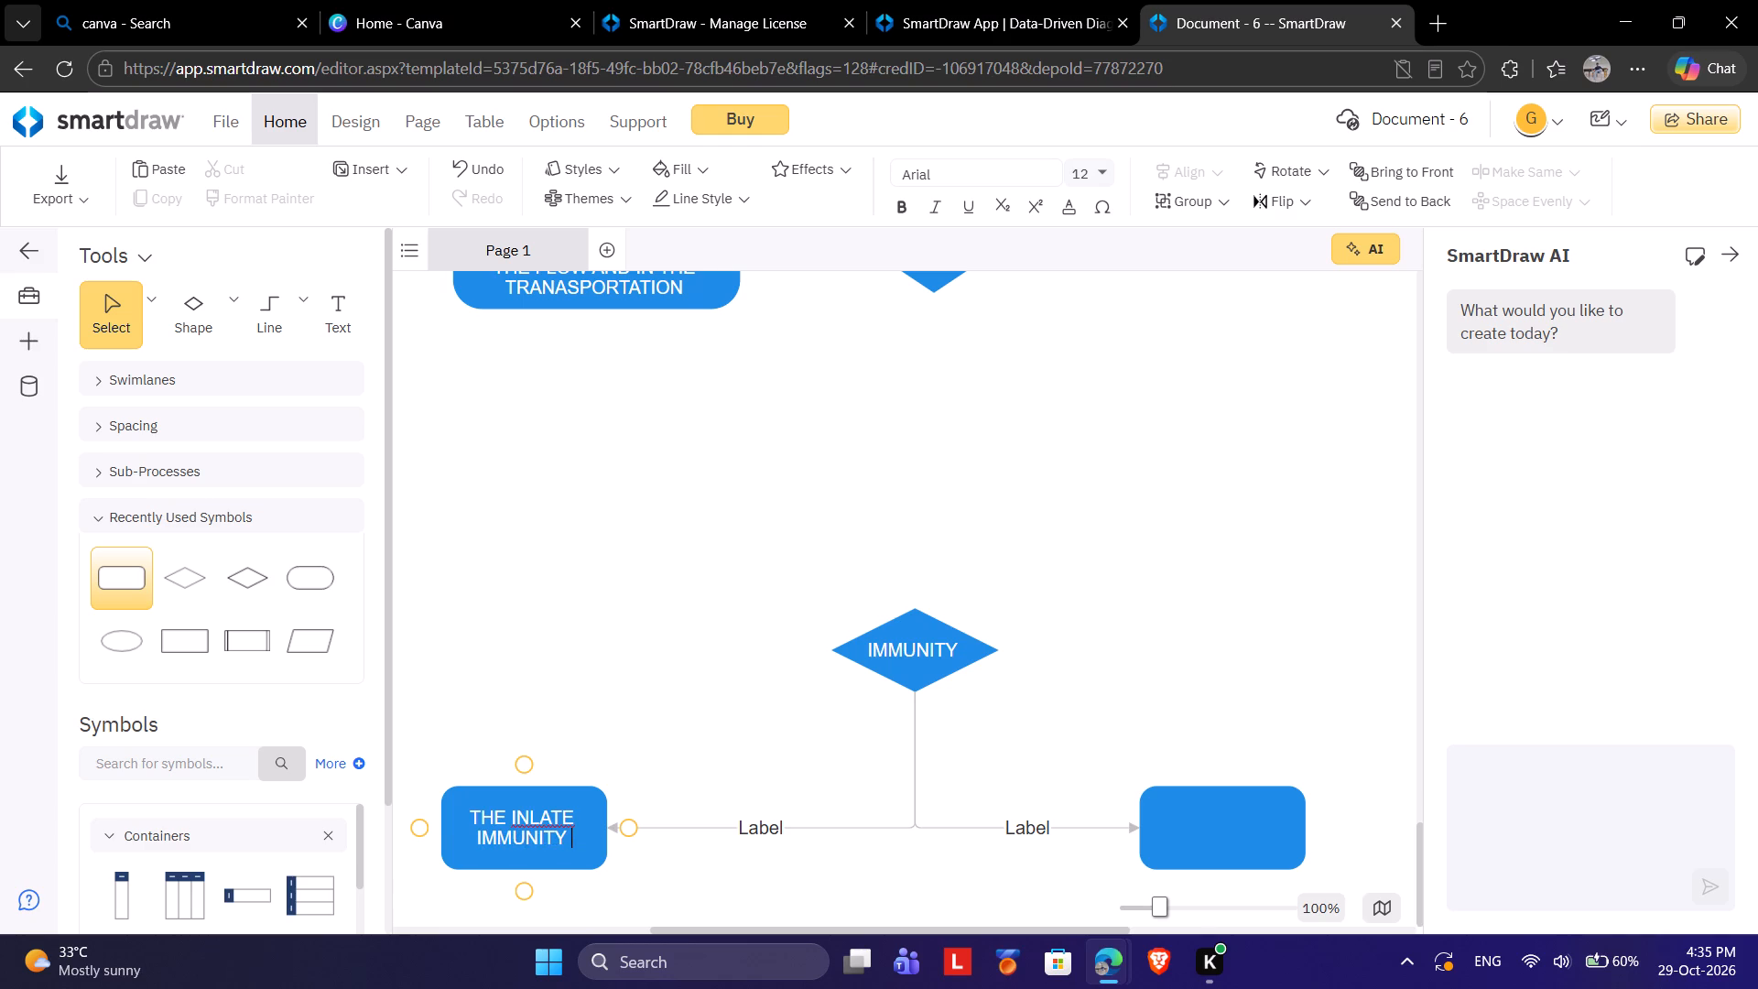
Label the right-branch rectangle under IMMUNITY "ADEPTIVE IMMUNITY".
double_click(1189, 827)
text(TJH)
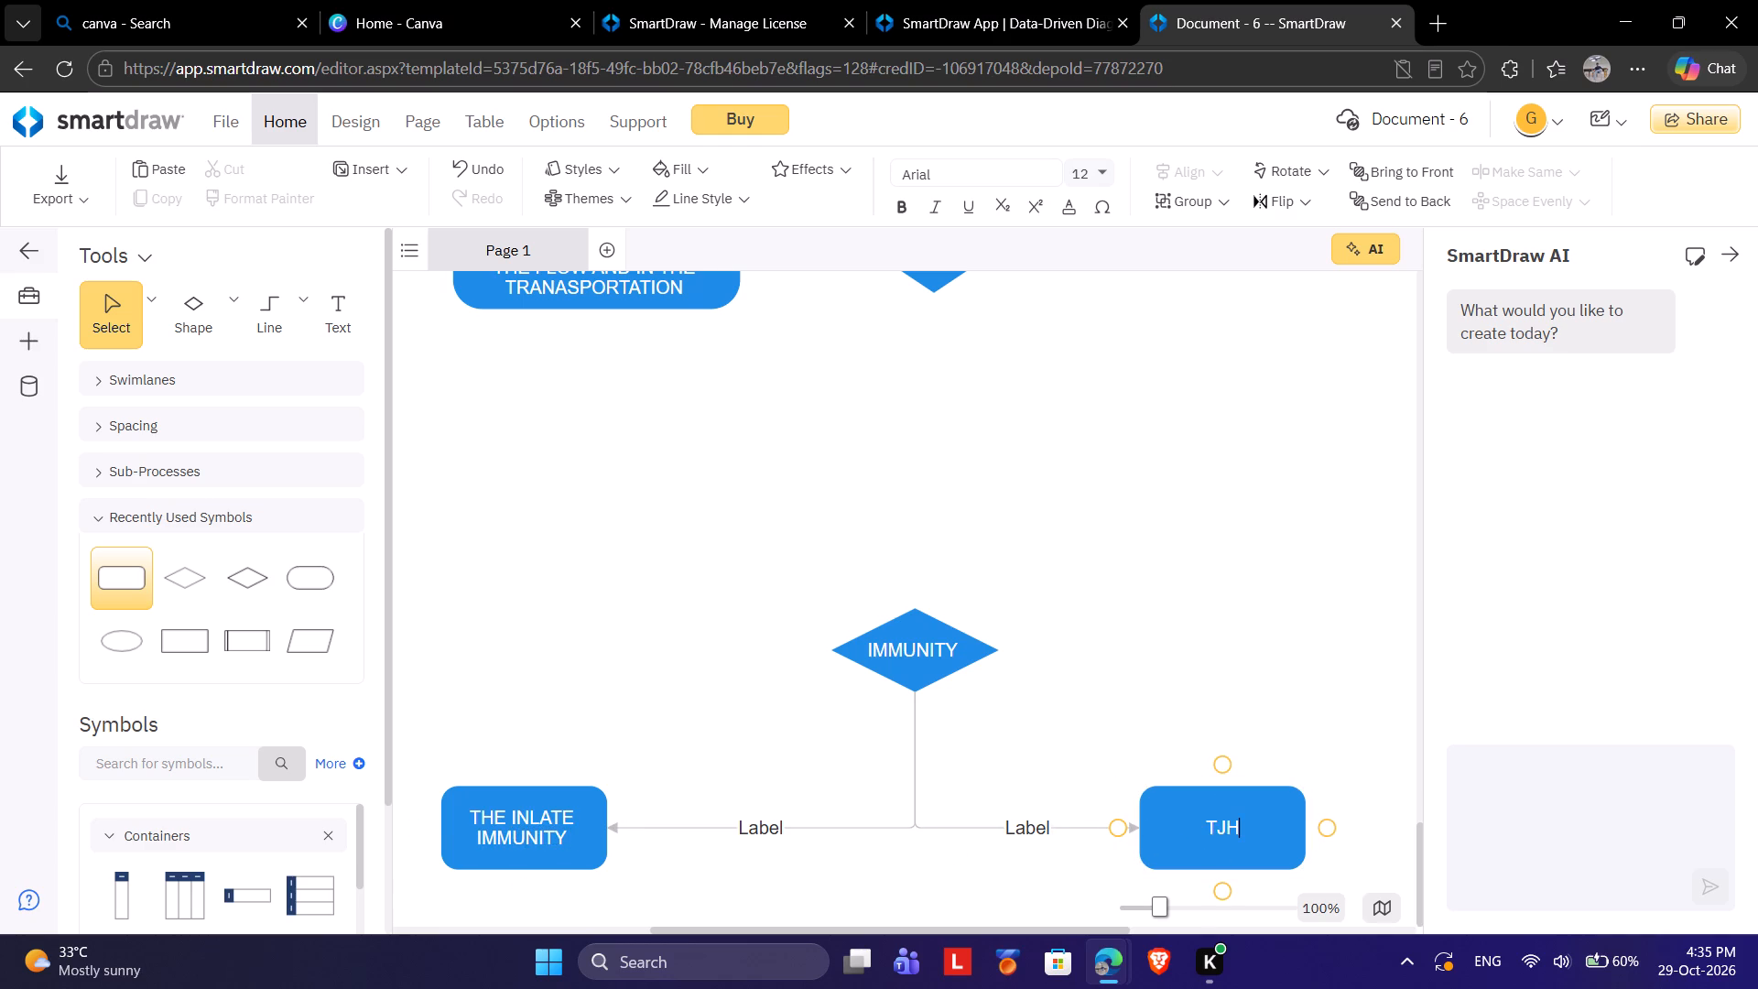
key(BackSpace)
key(BackSpace)
key(a)
key(BackSpace)
key(a)
key(BackSpace)
key(BackSpace)
text(ADE)
text(PTIVE IMMUNITY)
key(space)
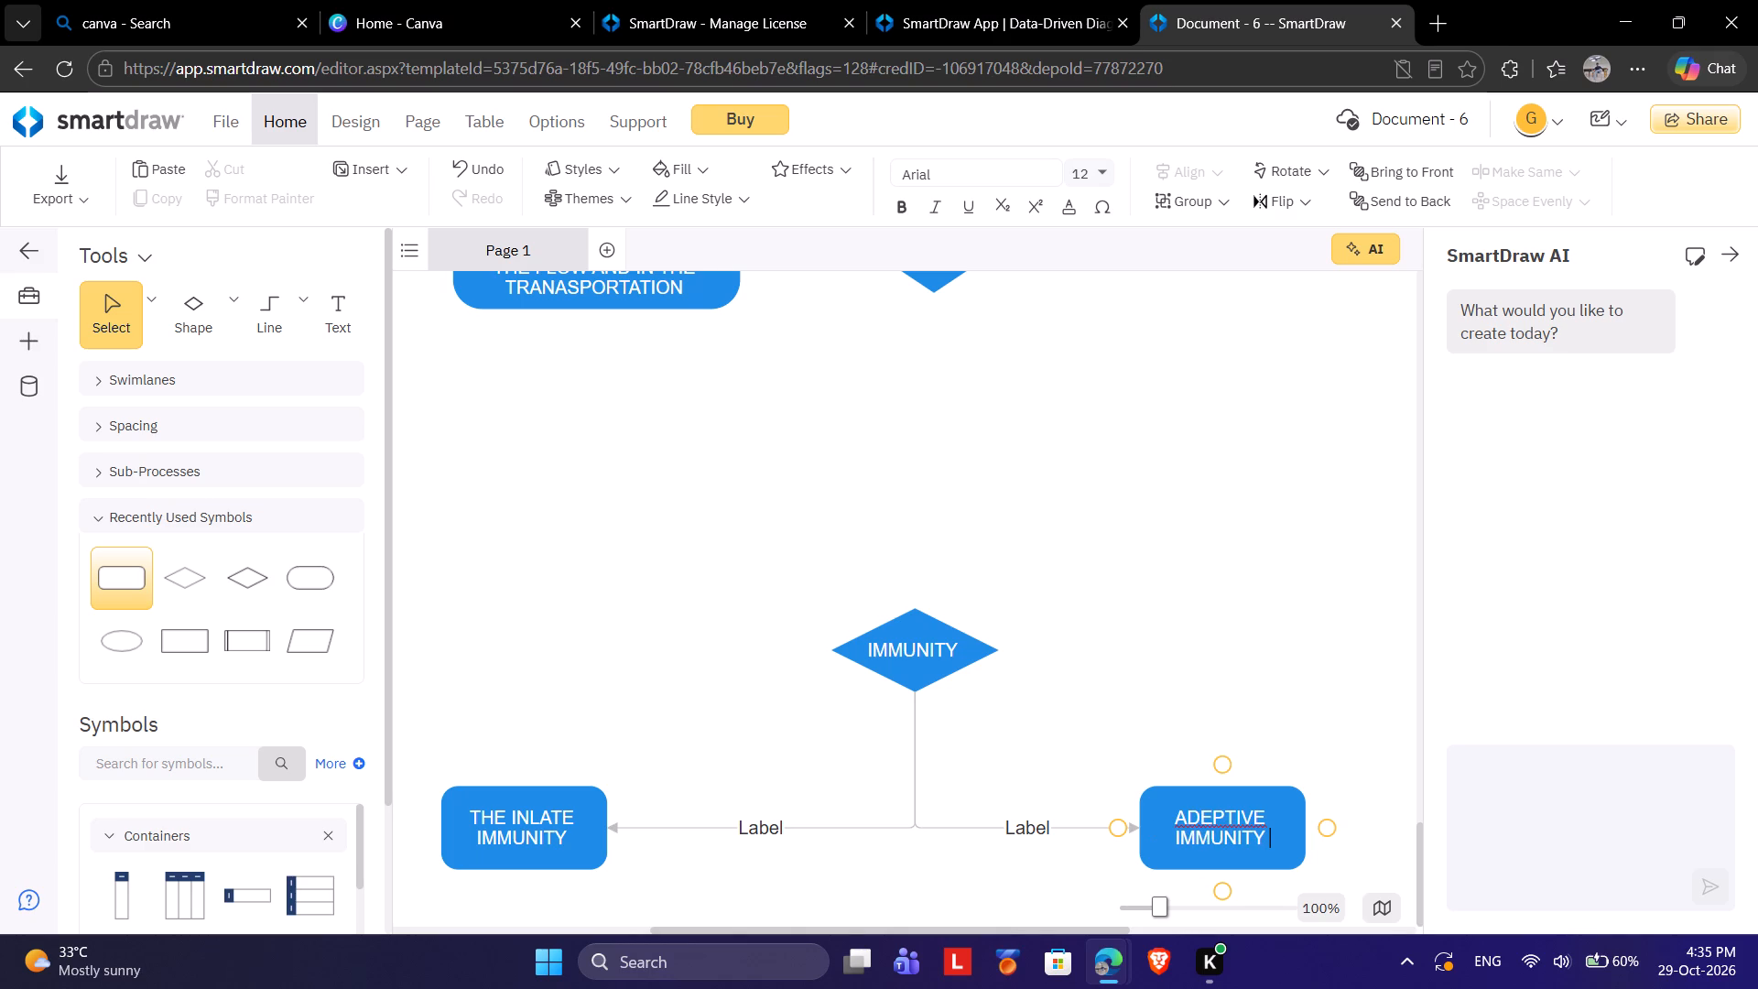
click(1243, 704)
Draw a connector from the right side of ADEPTIVE IMMUNITY up to a new rounded rectangle at its upper right.
scroll(1242, 707, down, 3)
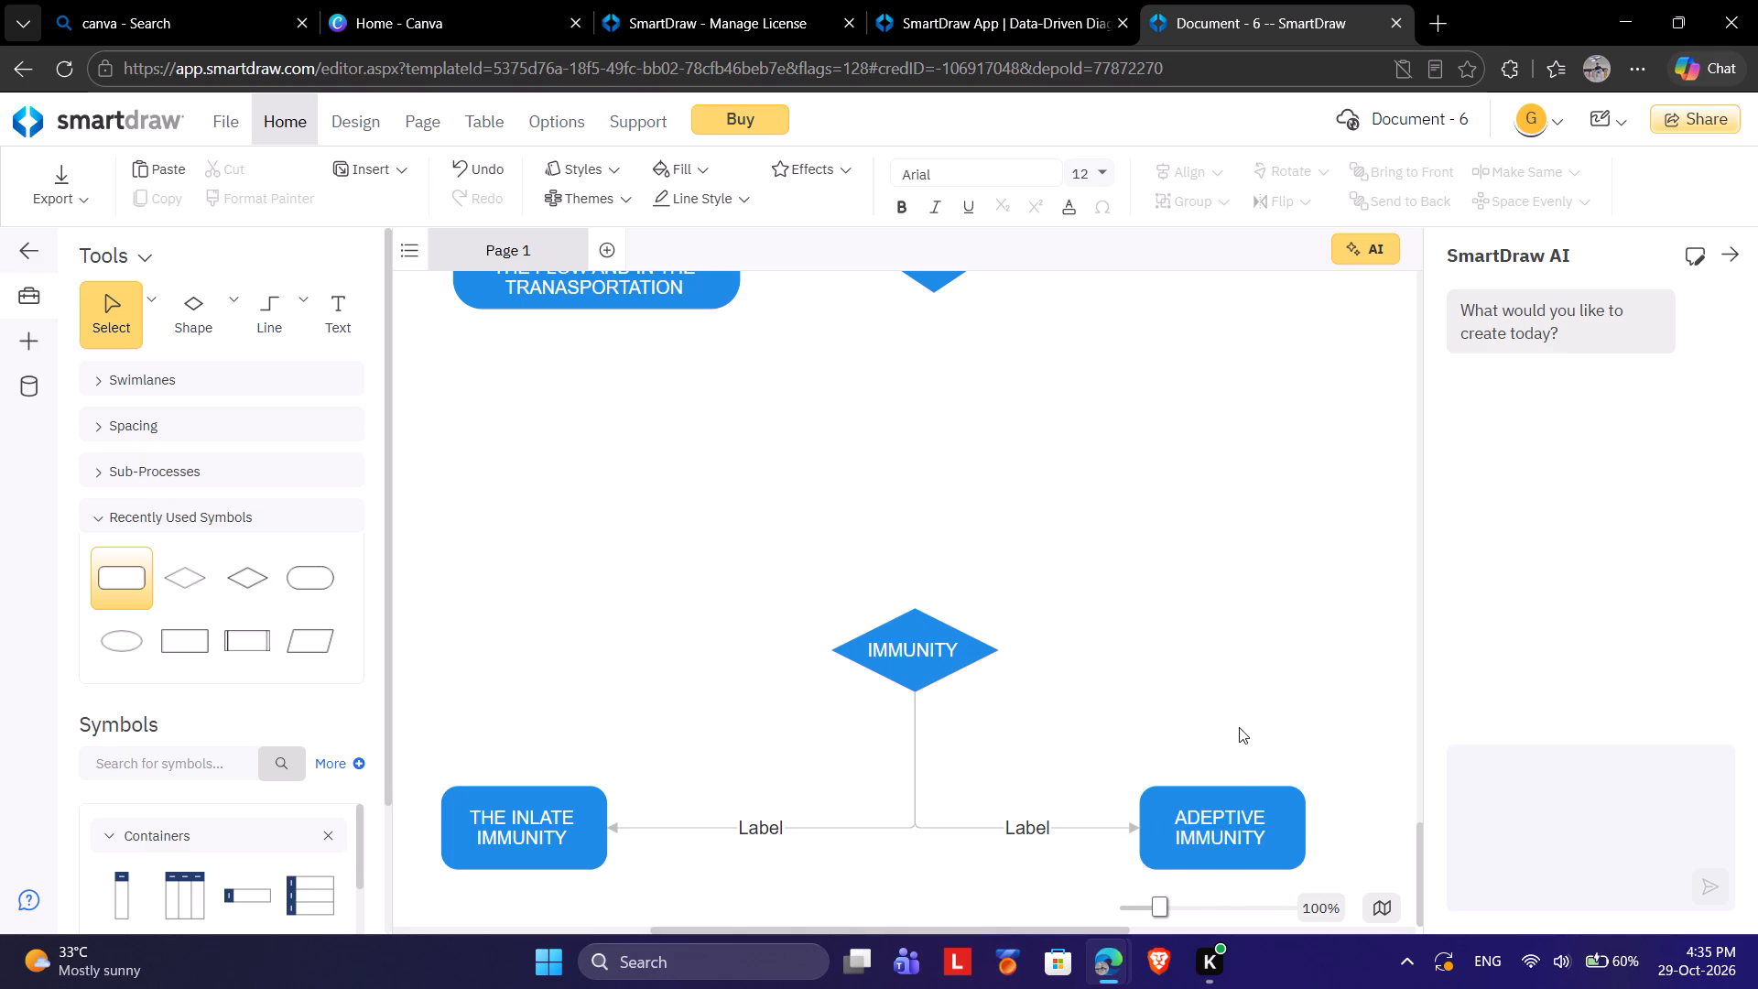
scroll(1329, 788, left, 2)
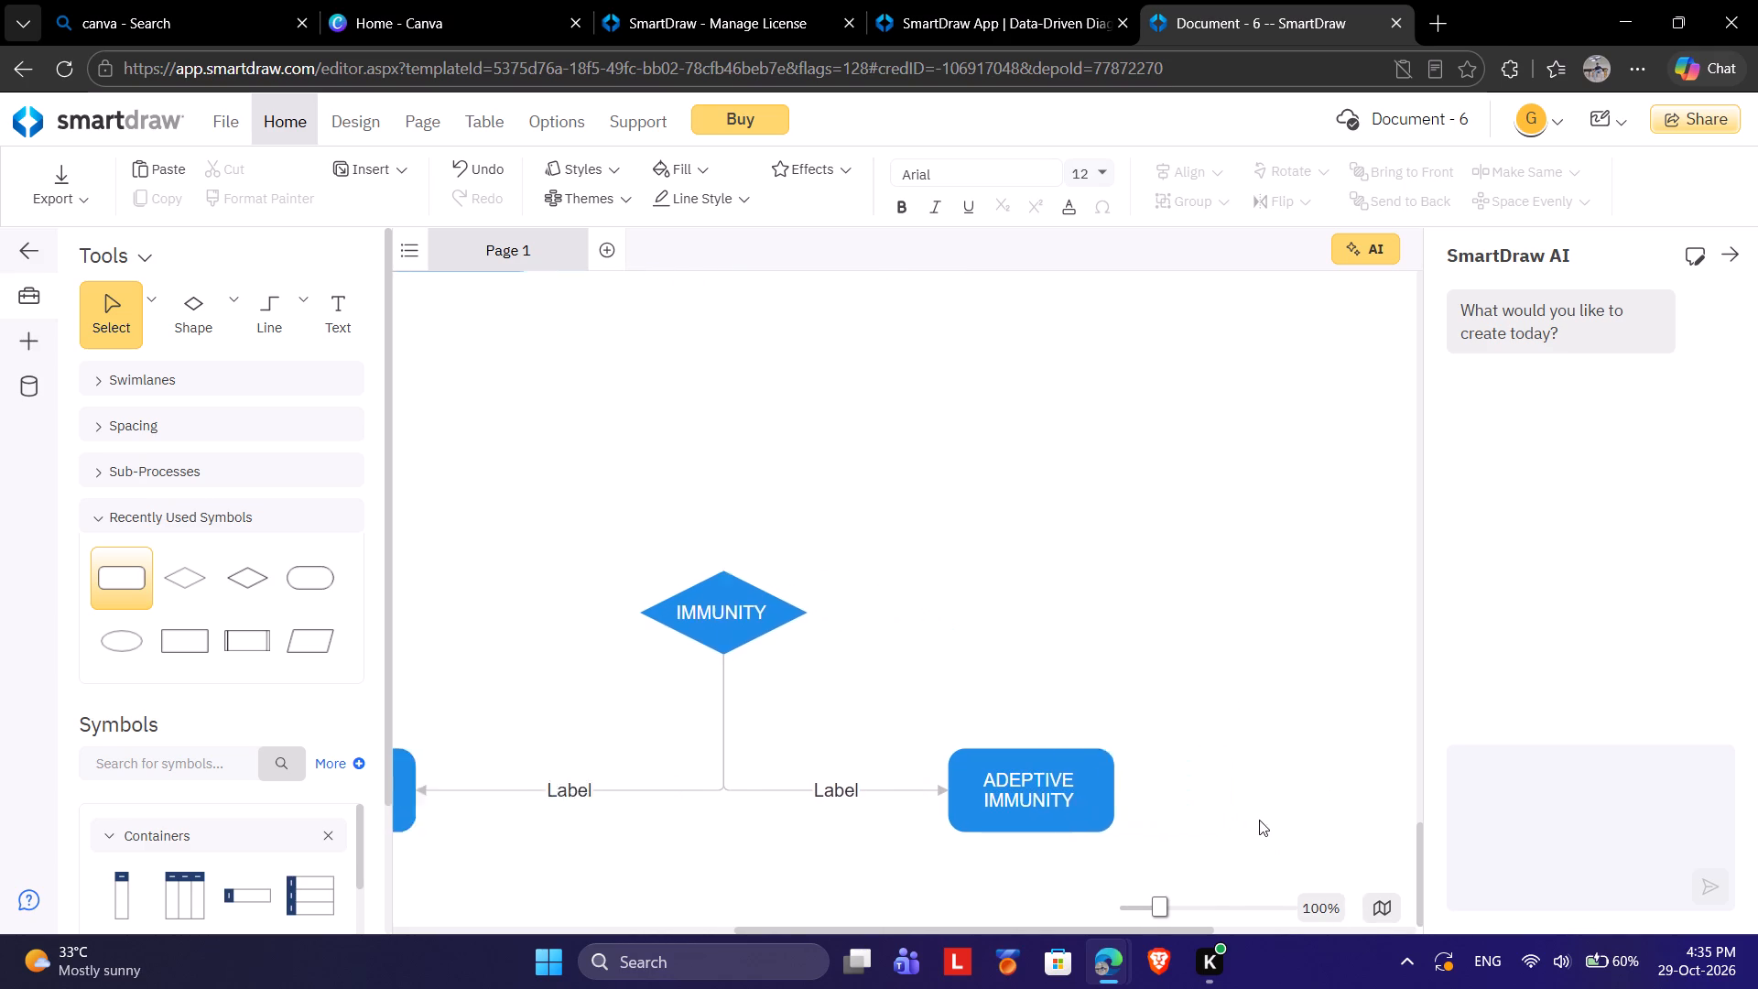
scroll(1259, 820, left, 1)
drag(1003, 830, 1081, 712)
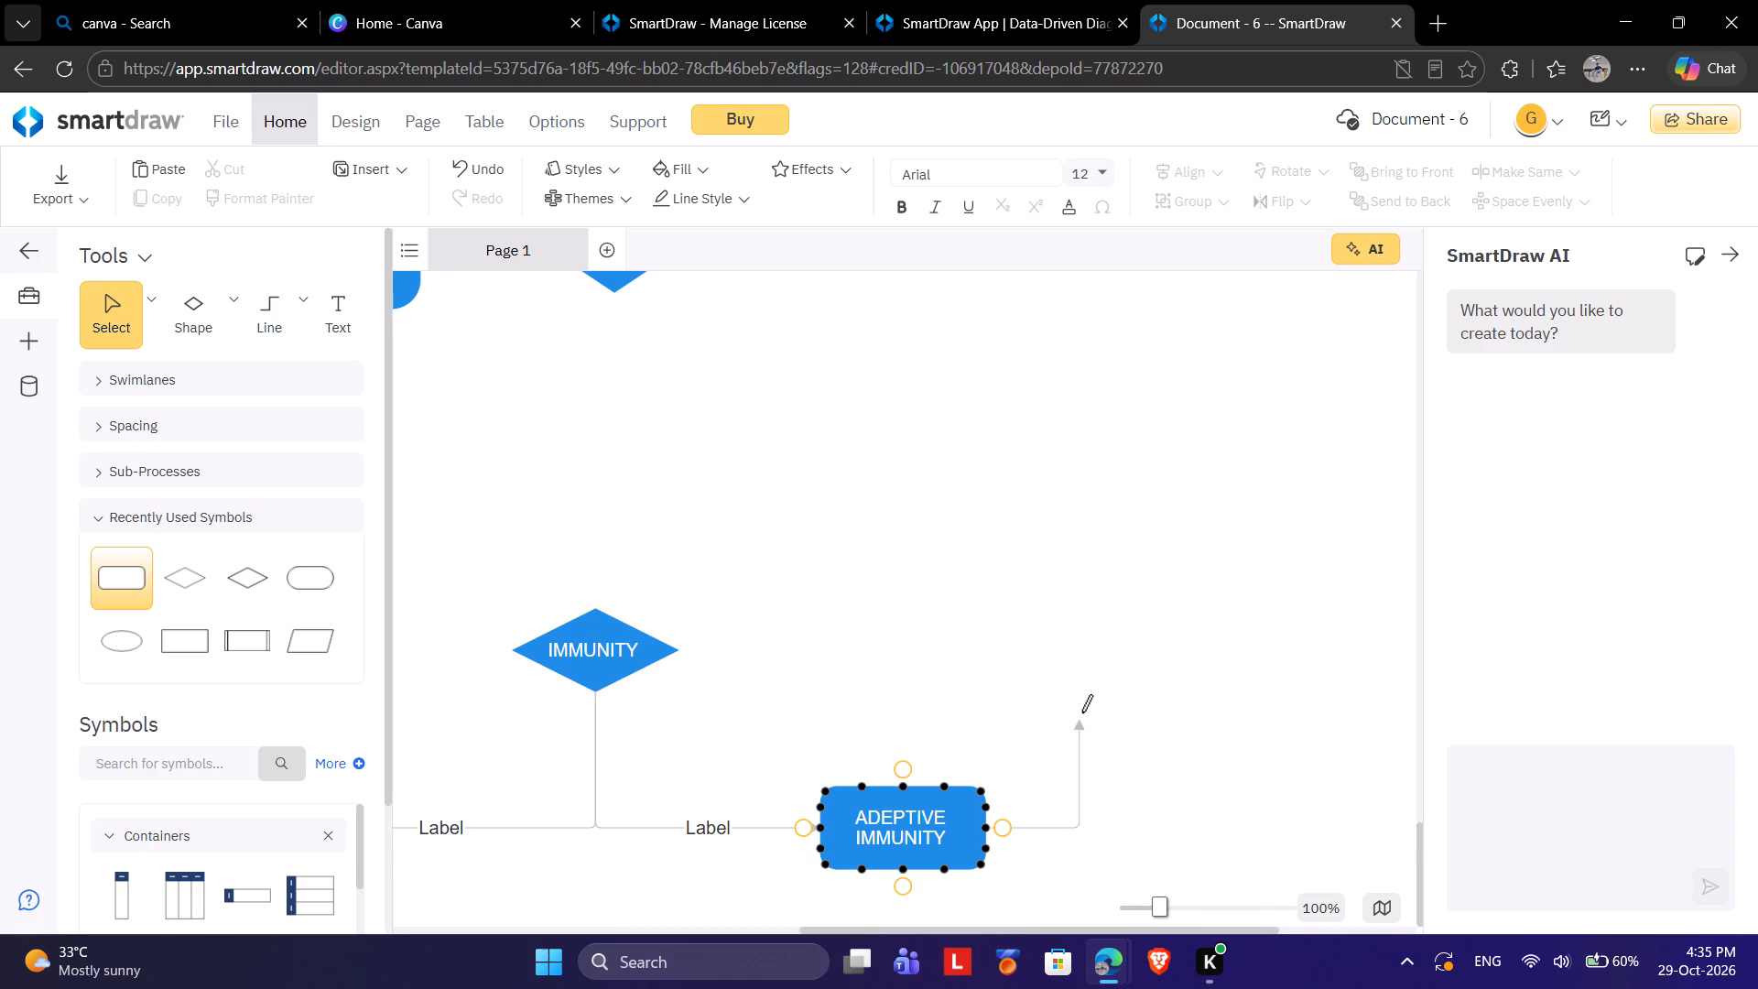
drag(1081, 712, 1085, 689)
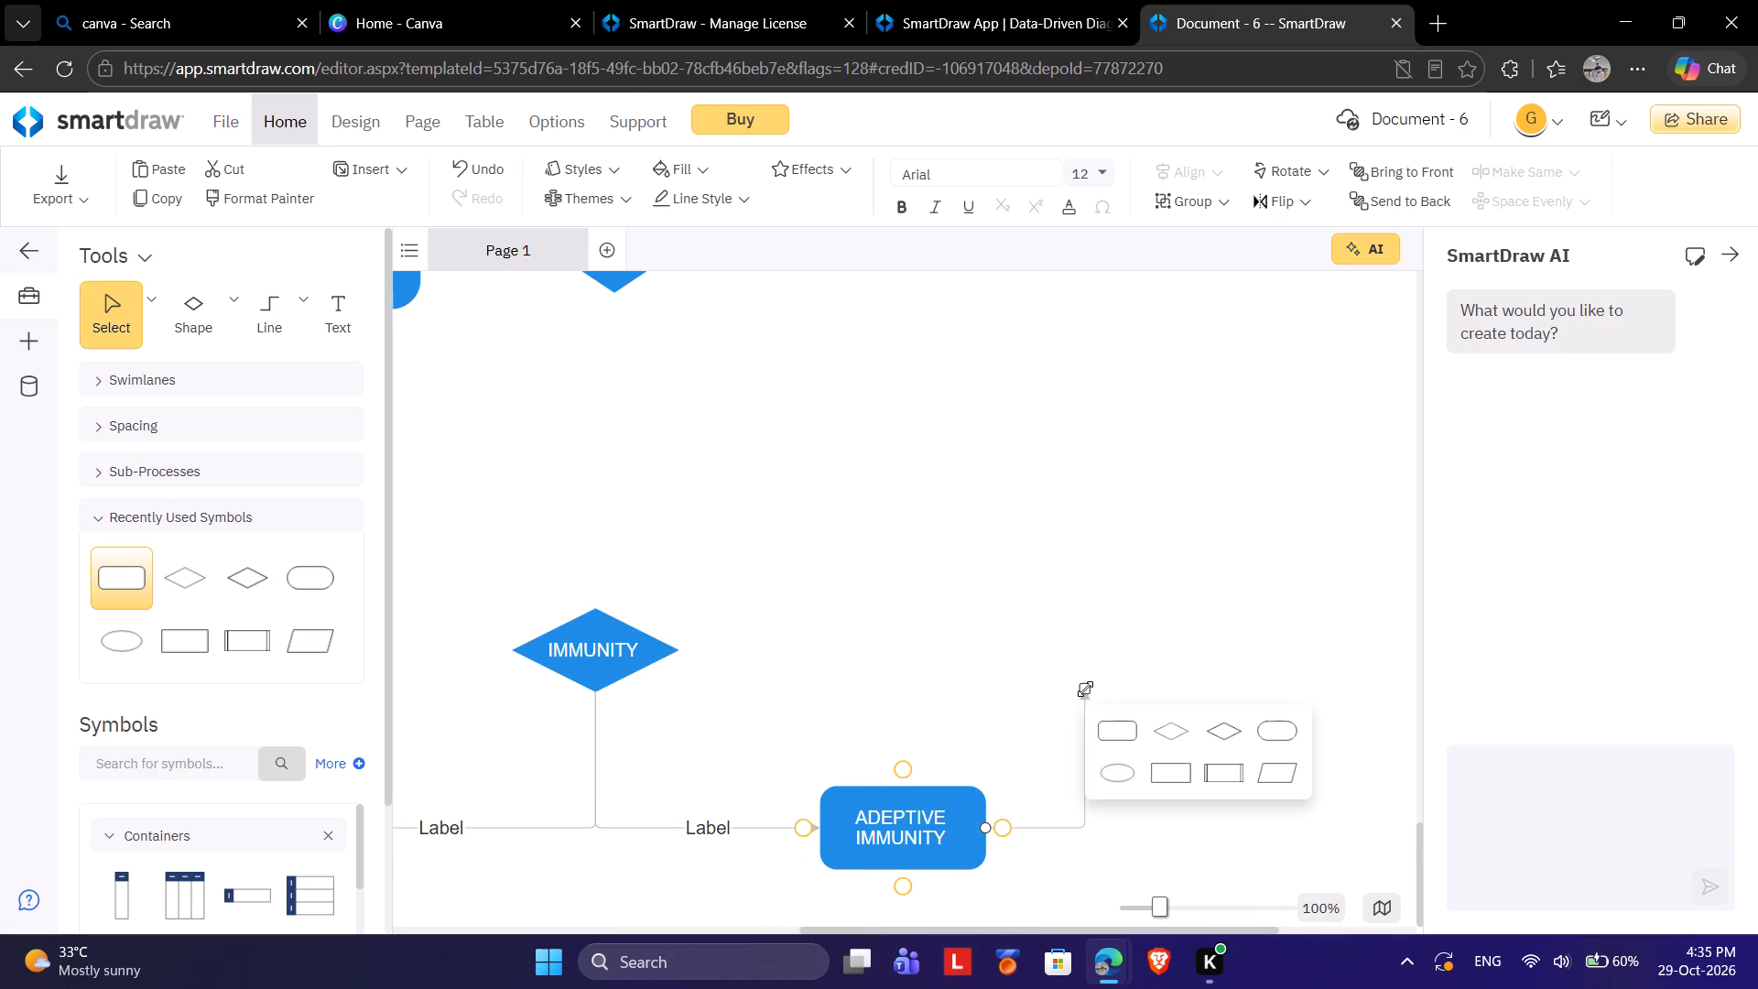
click(1123, 720)
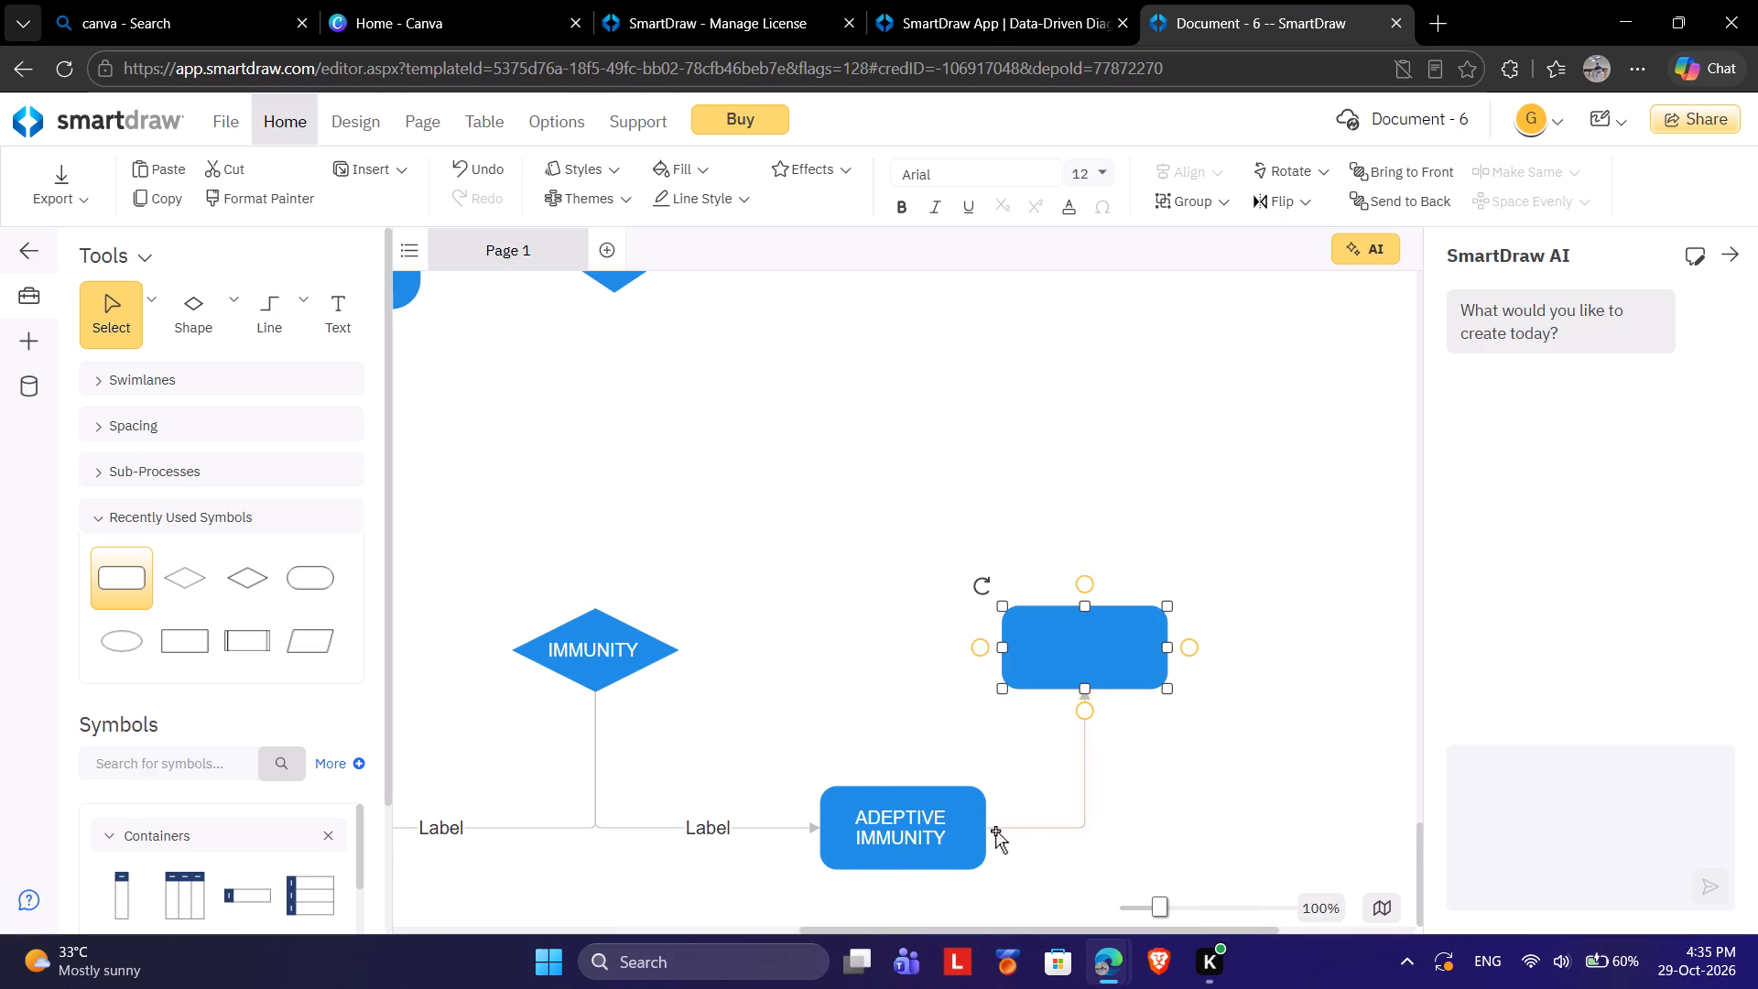
Draw a second connector from the right side of ADEPTIVE IMMUNITY down to a new rounded rectangle at its lower right.
click(983, 832)
drag(1004, 832, 1154, 891)
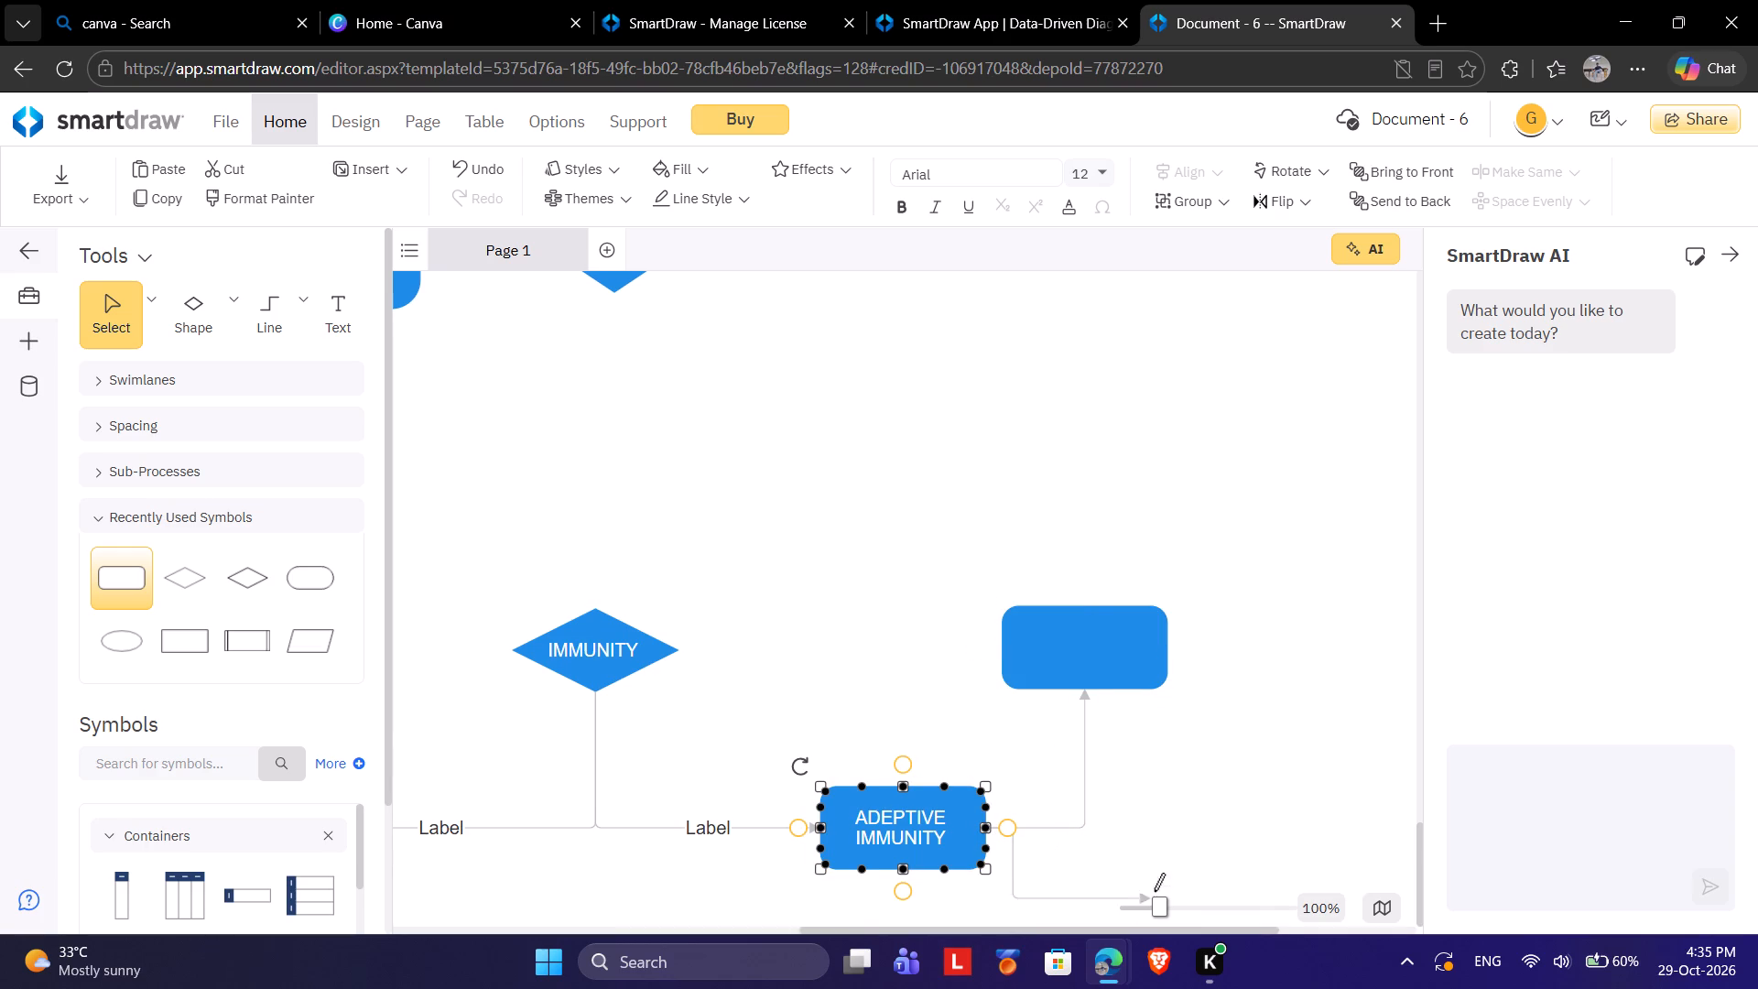
drag(1154, 891, 1089, 900)
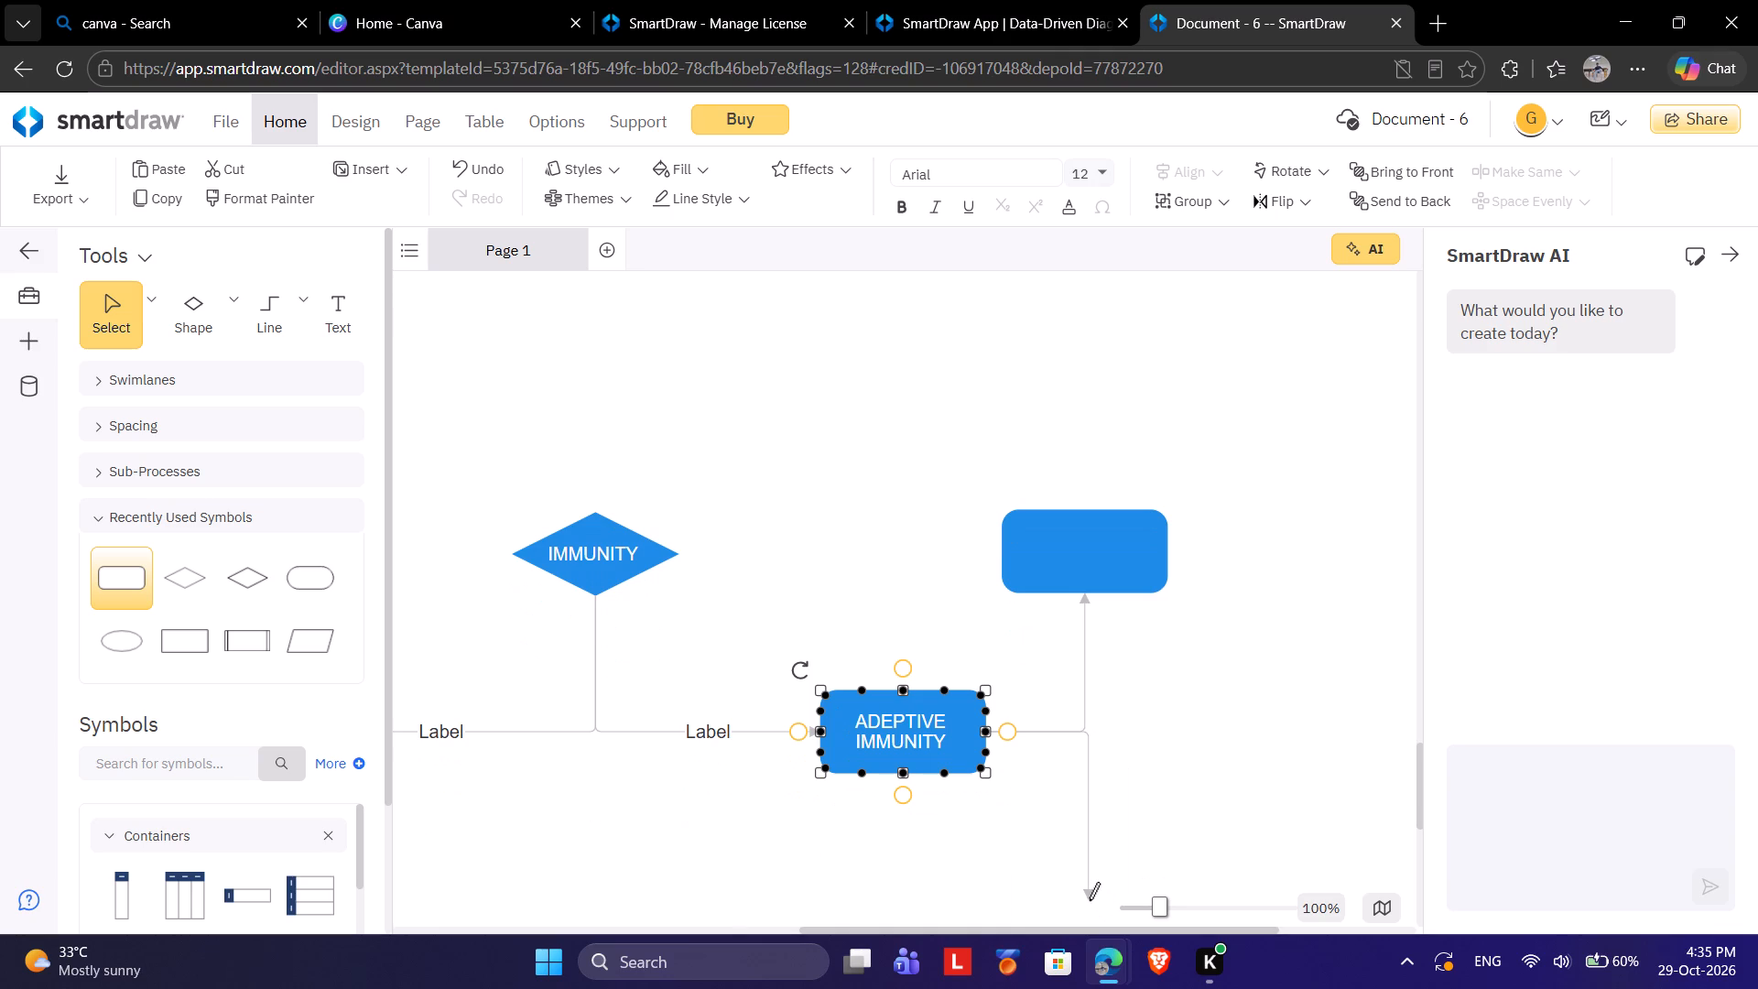
drag(1089, 900, 1088, 900)
click(1116, 837)
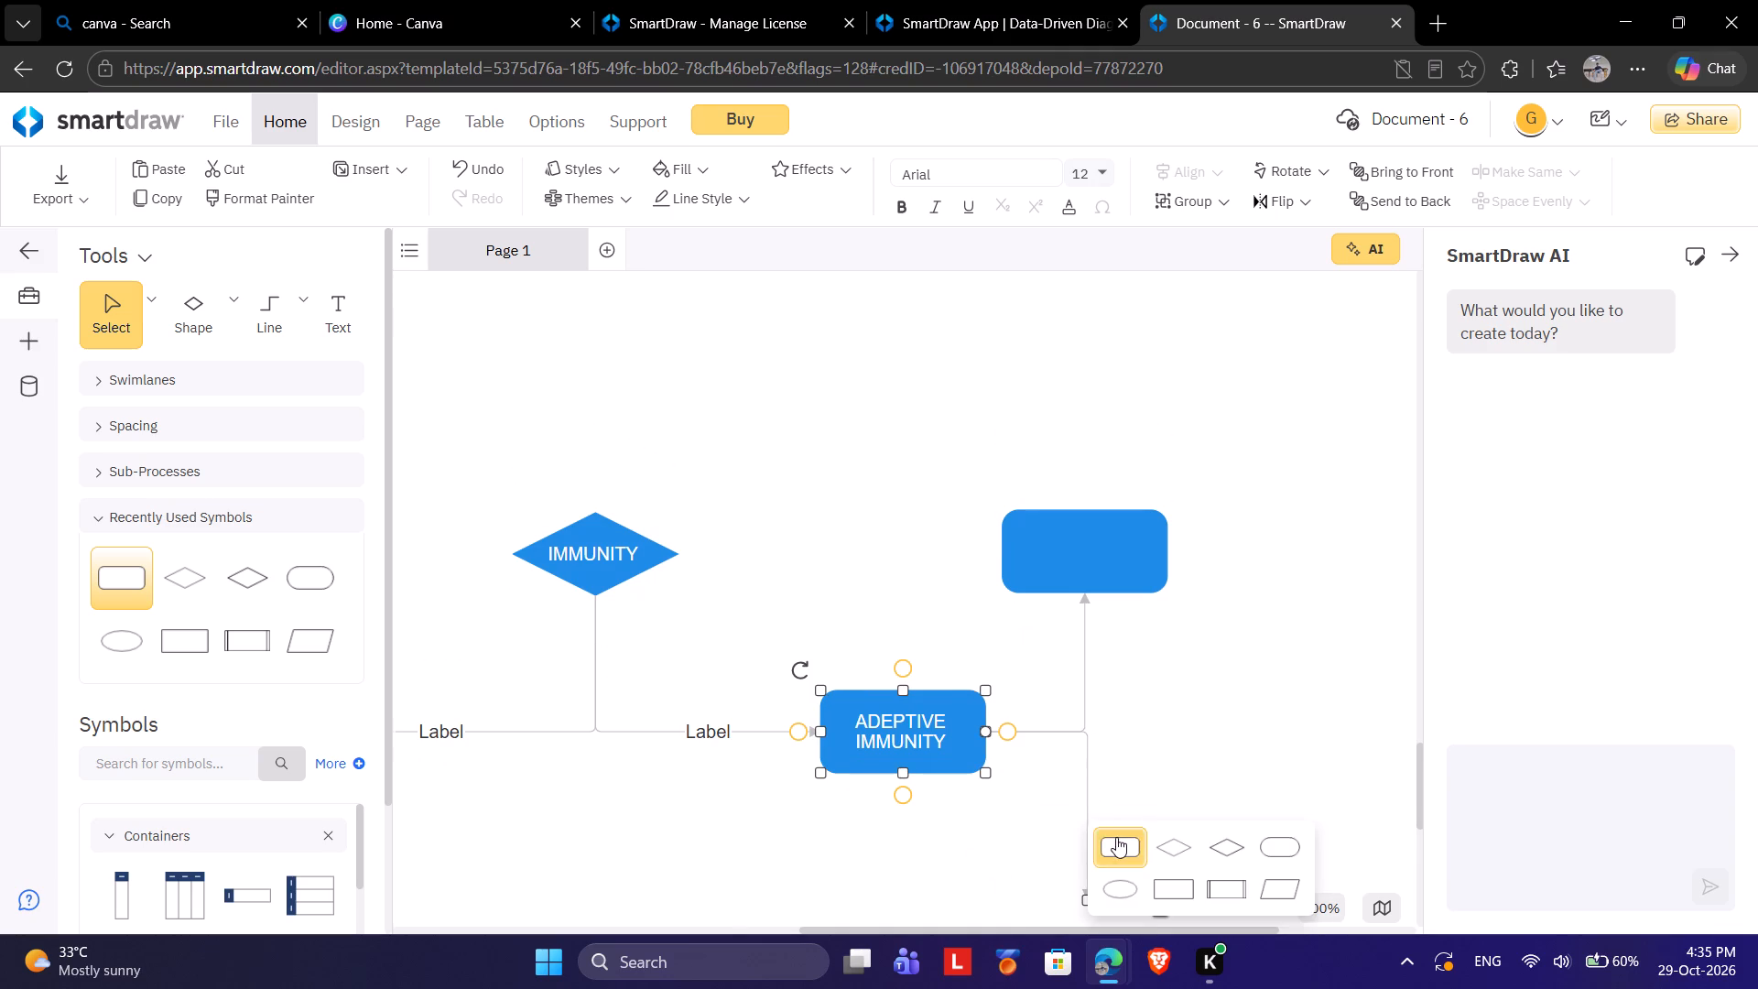
click(1155, 657)
drag(1075, 837, 1084, 836)
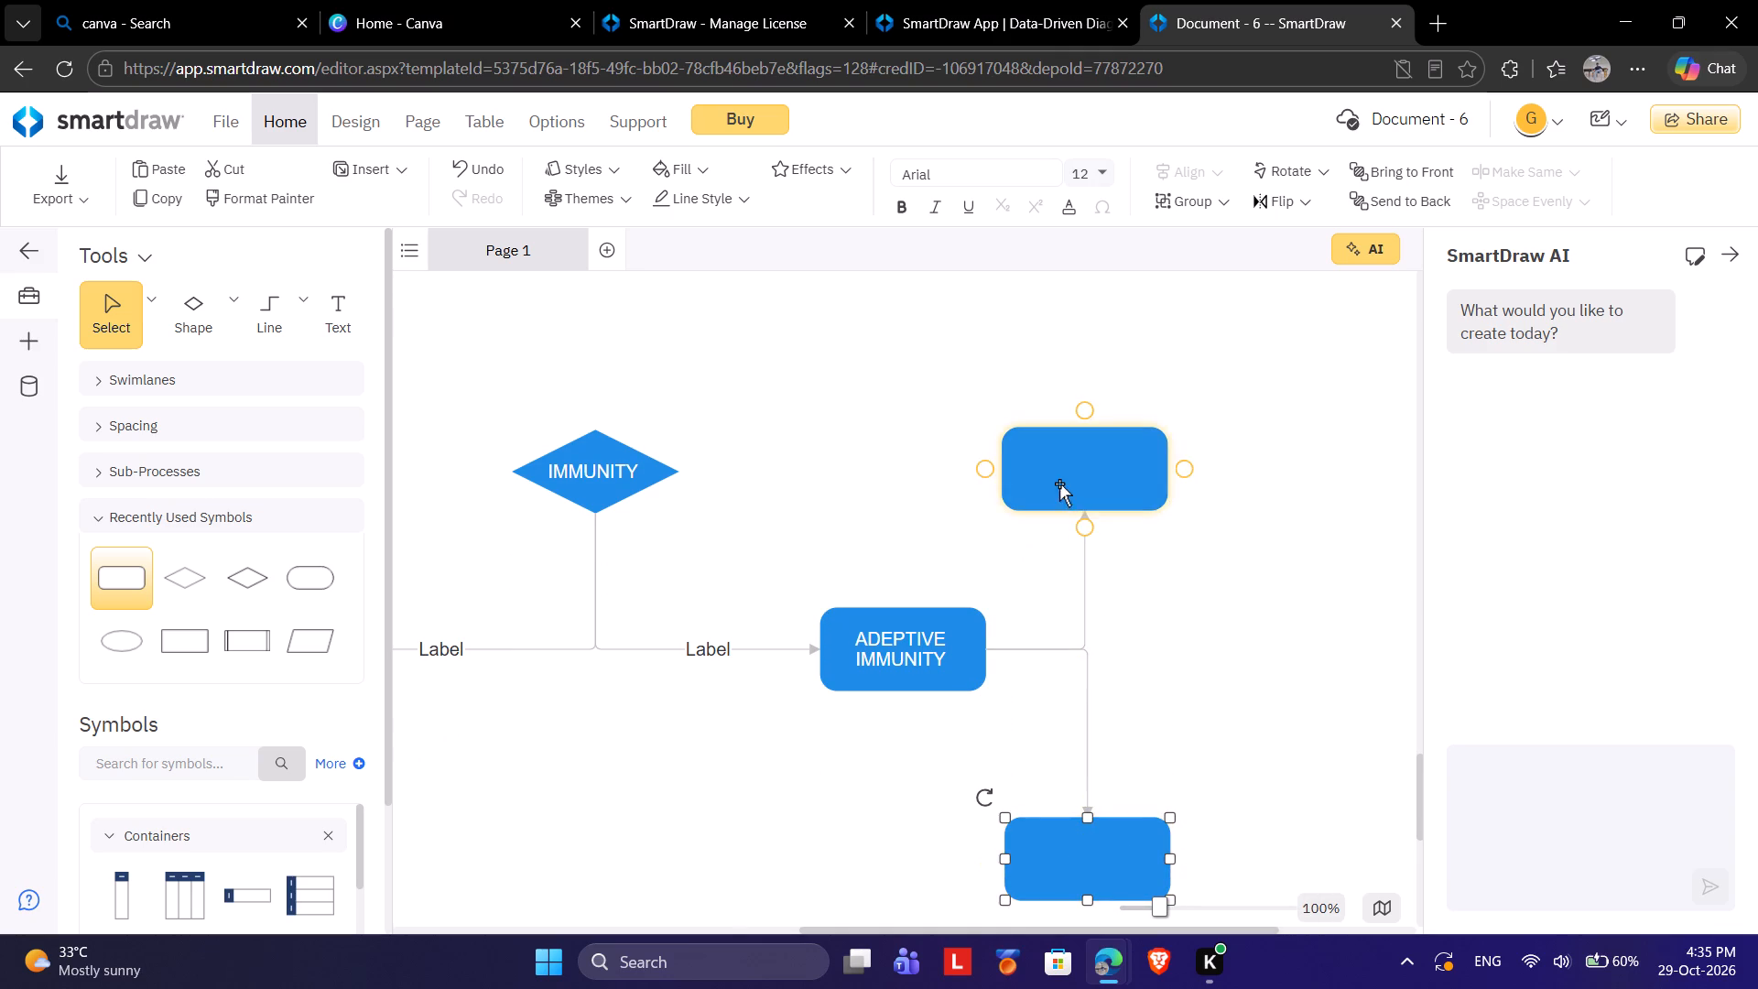
Label the rectangle above and right of ADEPTIVE IMMUNITY with two lines, "1.ACTIVE" and "2.PASSIVE".
double_click(1059, 484)
text(ACT)
key(BackSpace)
key(BackSpace)
key(BackSpace)
text(1.ACTIVE)
key(space)
key(shift+Return)
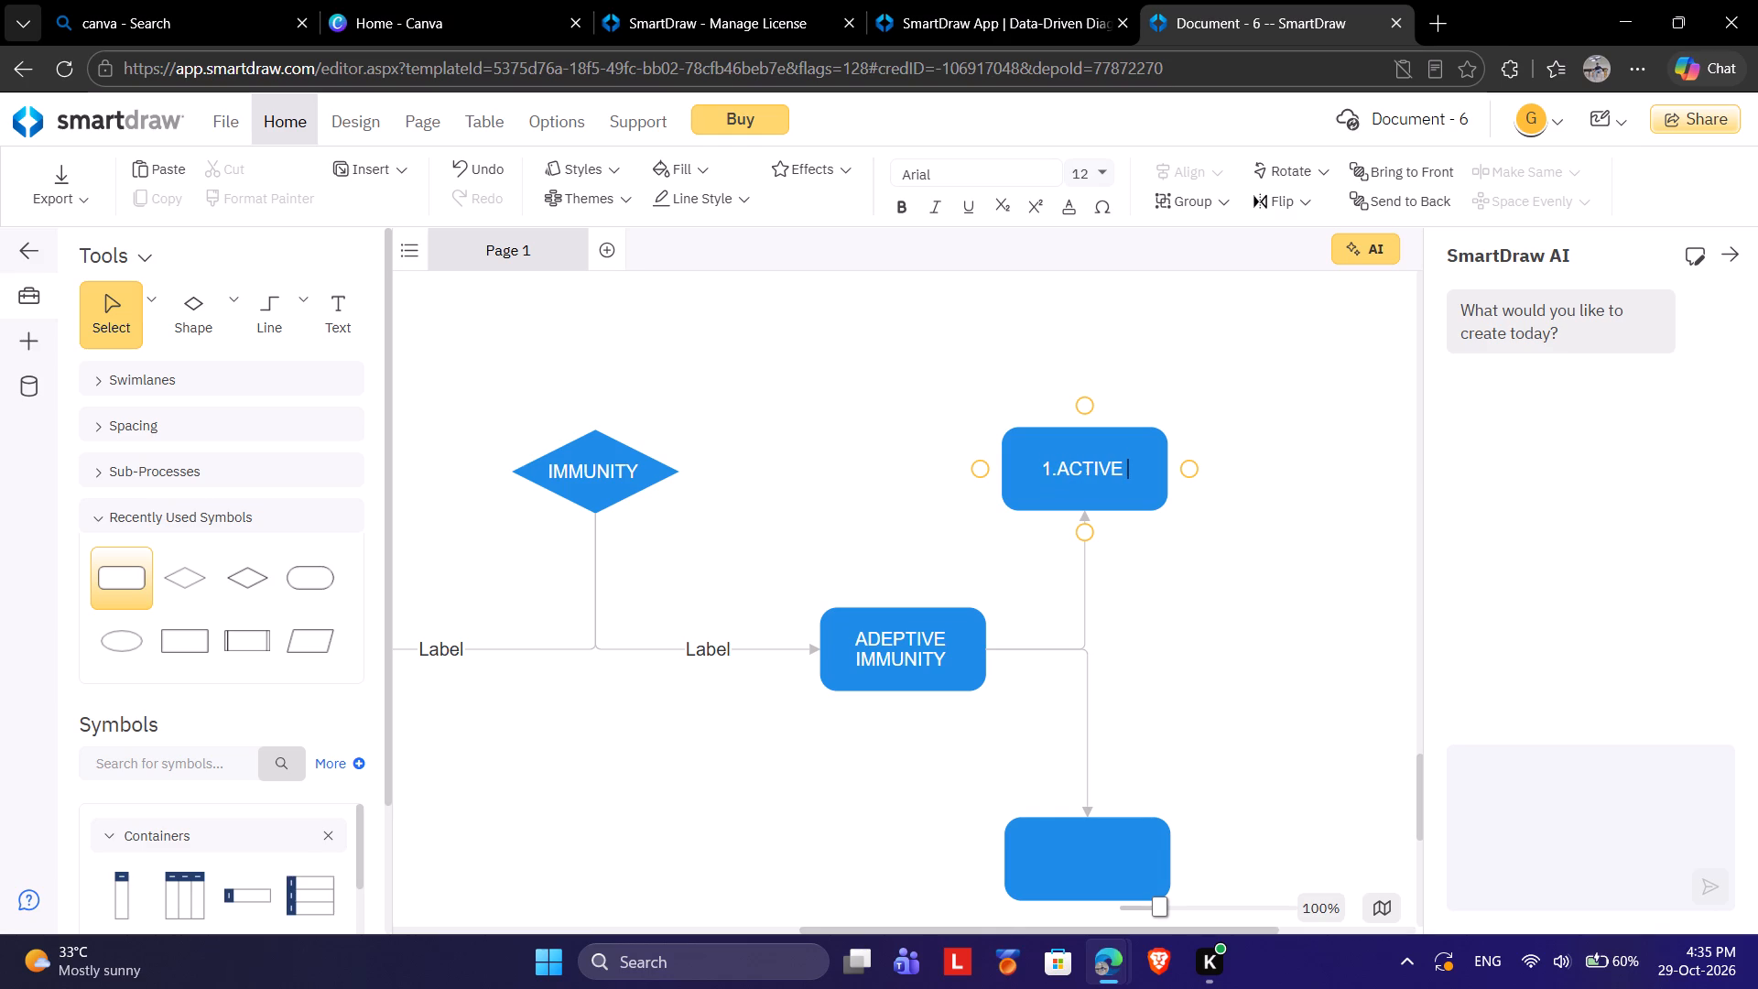
text(2.;)
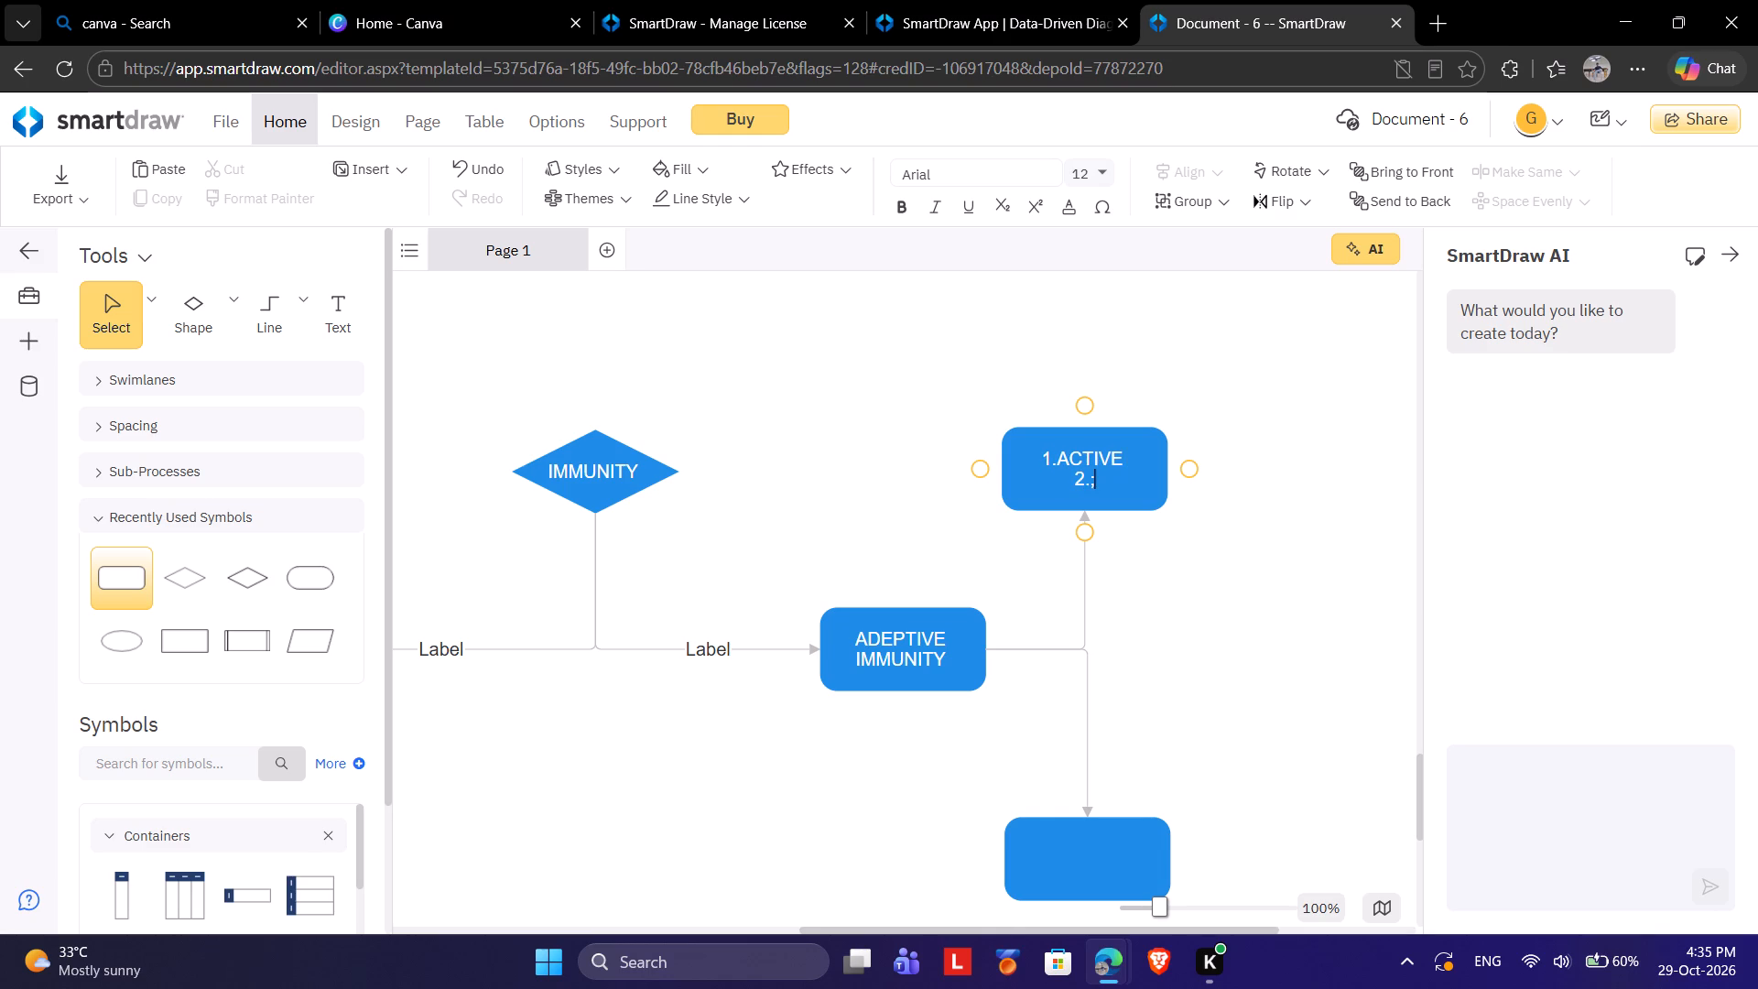
key(BackSpace)
text(PASSIVE)
Label the rectangle below and right of ADEPTIVE IMMUNITY with two lines, "1.CELLULER" and "2.HUMORIAL".
double_click(1078, 827)
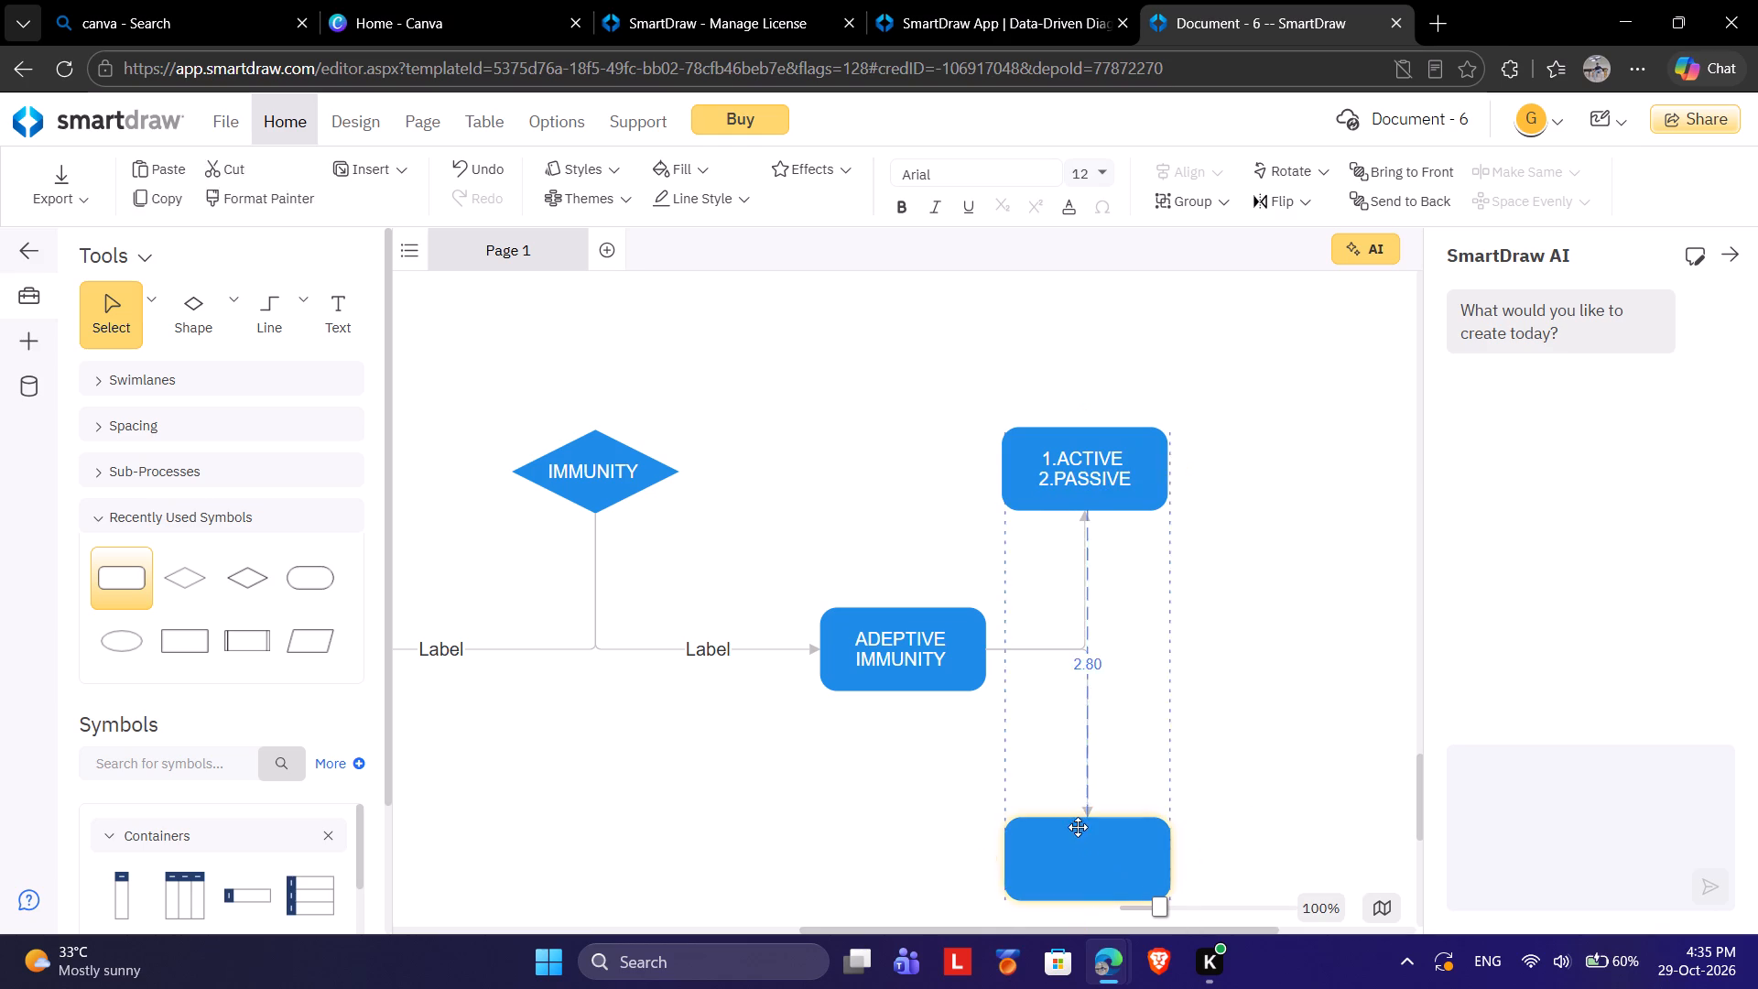
text(CELLULER)
key(space)
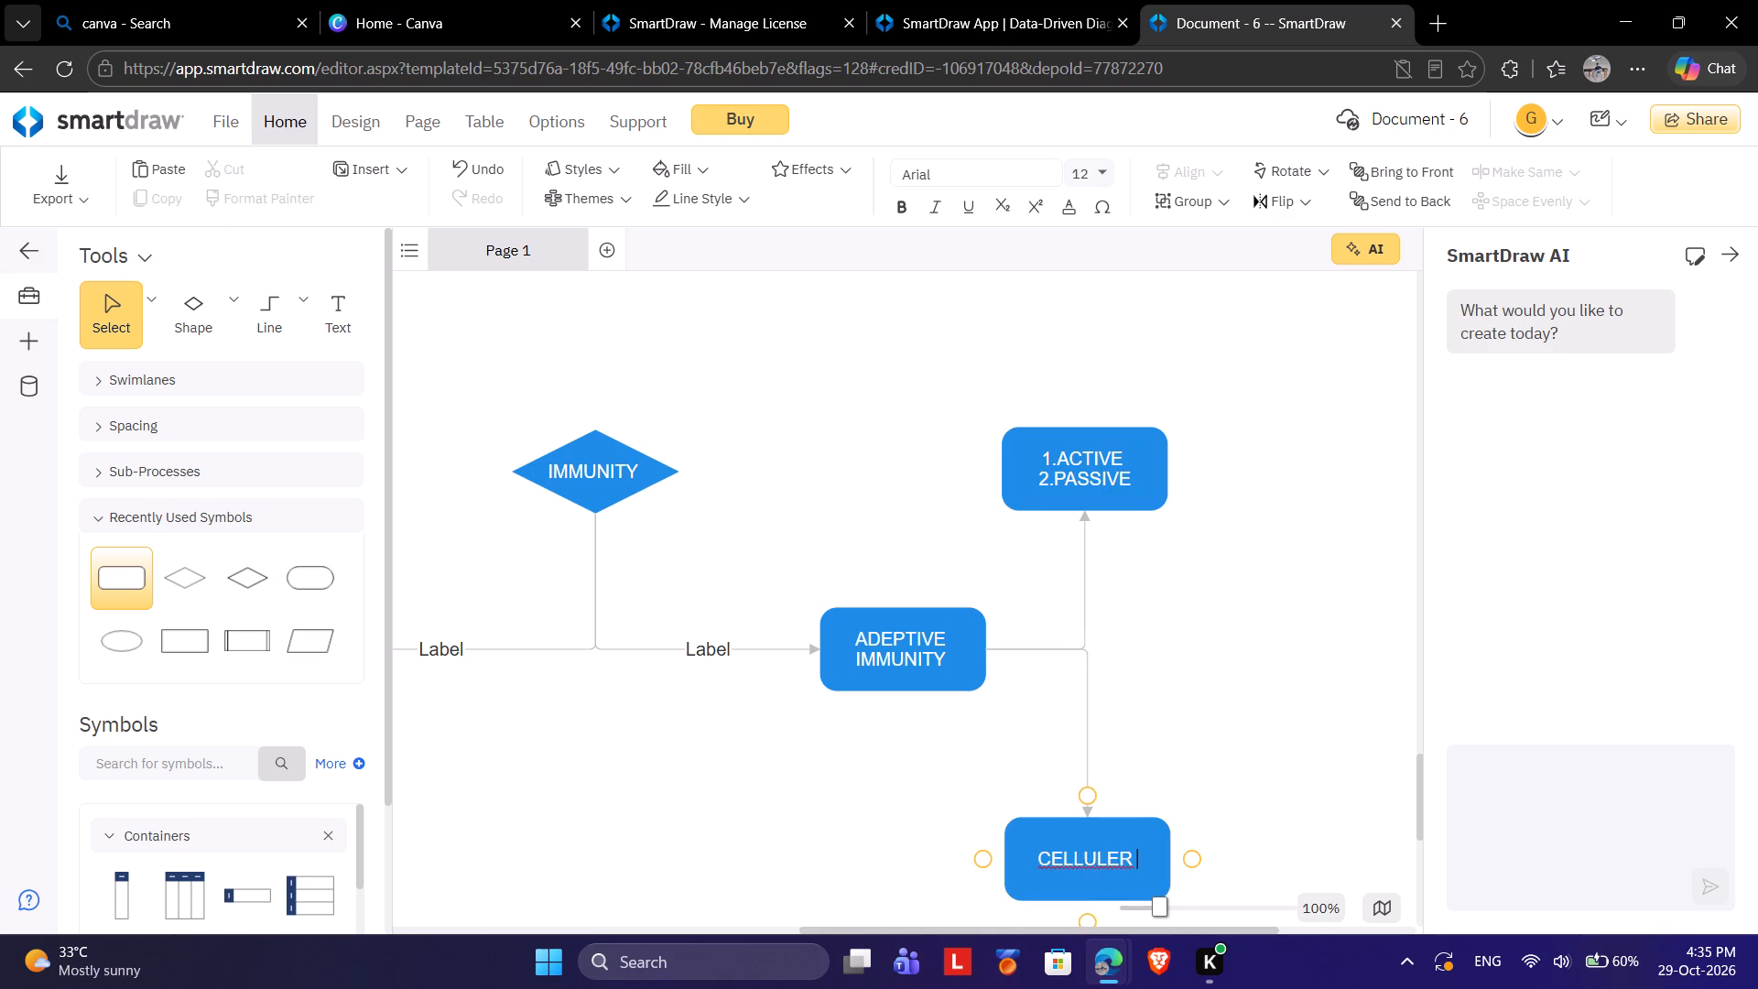
key(shift+Return)
text(HUMOU)
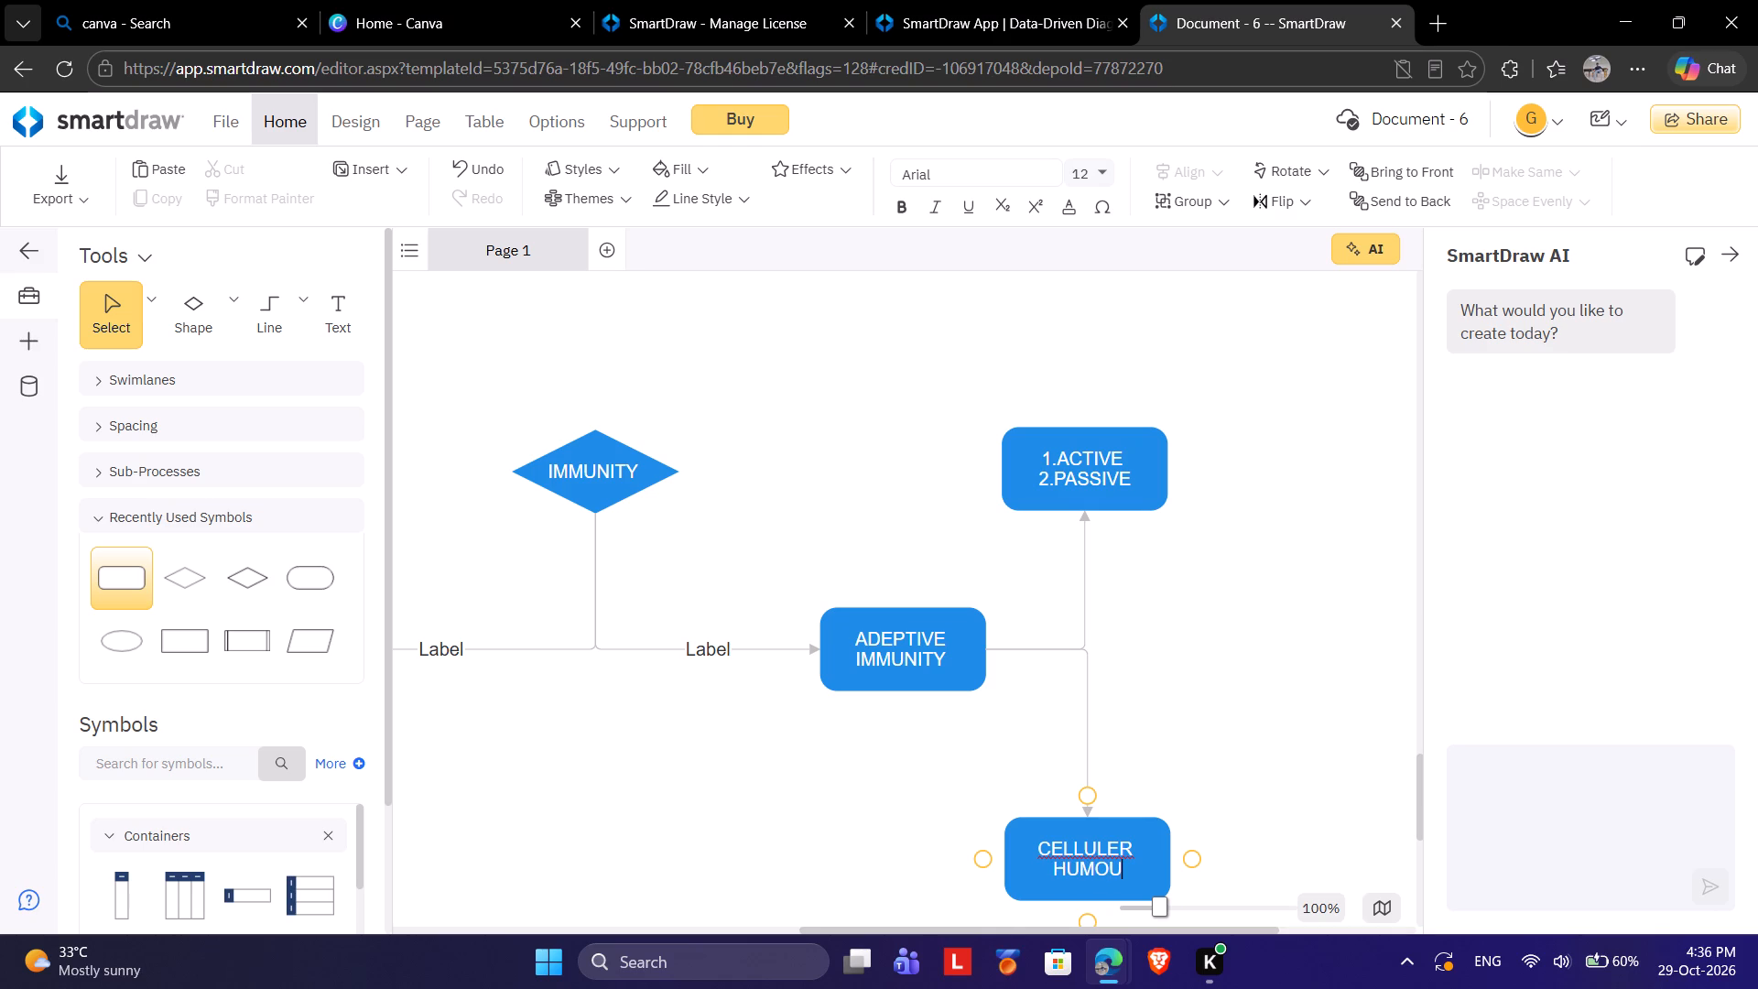
key(BackSpace)
text(RIAL)
key(Left)
key(Left)
key(Left)
key(Left)
key(Left)
key(Left)
key(Left)
key(Left)
text(2.)
key(Up)
key(Left)
text(1.)
Draw a connector from the bottom of THE INLATE IMMUNITY to a new rounded rectangle at its lower left.
scroll(706, 721, right, 6)
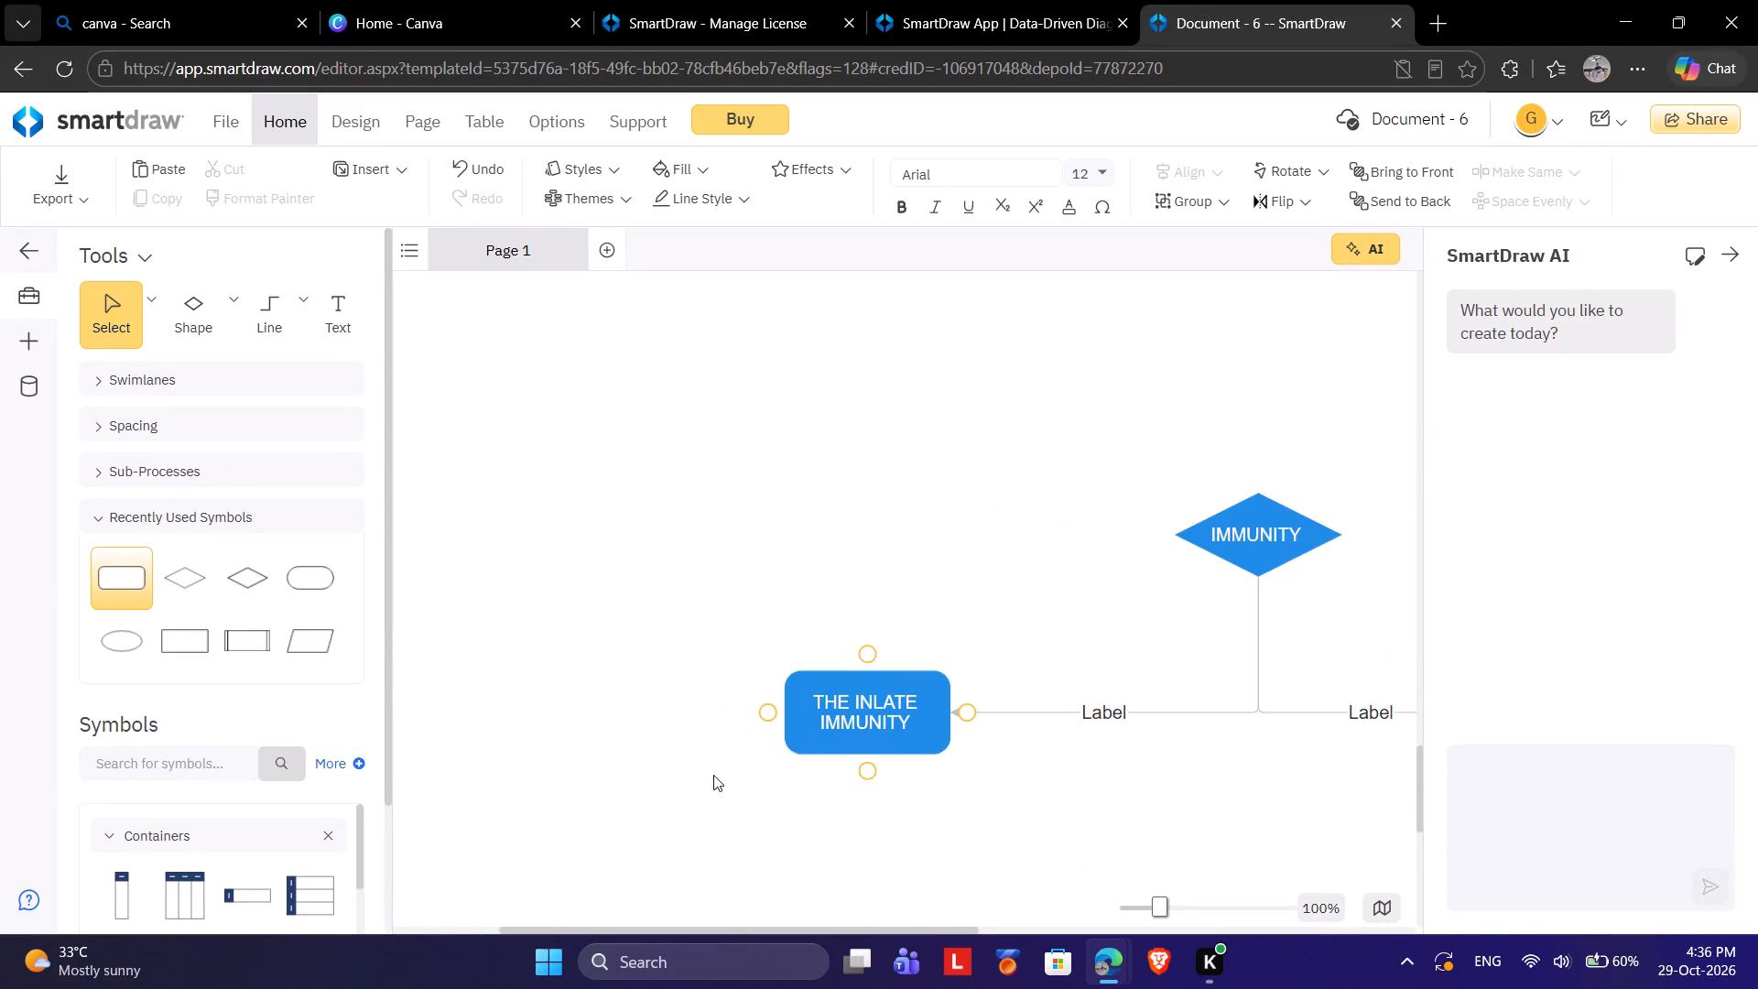
drag(927, 769, 392, 711)
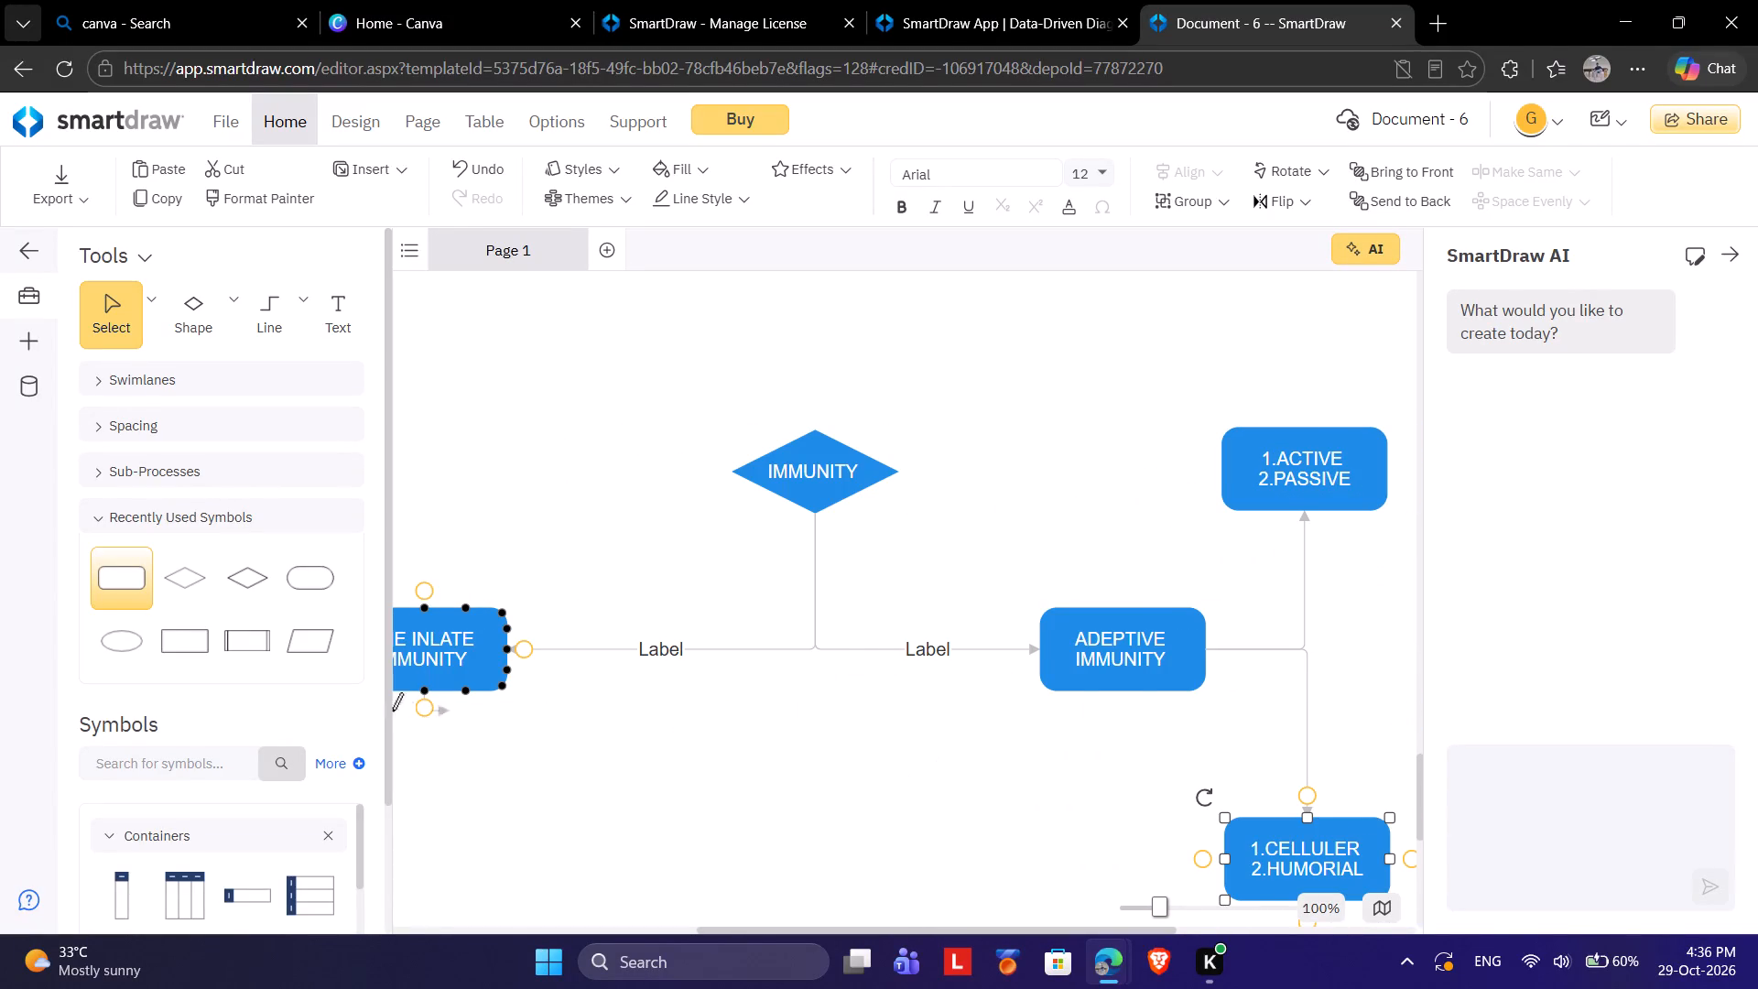
drag(392, 711, 517, 782)
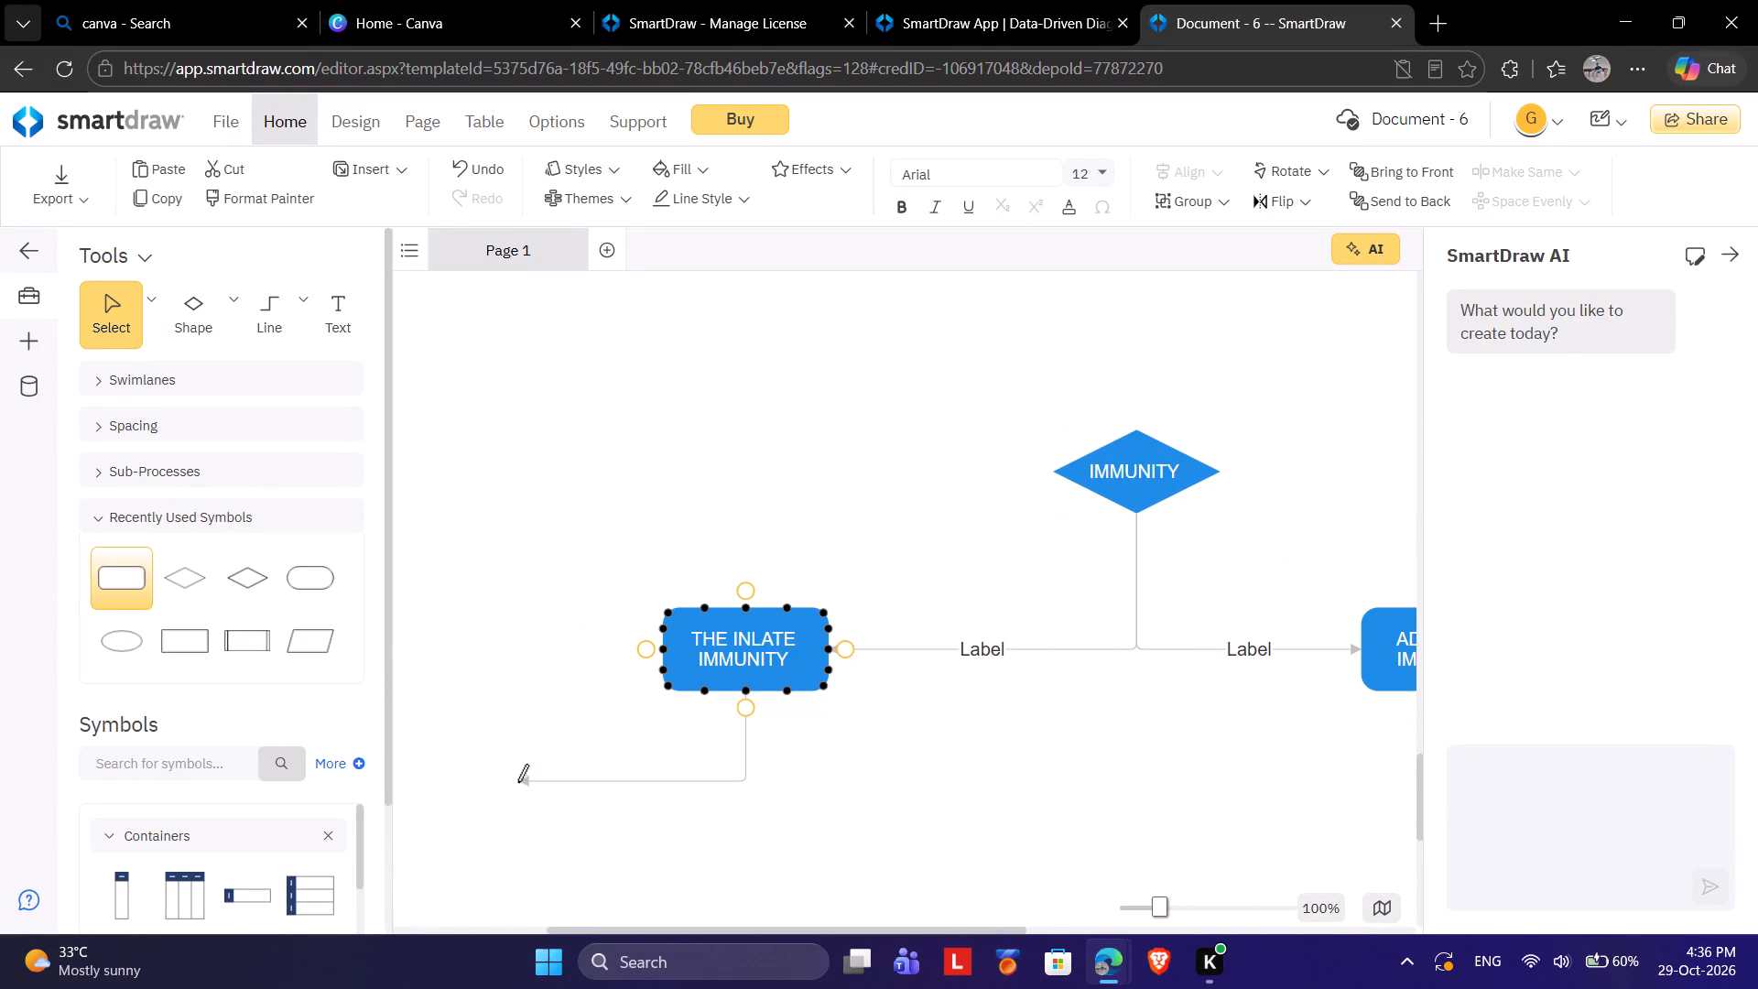
drag(517, 782, 522, 822)
drag(522, 822, 541, 813)
click(576, 857)
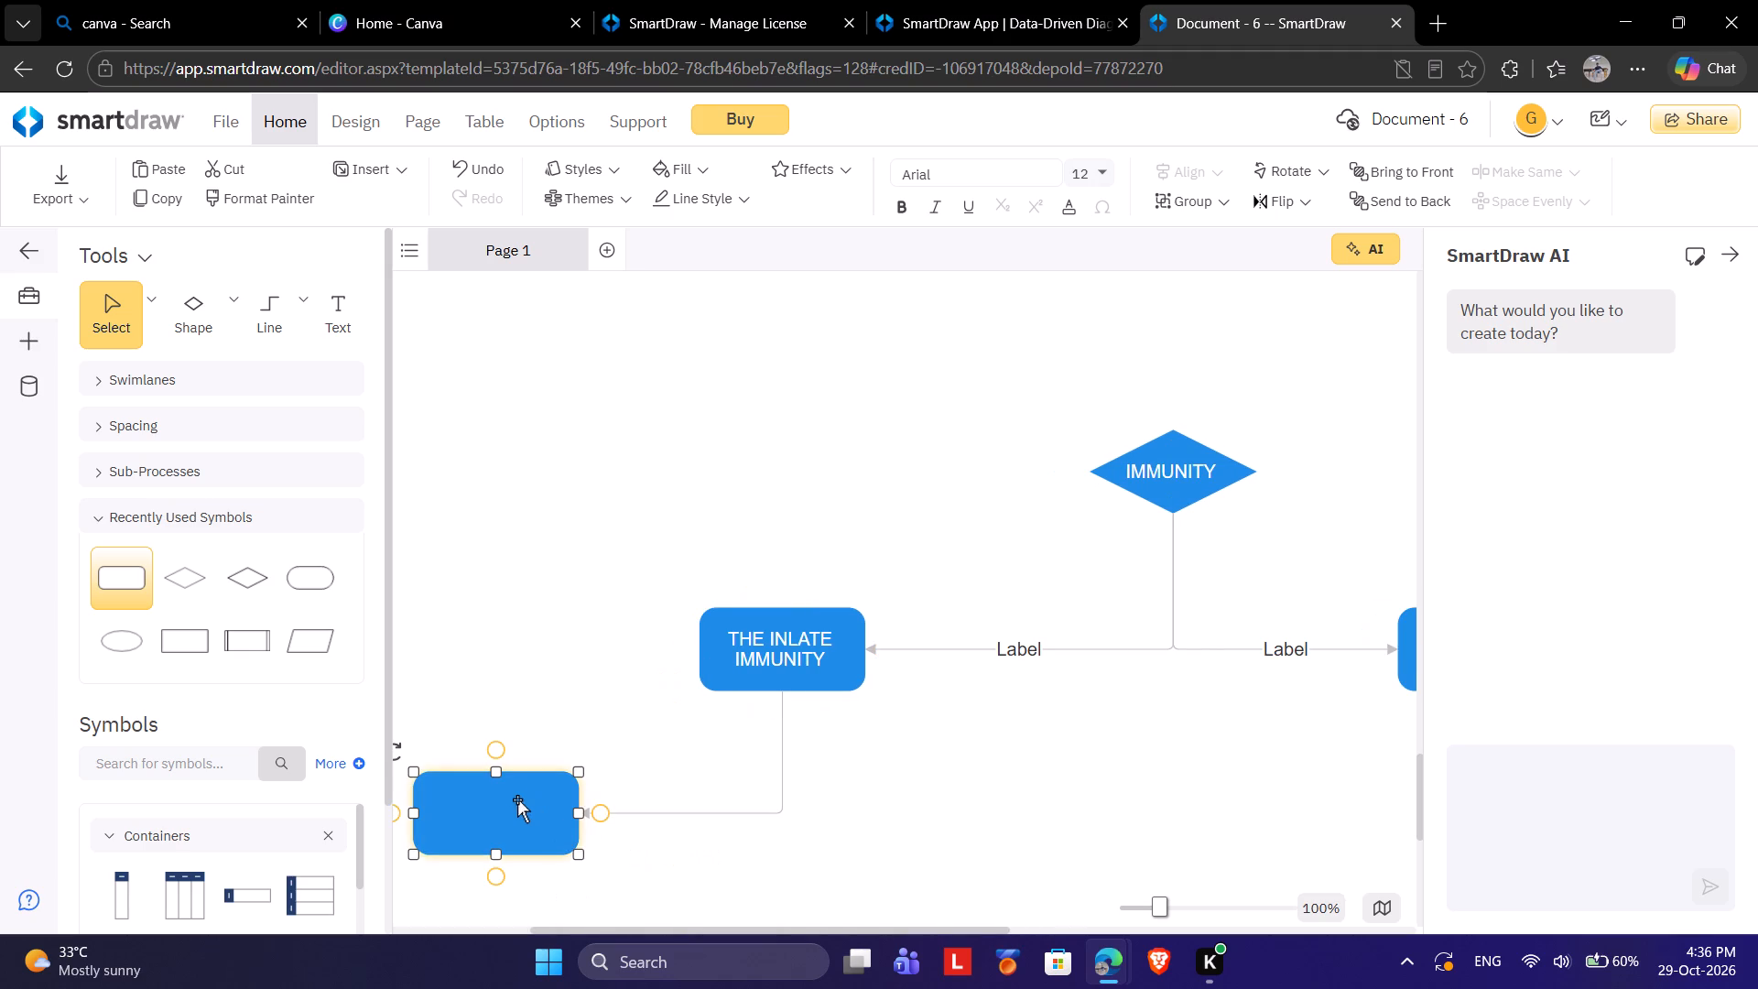
Label the new rectangle at the lower left of THE INLATE IMMUNITY with two lines, "PYSICAL" and "1.SKIN".
double_click(517, 799)
click(527, 788)
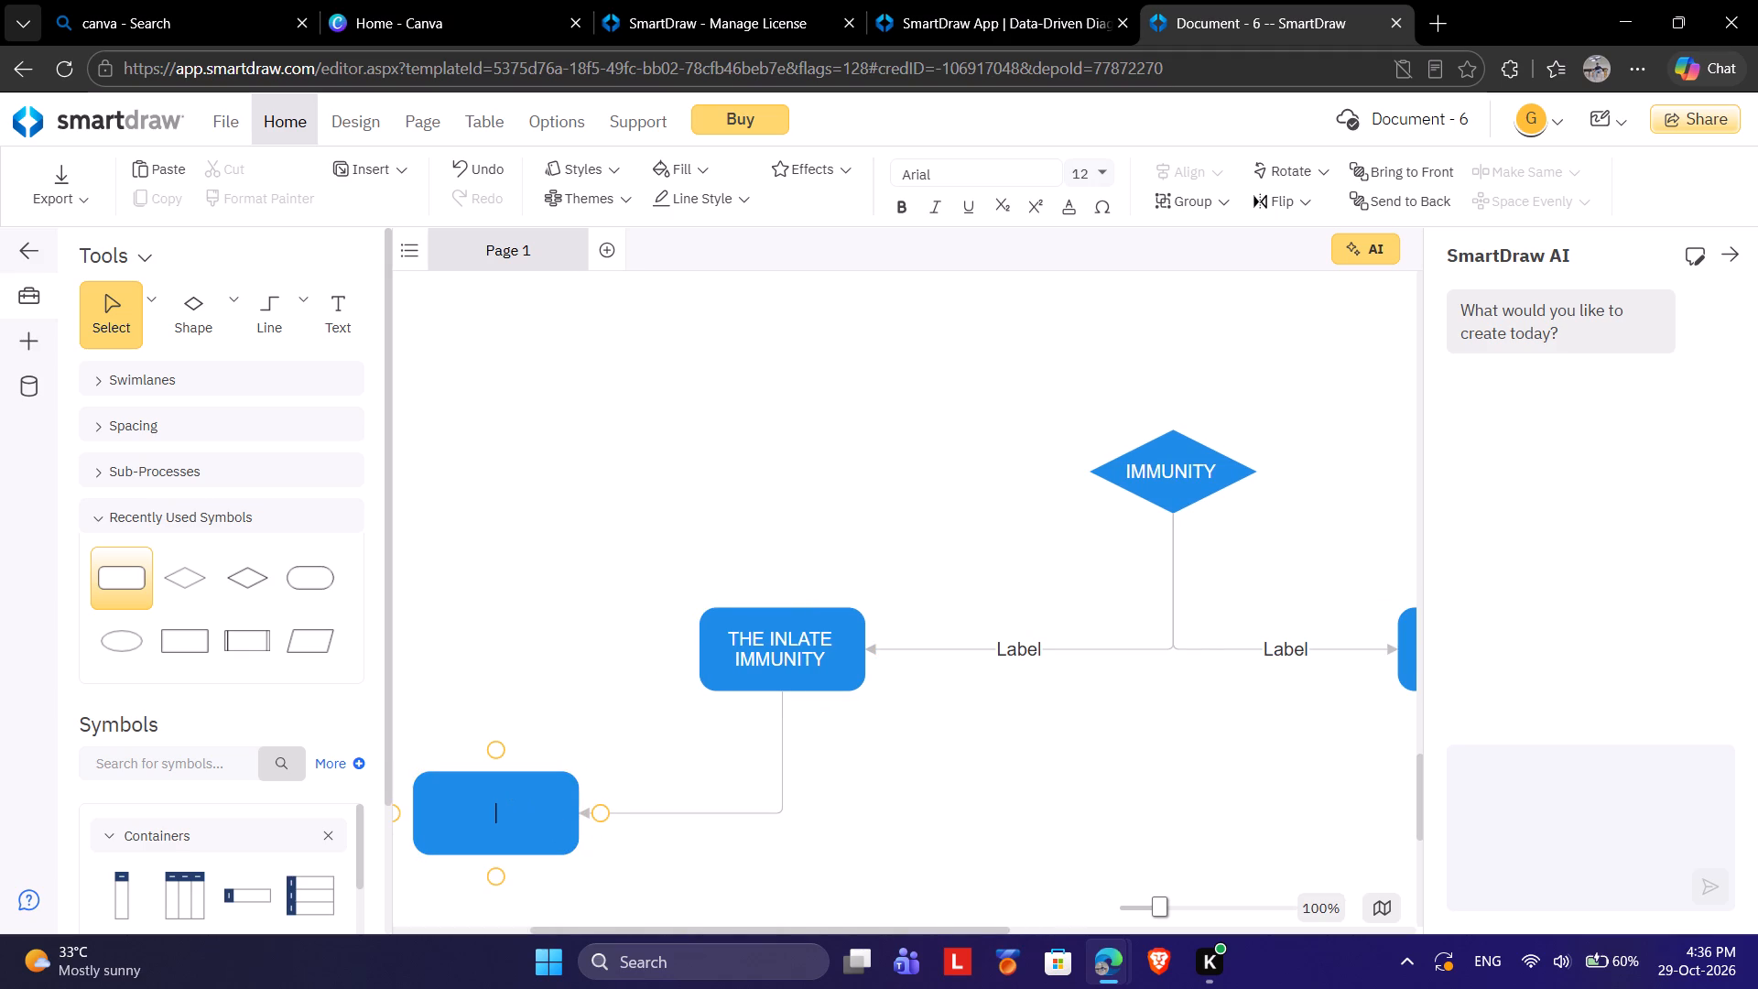
key(s)
key(BackSpace)
text(PYSICAL)
key(shift+Return)
text(1.)
key(d)
key(BackSpace)
text(SKIN)
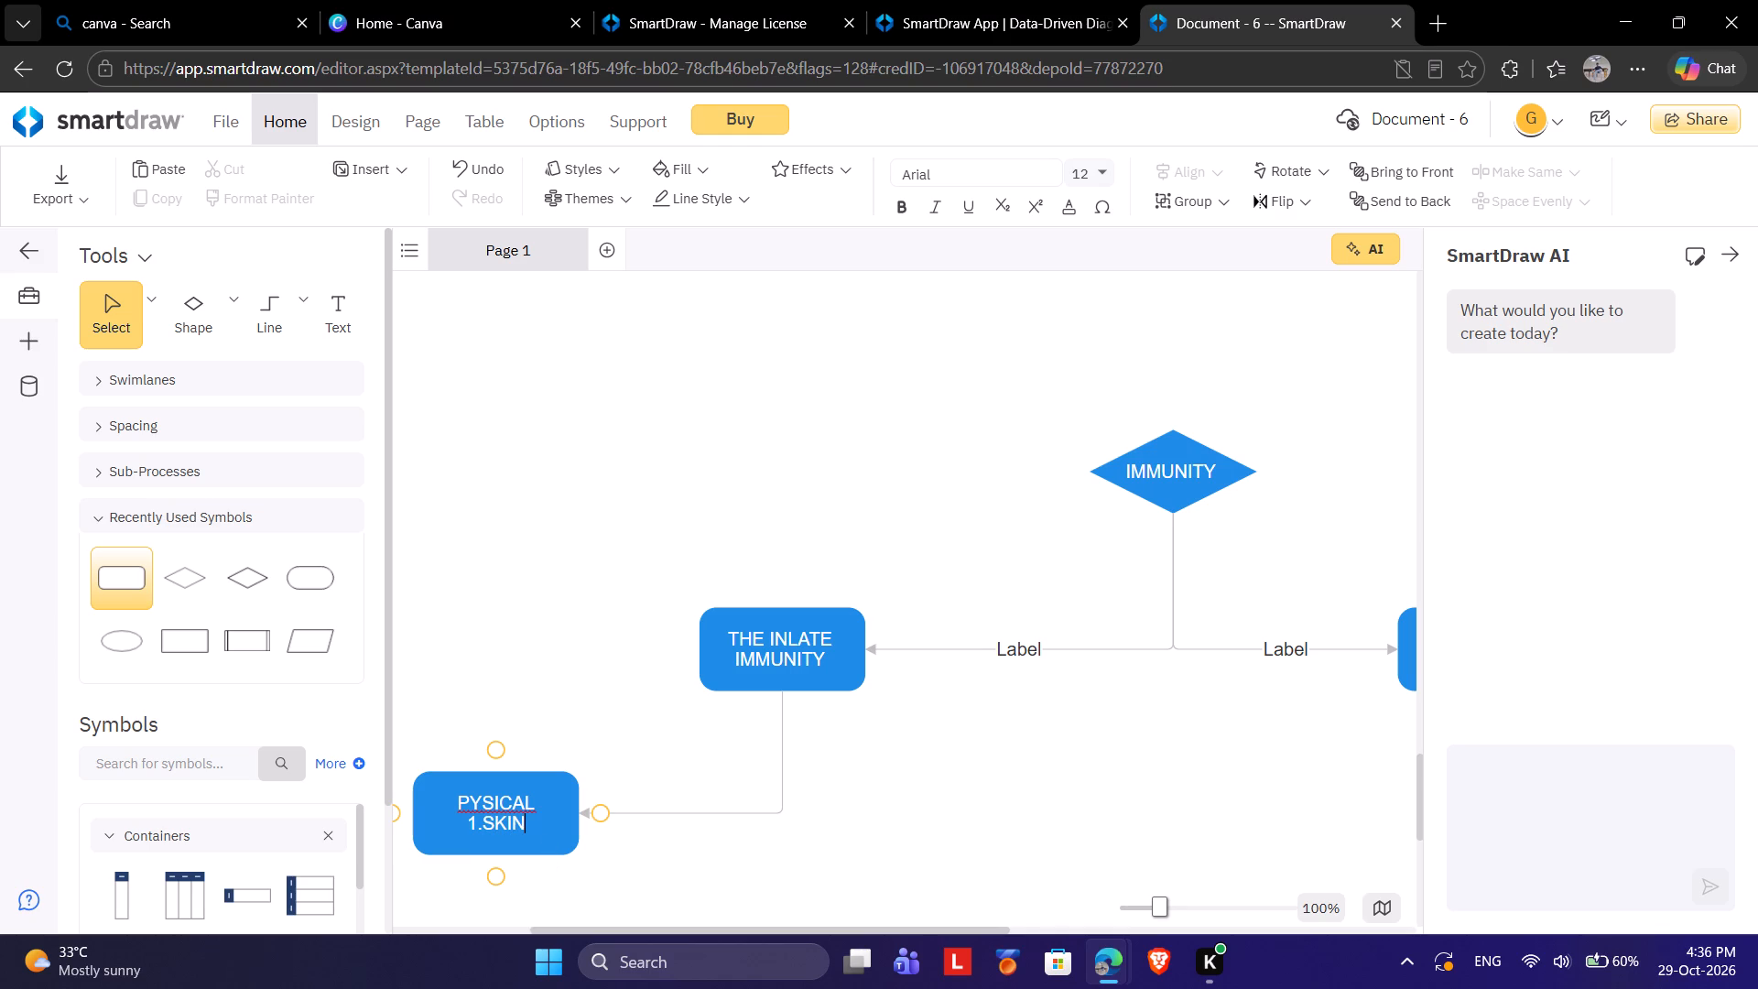
Move the PYSICAL 1.SKIN rectangle up so it sits above and left of THE INLATE IMMUNITY.
drag(555, 823, 543, 765)
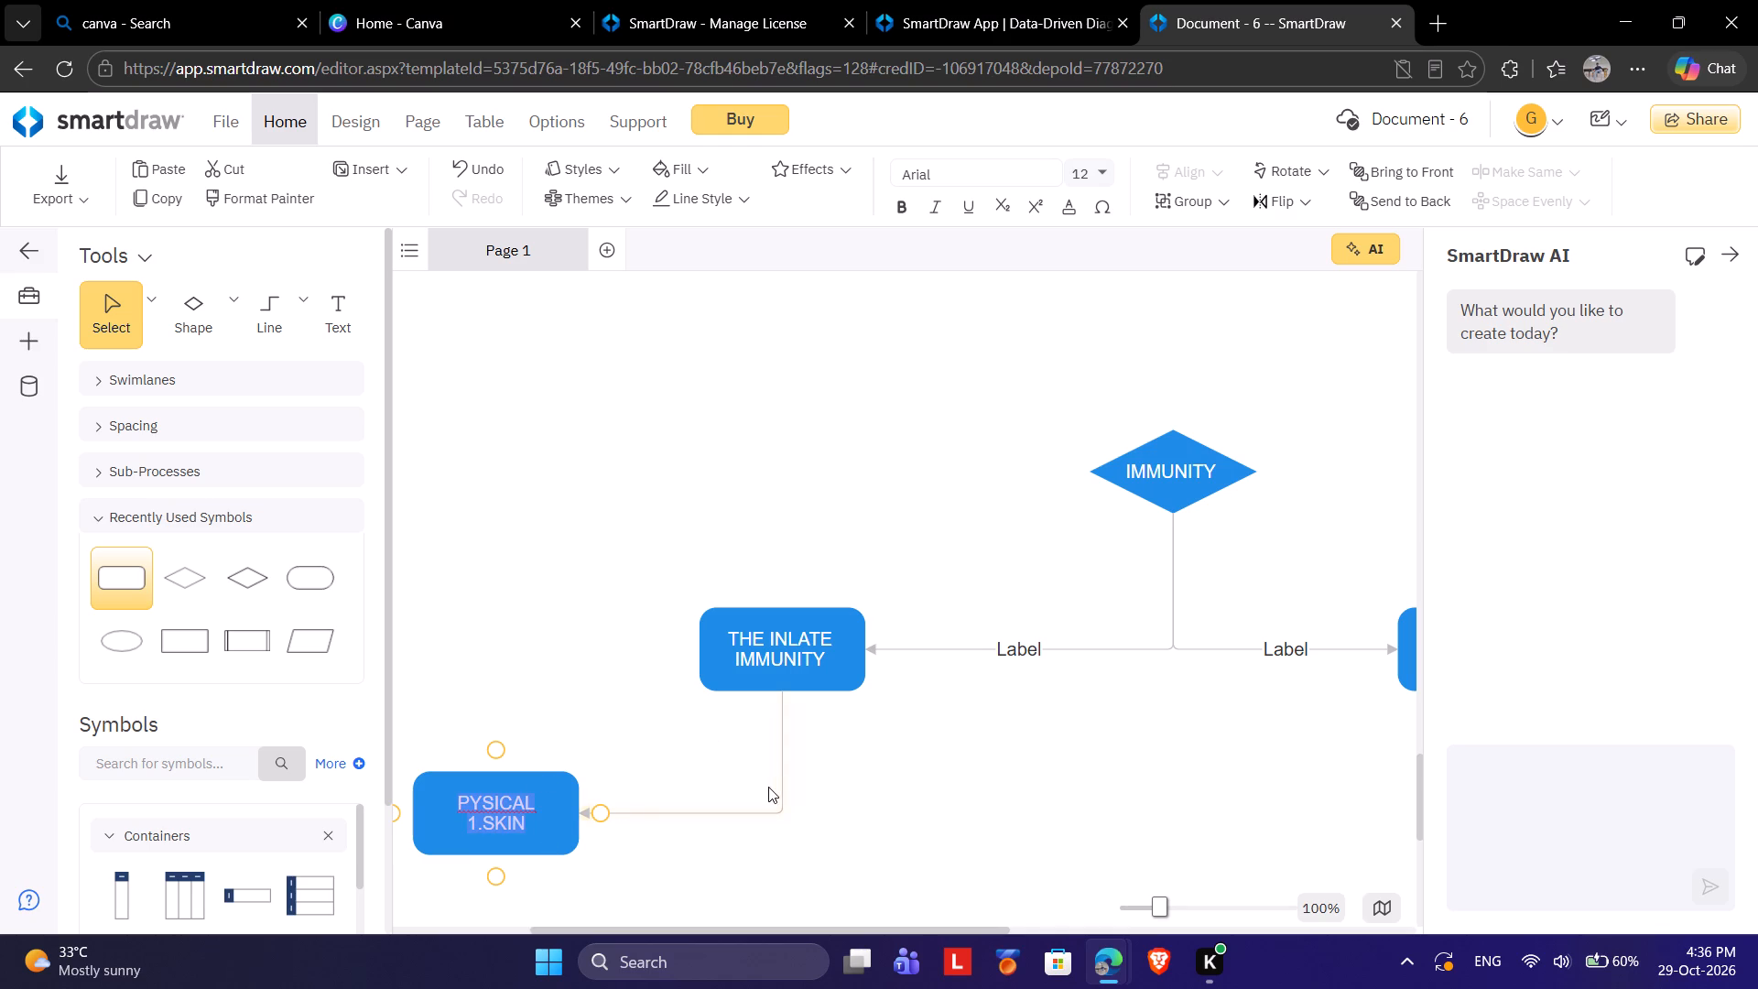
drag(509, 816, 522, 768)
click(581, 817)
drag(555, 821, 549, 691)
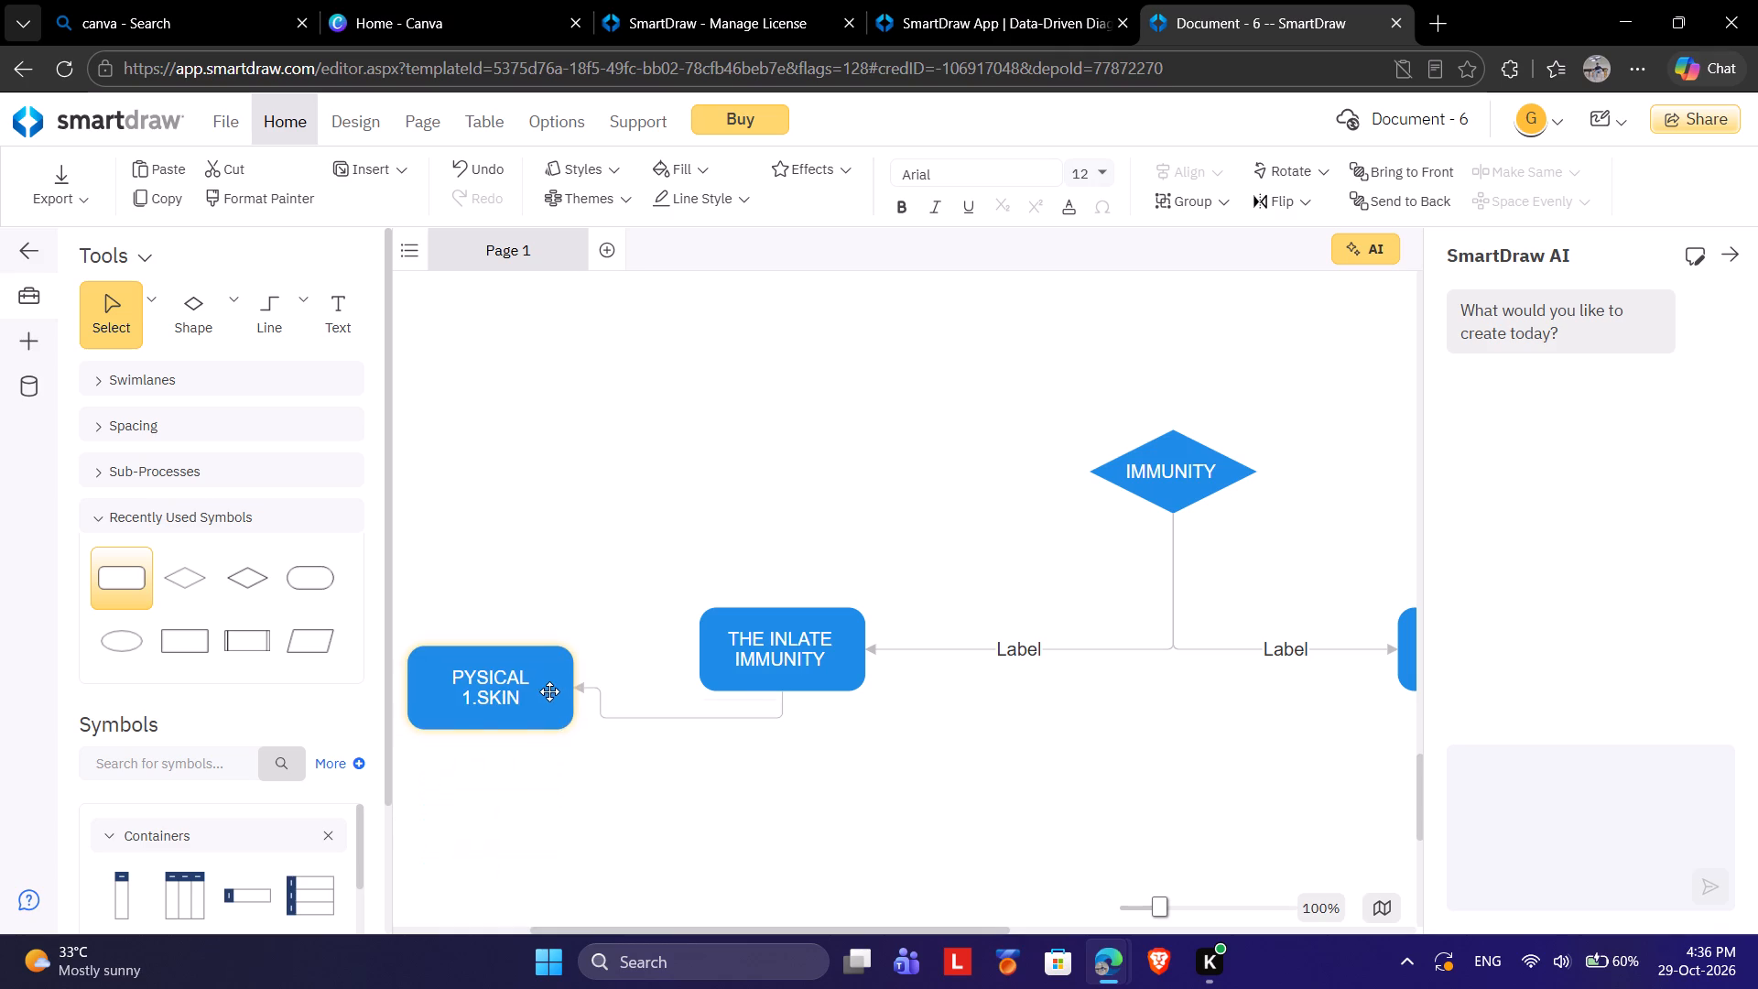
drag(549, 691, 559, 534)
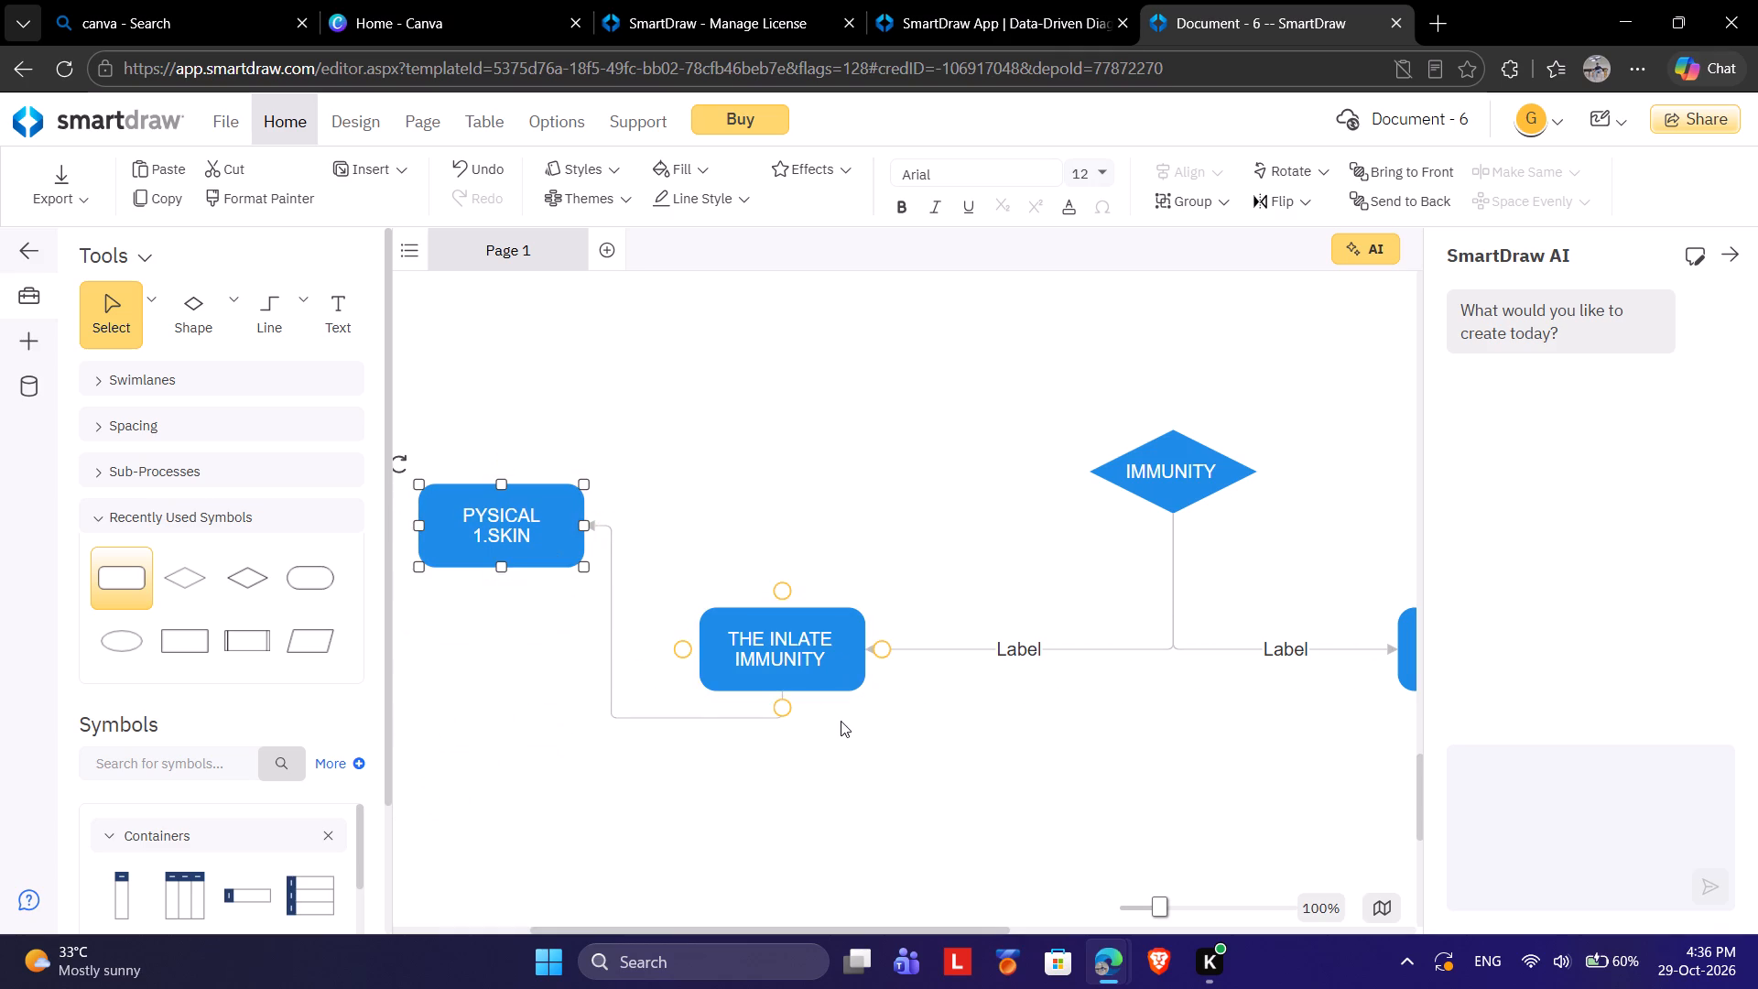
Draw a connector from the bottom of THE INLATE IMMUNITY to a new rounded rectangle below and to its left.
scroll(841, 721, down, 1)
click(816, 531)
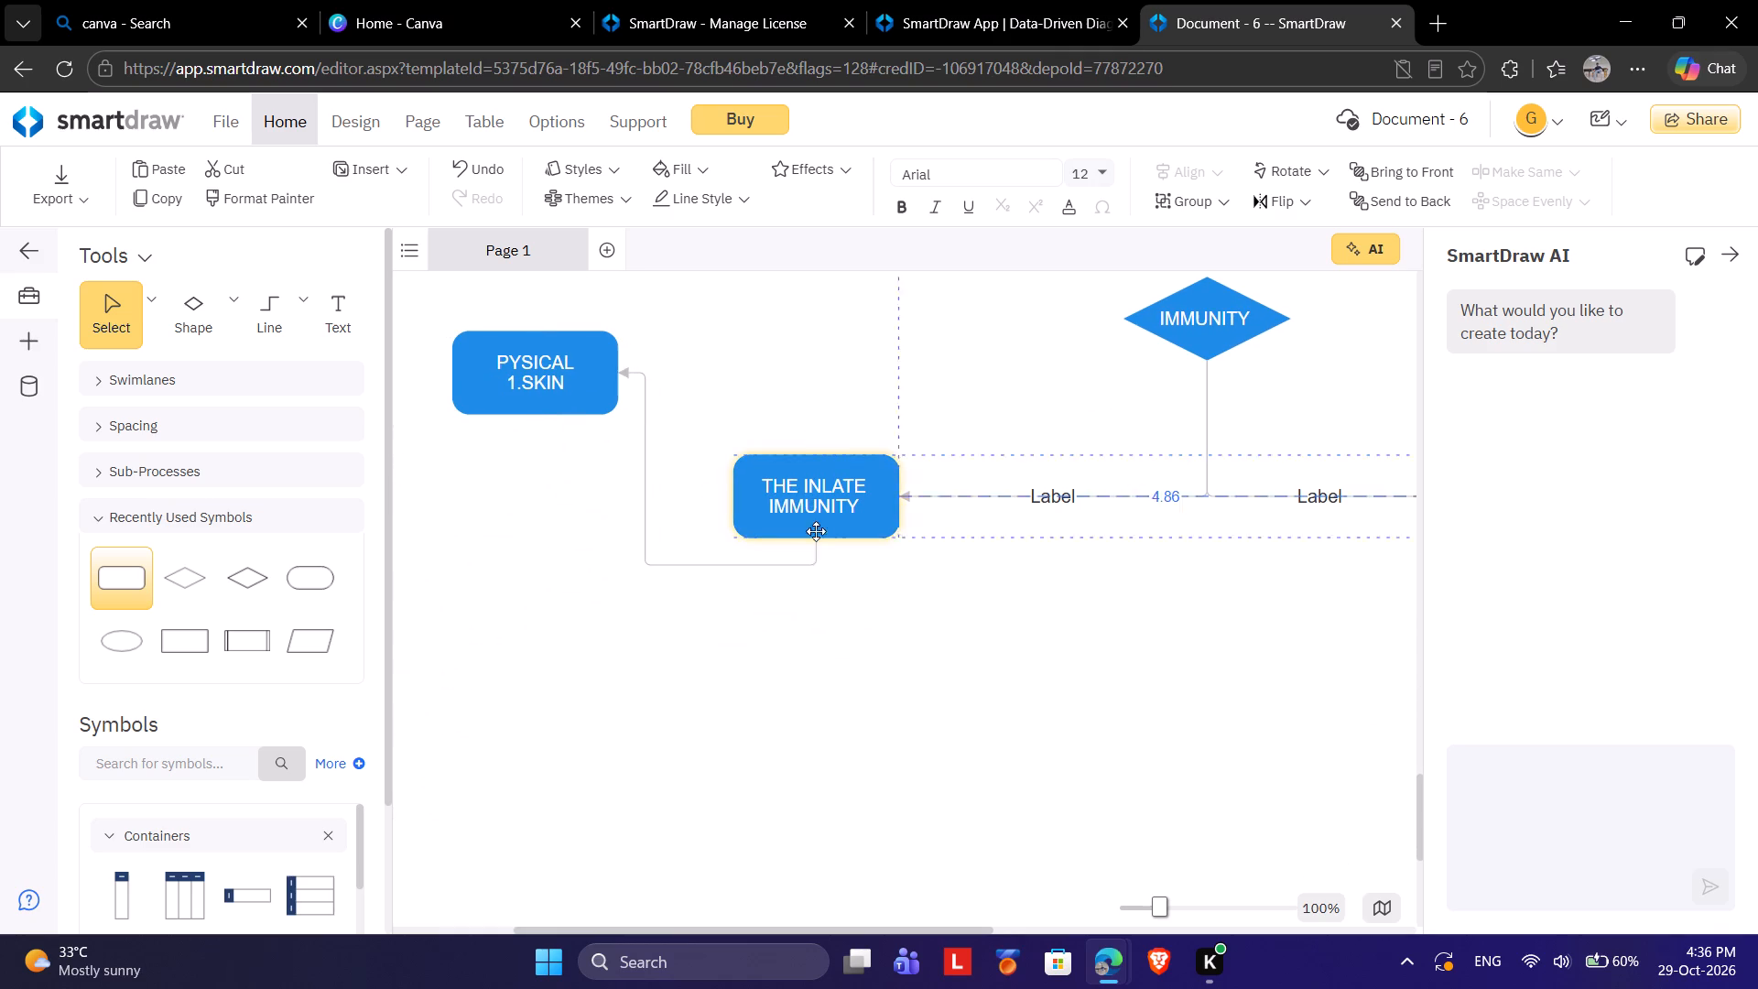
drag(820, 556, 638, 698)
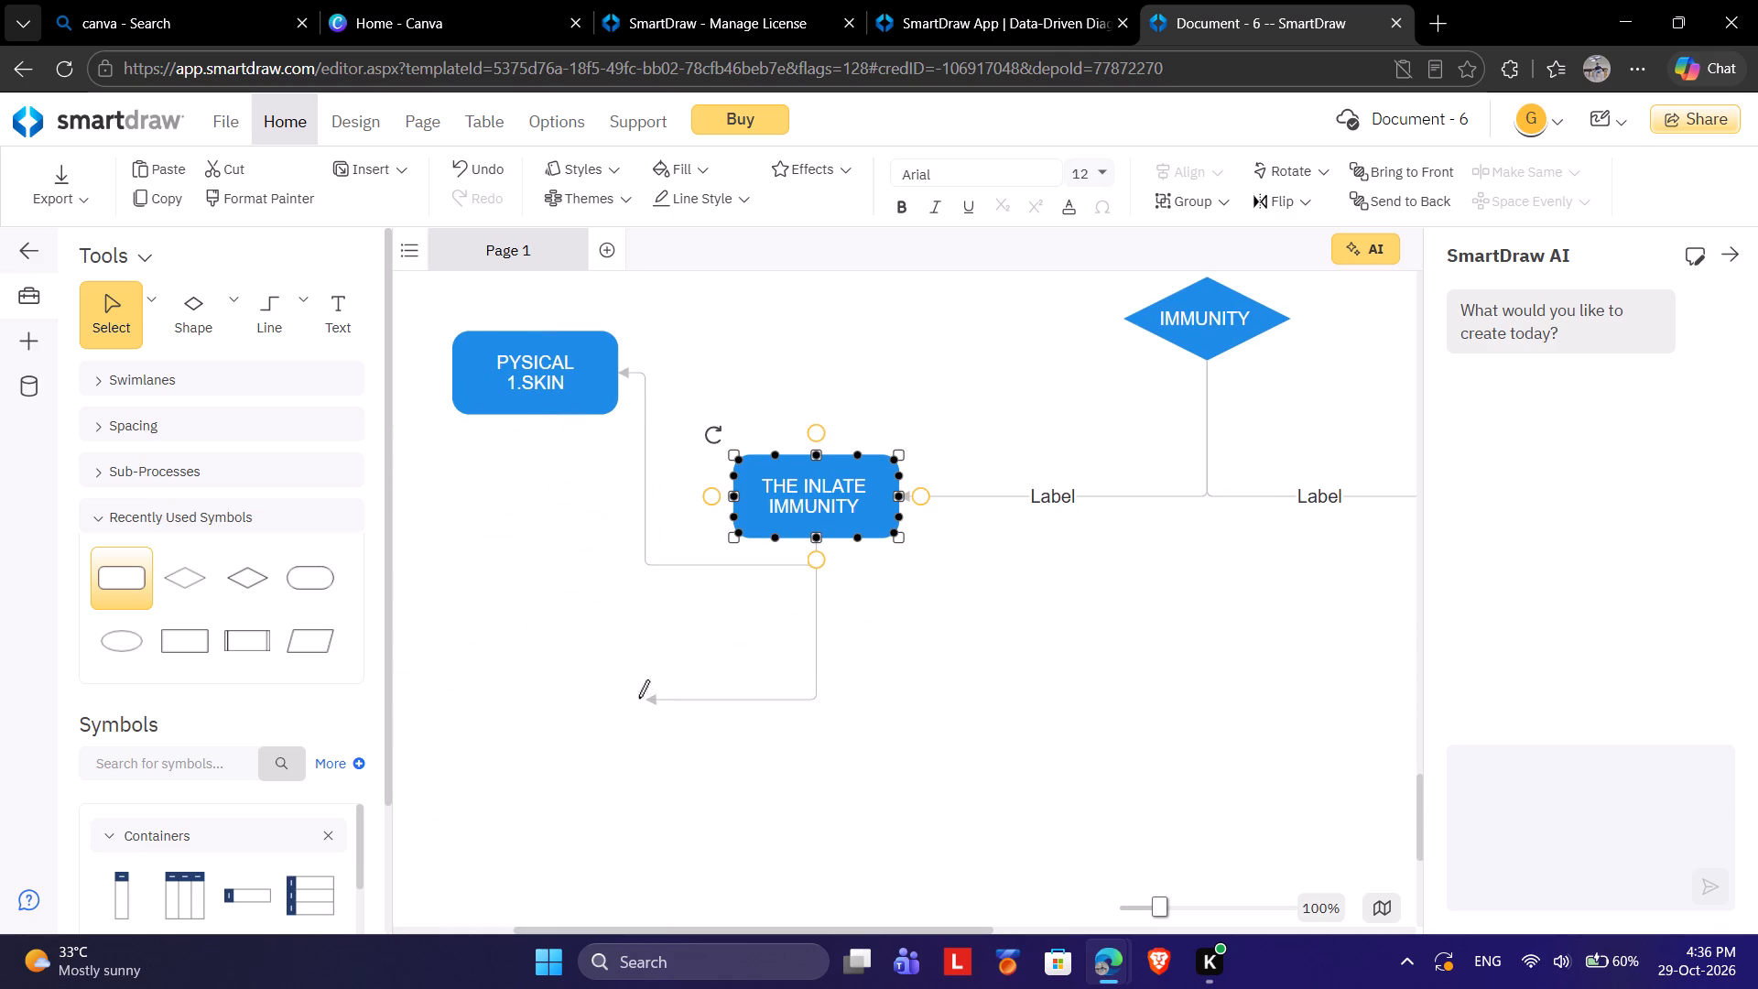
drag(638, 698, 488, 569)
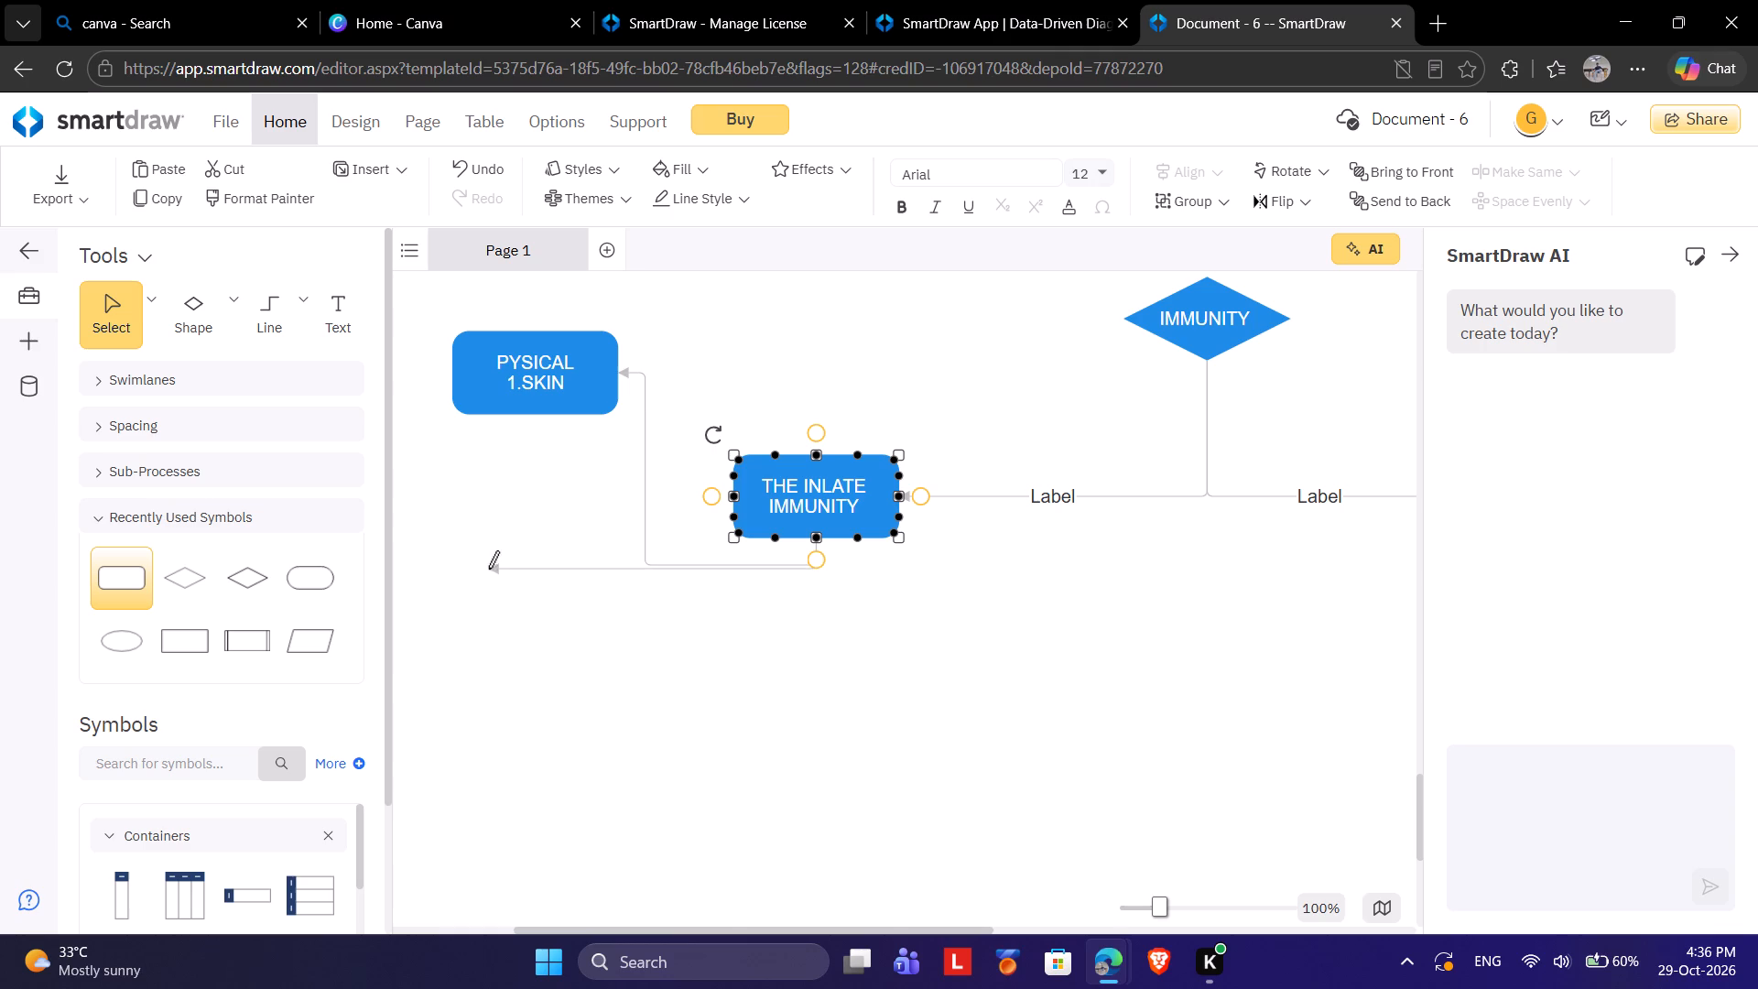
drag(488, 569, 643, 780)
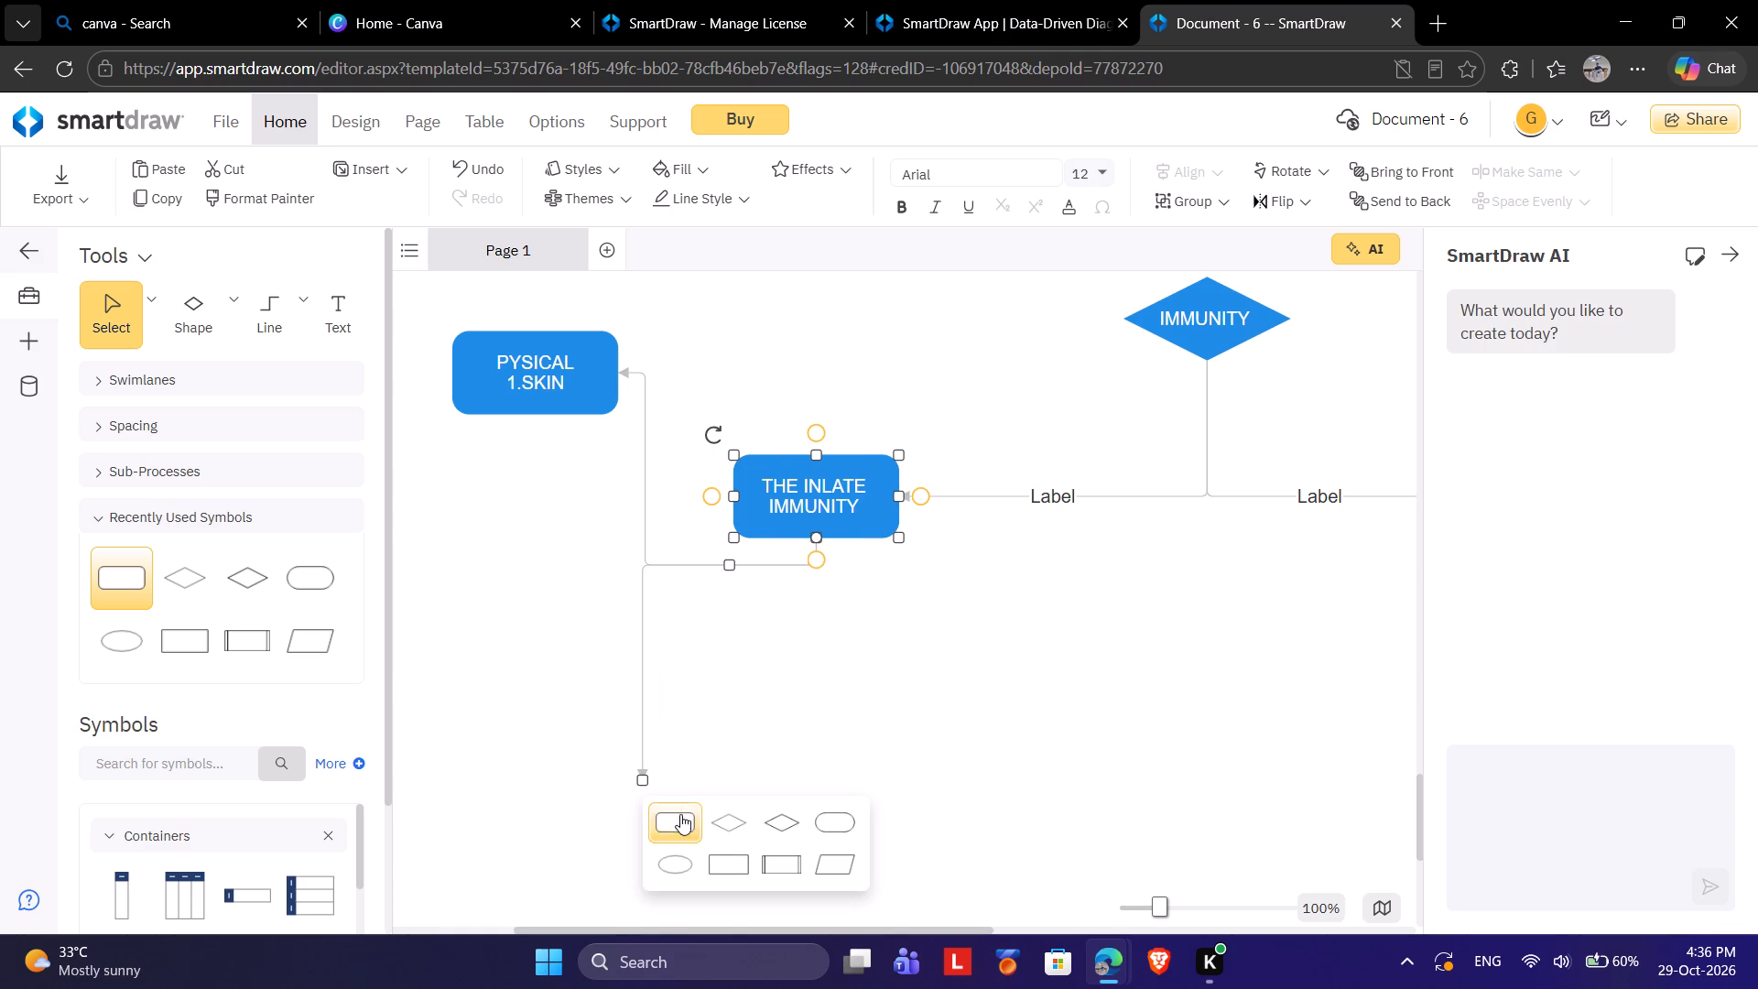
click(680, 814)
Label the new rectangle below THE INLATE IMMUNITY with two lines, "THE CHEMICAL" and "1.SALIVA".
double_click(646, 825)
text(THE)
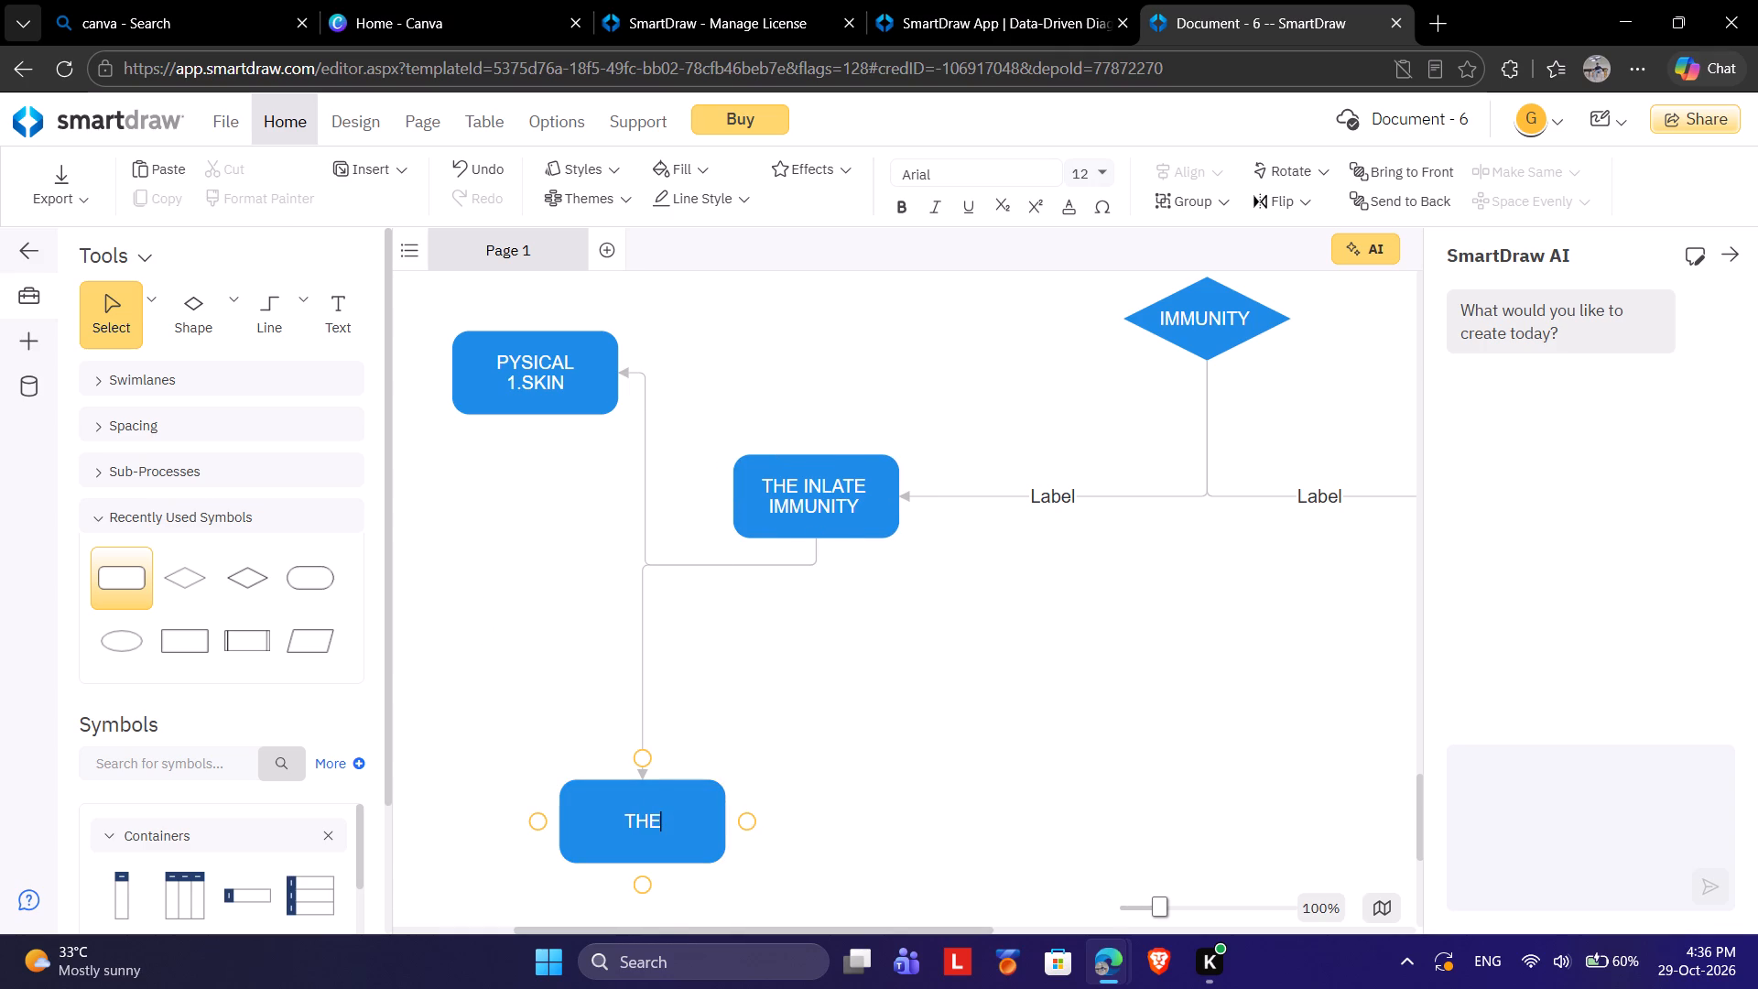
key(space)
text(CHEMICLA)
key(BackSpace)
key(BackSpace)
text(AL)
key(shift+Return)
key(1)
key(period)
text(SALIVA)
Add the lines "2.MUCOUS" and "3.STOMATCH ACID" to the THE CHEMICAL rectangle.
key(shift+Return)
text(2,)
key(BackSpace)
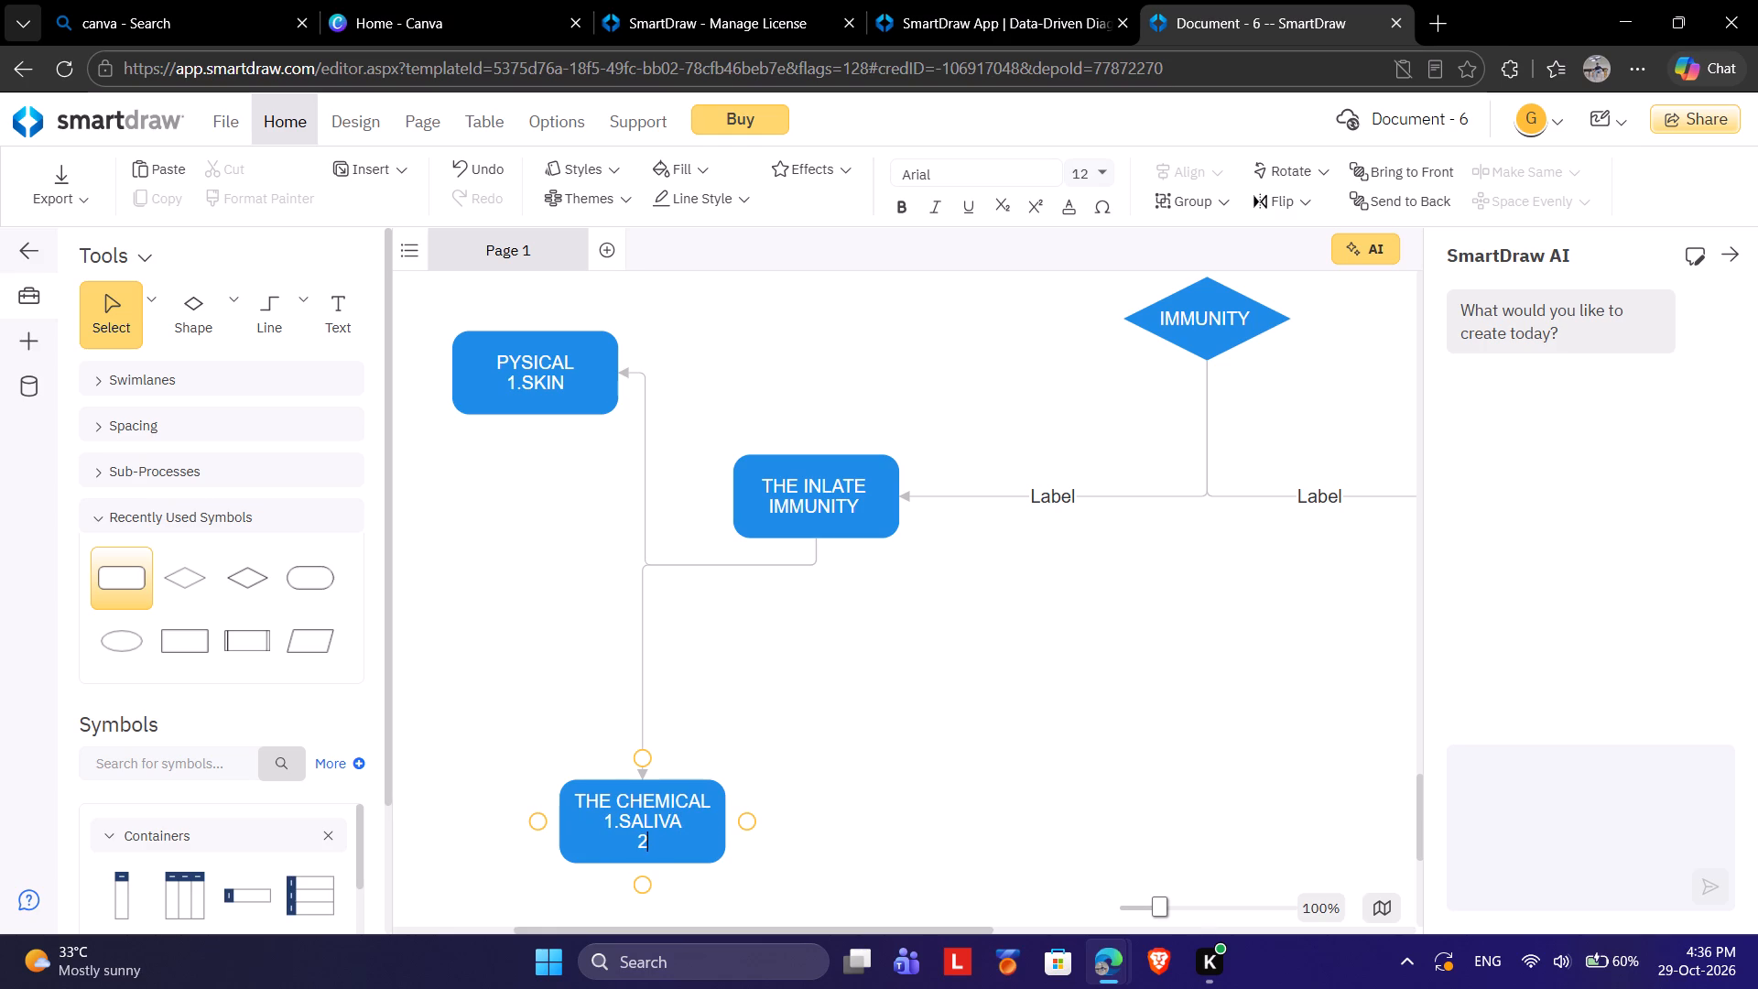
key(period)
text(MUCOUS)
key(shift+Return)
text(3.)
text(STOMATCH ACID)
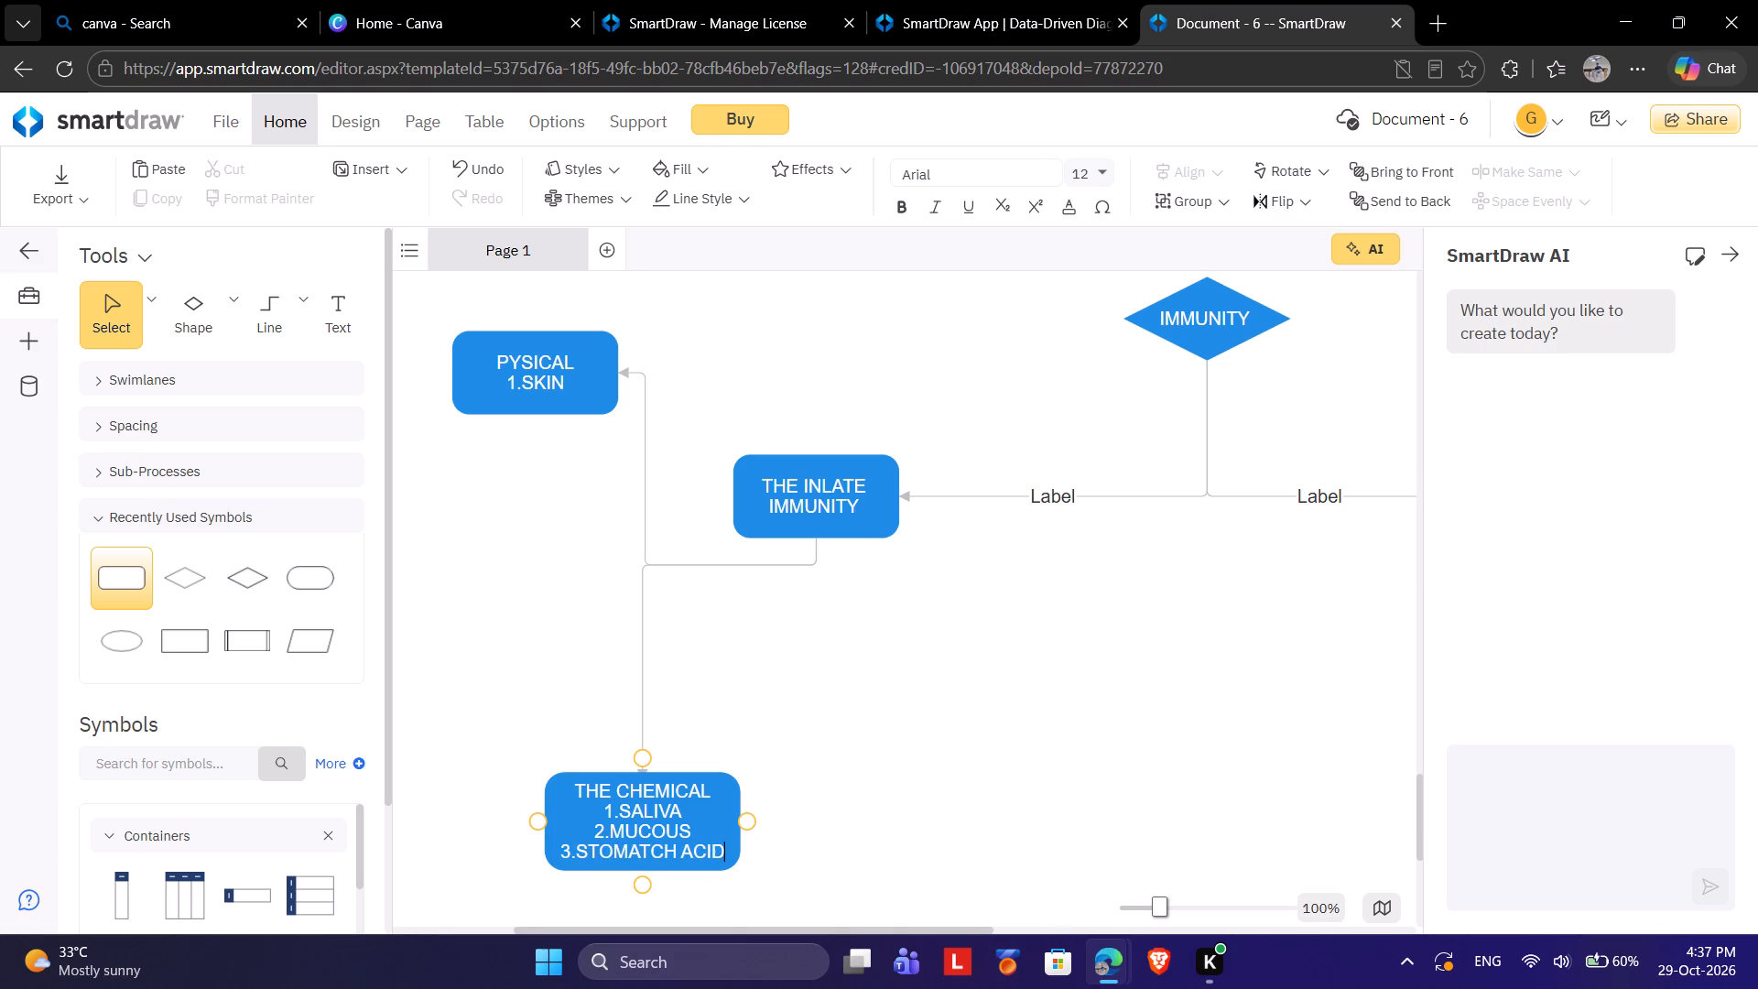
Add the lines "4.TEARS" and "5.OTHER GLANDS" to the THE CHEMICAL rectangle.
key(shift+Return)
text(4.)
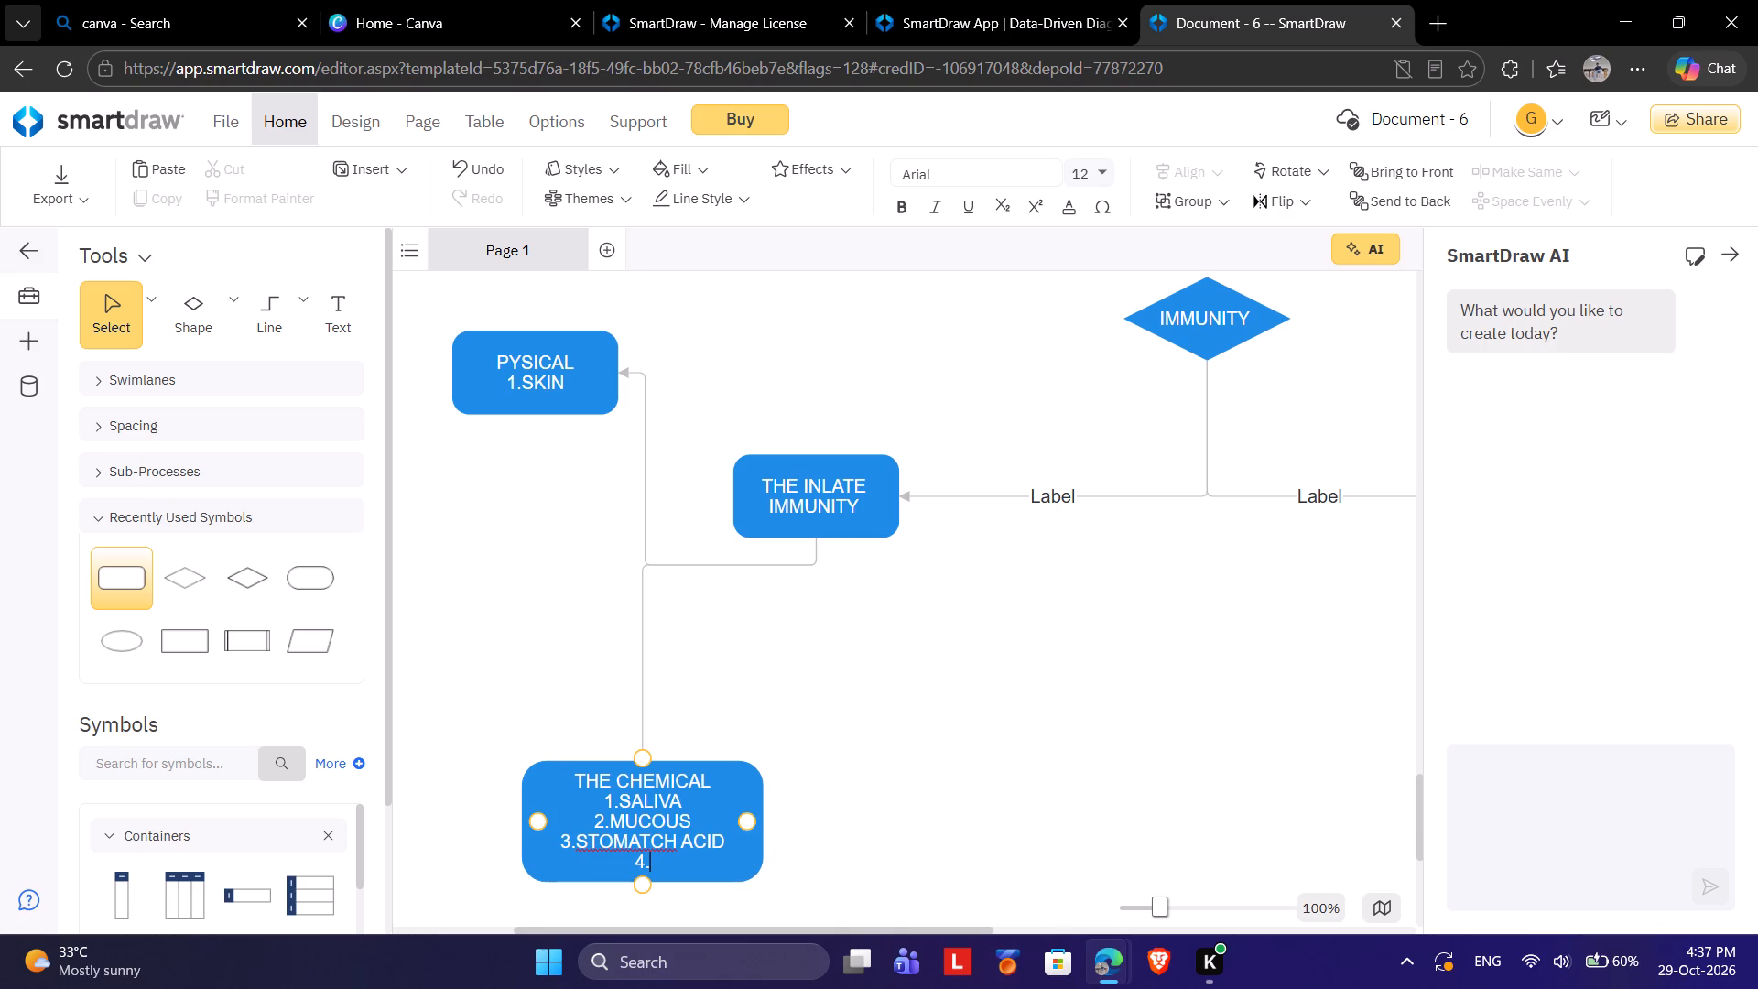
text(INT)
key(BackSpace)
key(BackSpace)
key(BackSpace)
text(RT)
key(BackSpace)
key(BackSpace)
text(TEARS)
key(shift+Return)
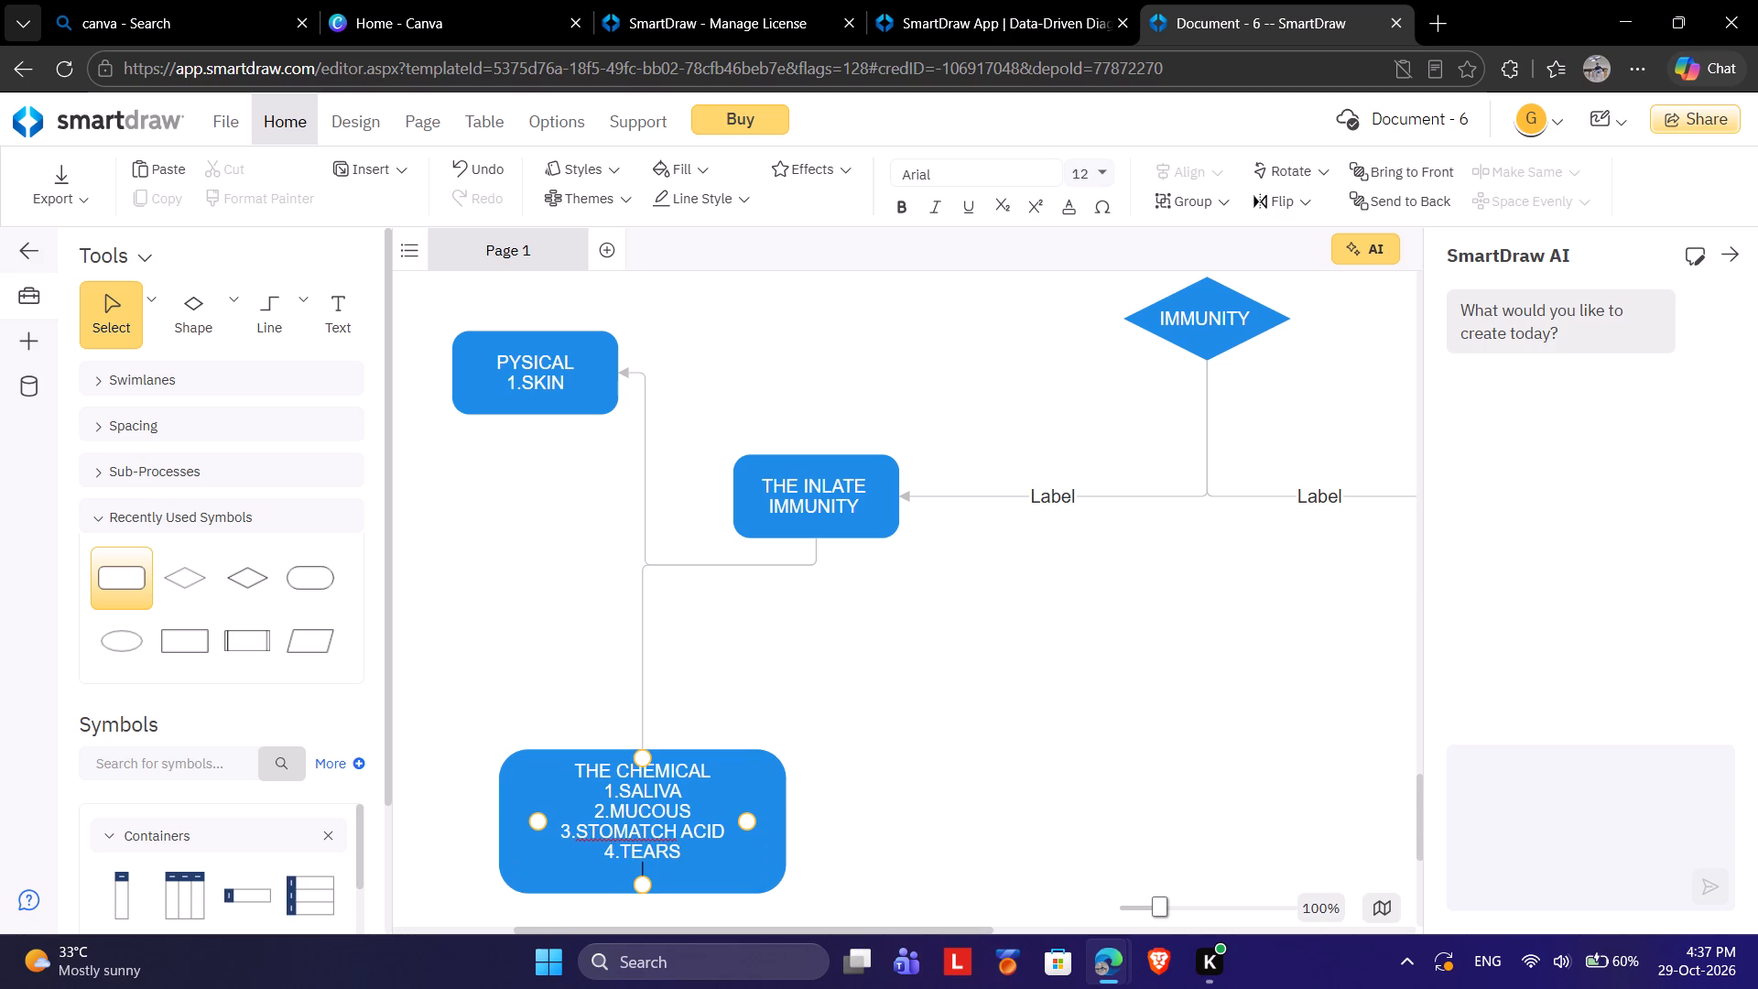
text(5.OTHER GLANDS)
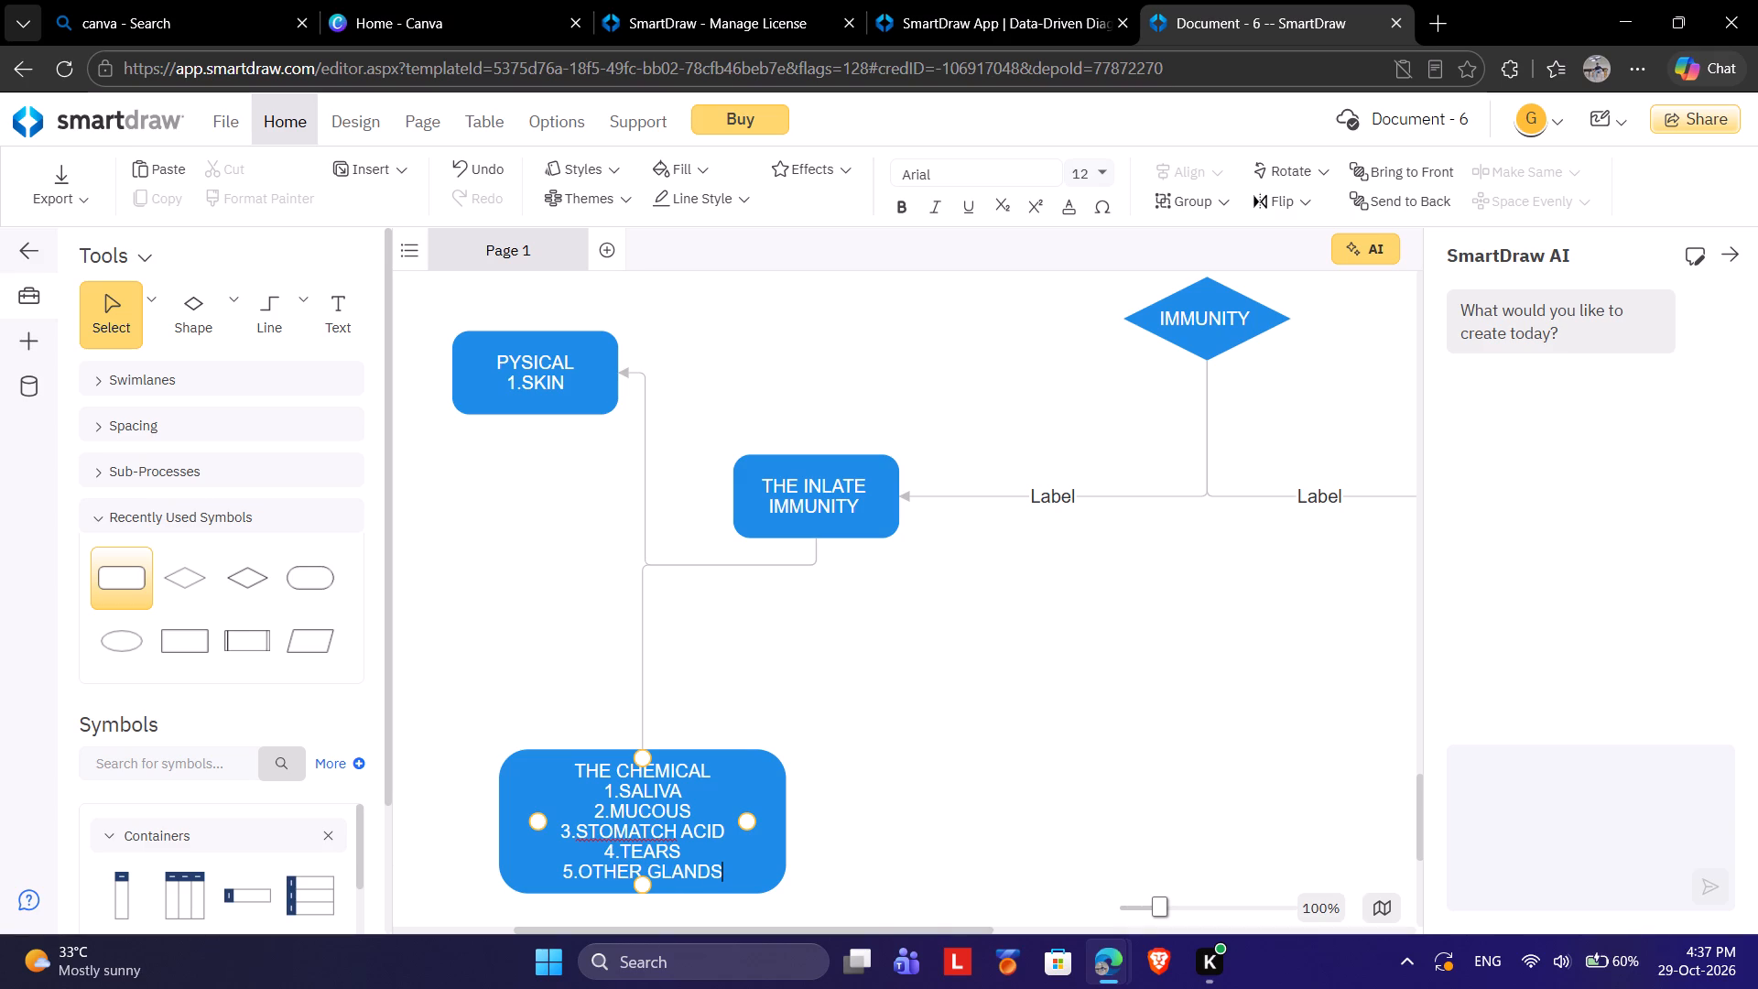
click(845, 742)
Draw a connector from the bottom of THE INLATE IMMUNITY to a new rounded rectangle placed level with THE CHEMICAL, on its right.
scroll(794, 518, down, 2)
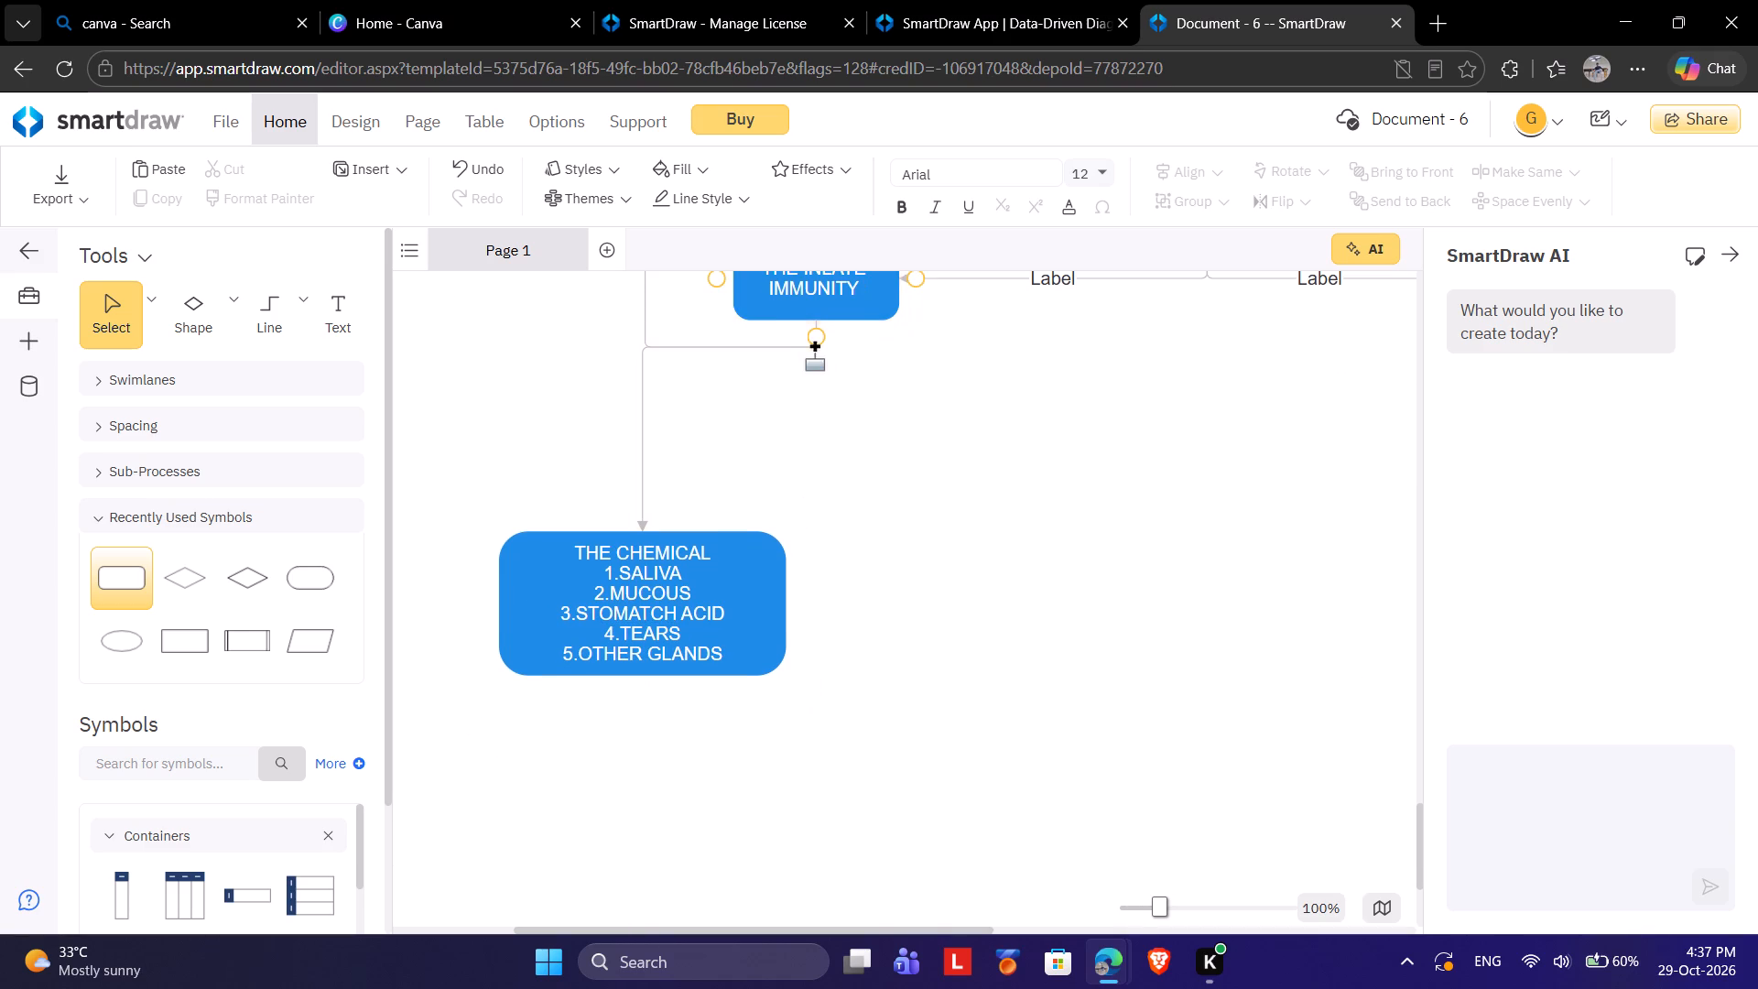
drag(816, 342, 938, 537)
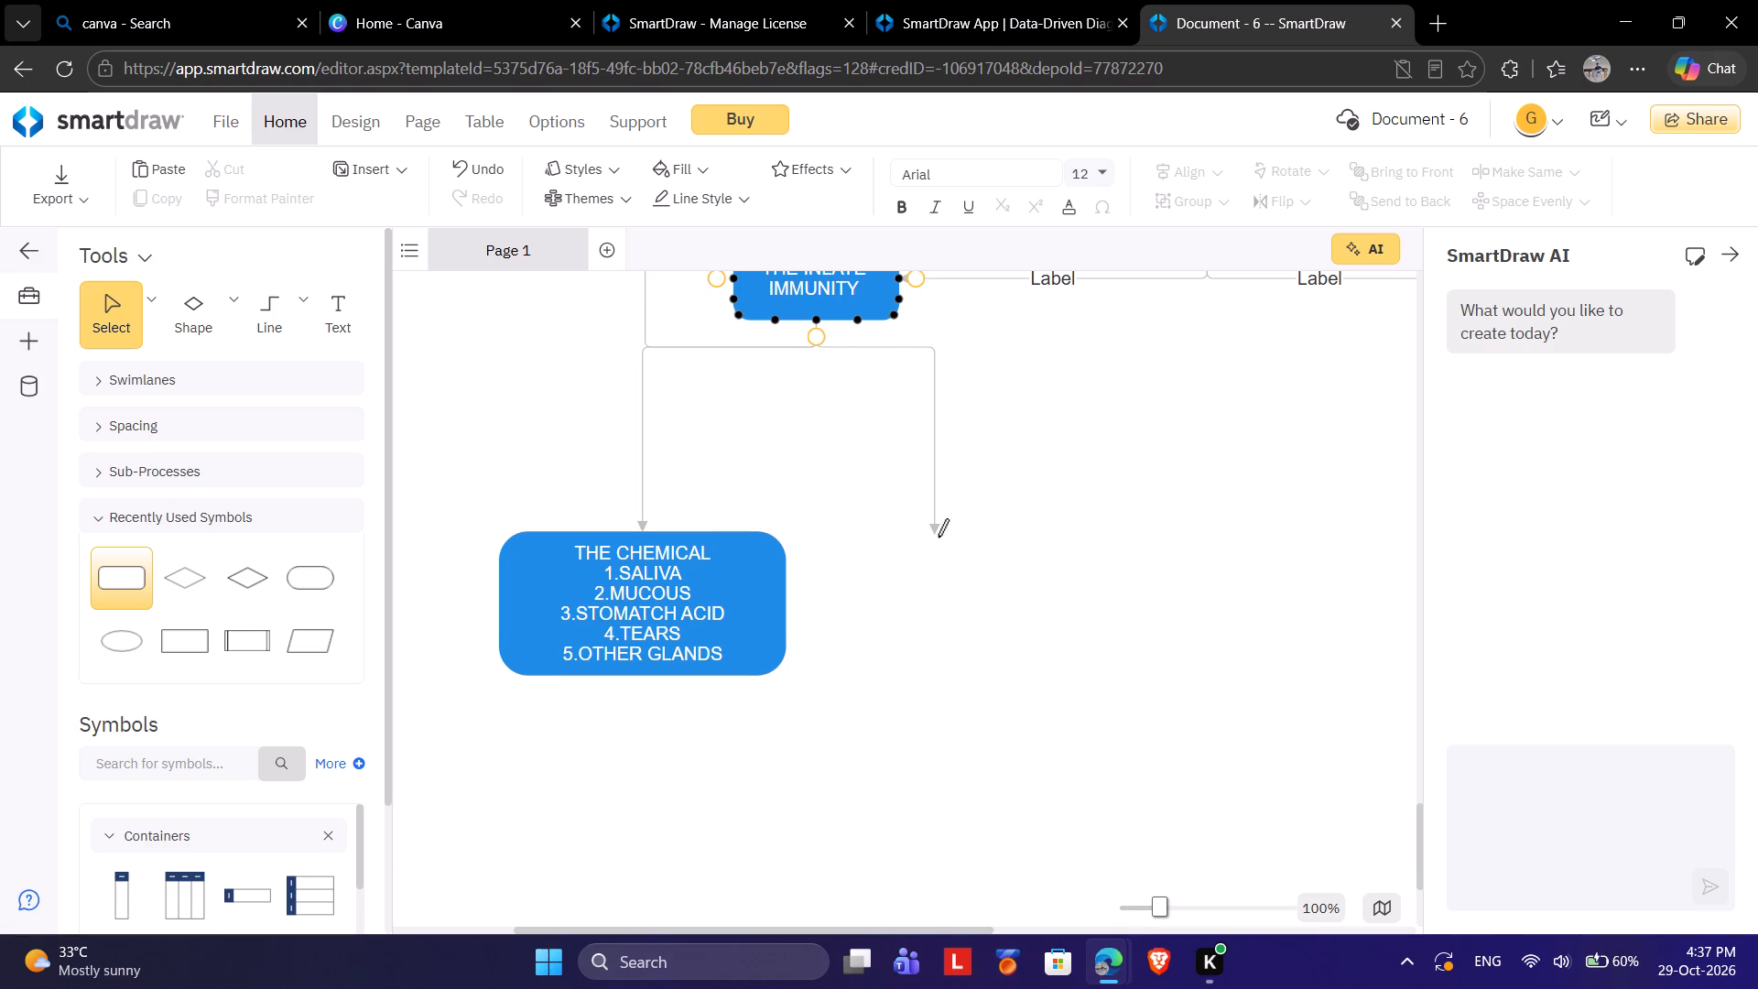
drag(938, 537, 969, 531)
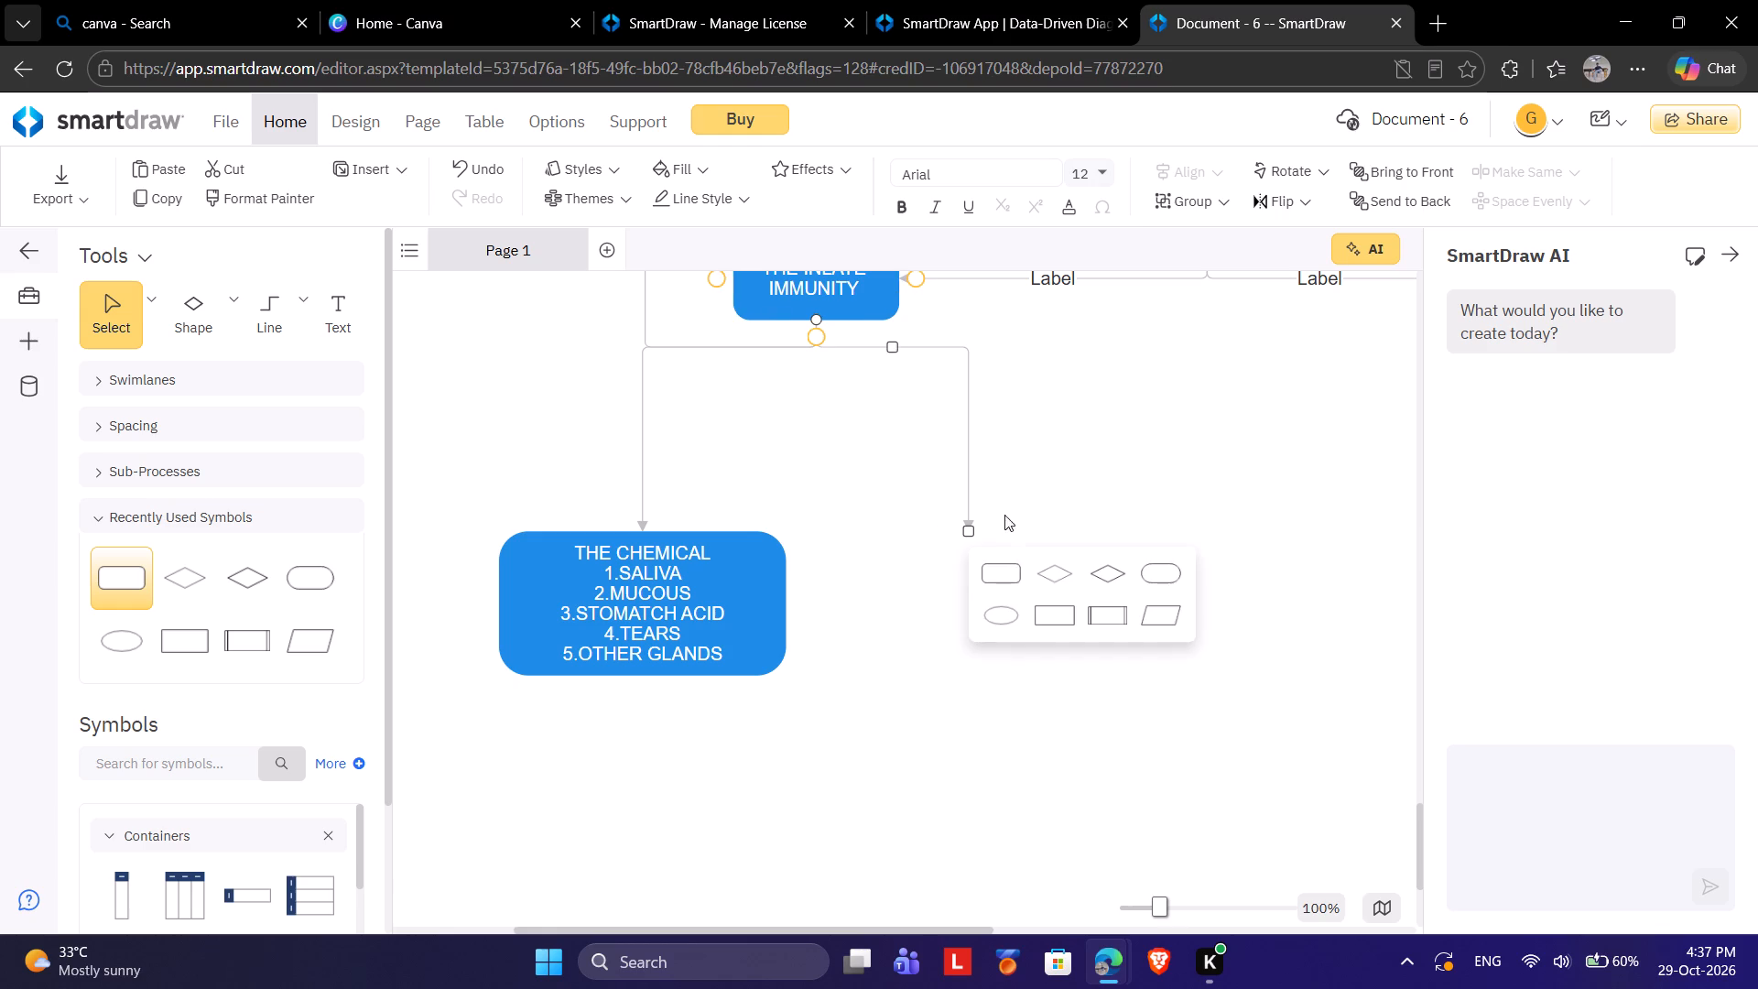
click(1015, 578)
drag(963, 580, 949, 621)
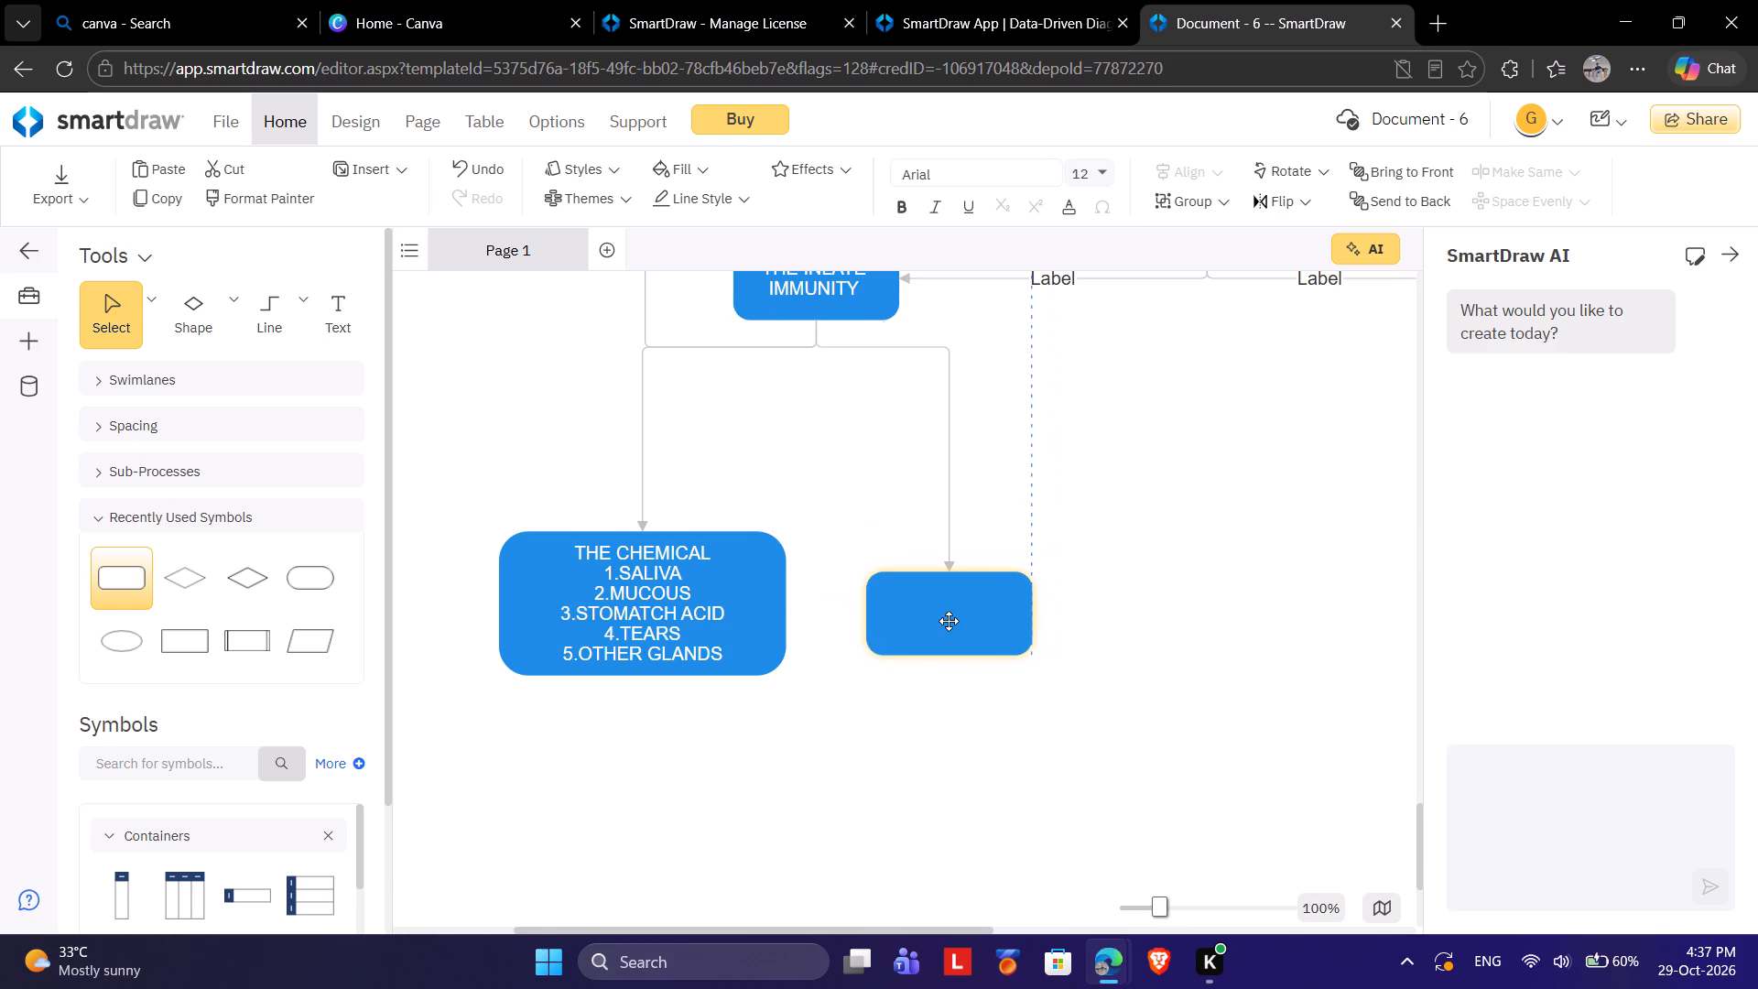
drag(949, 621, 968, 610)
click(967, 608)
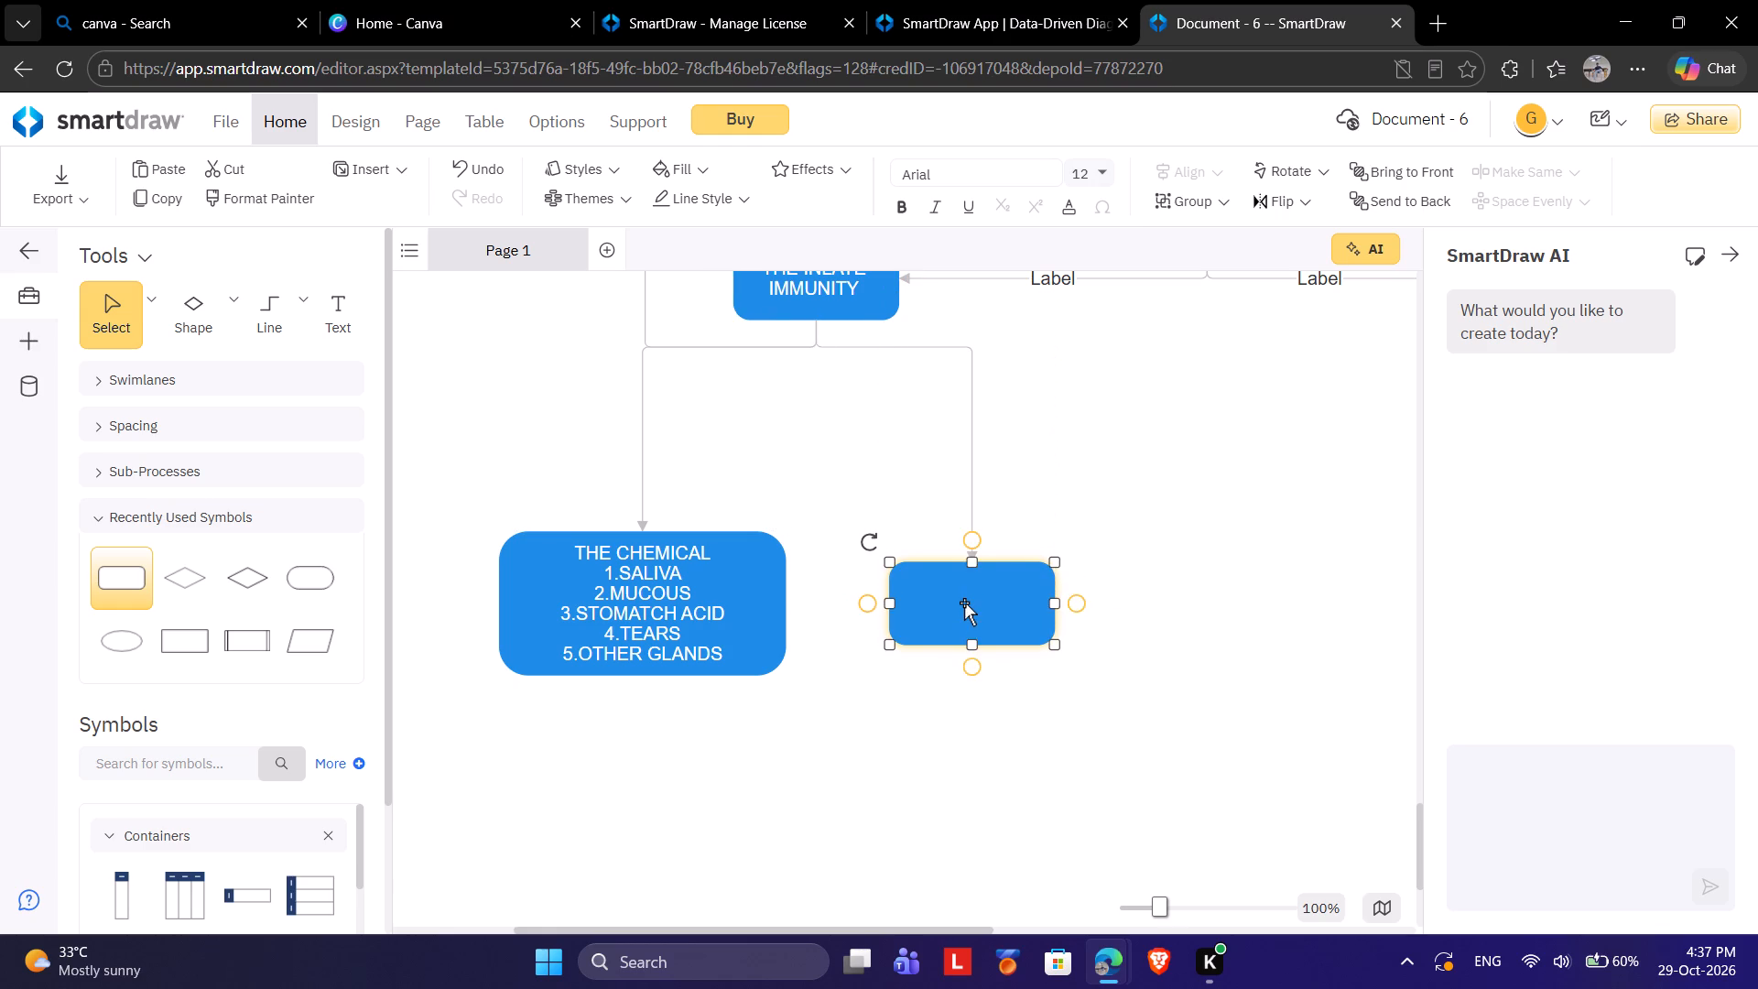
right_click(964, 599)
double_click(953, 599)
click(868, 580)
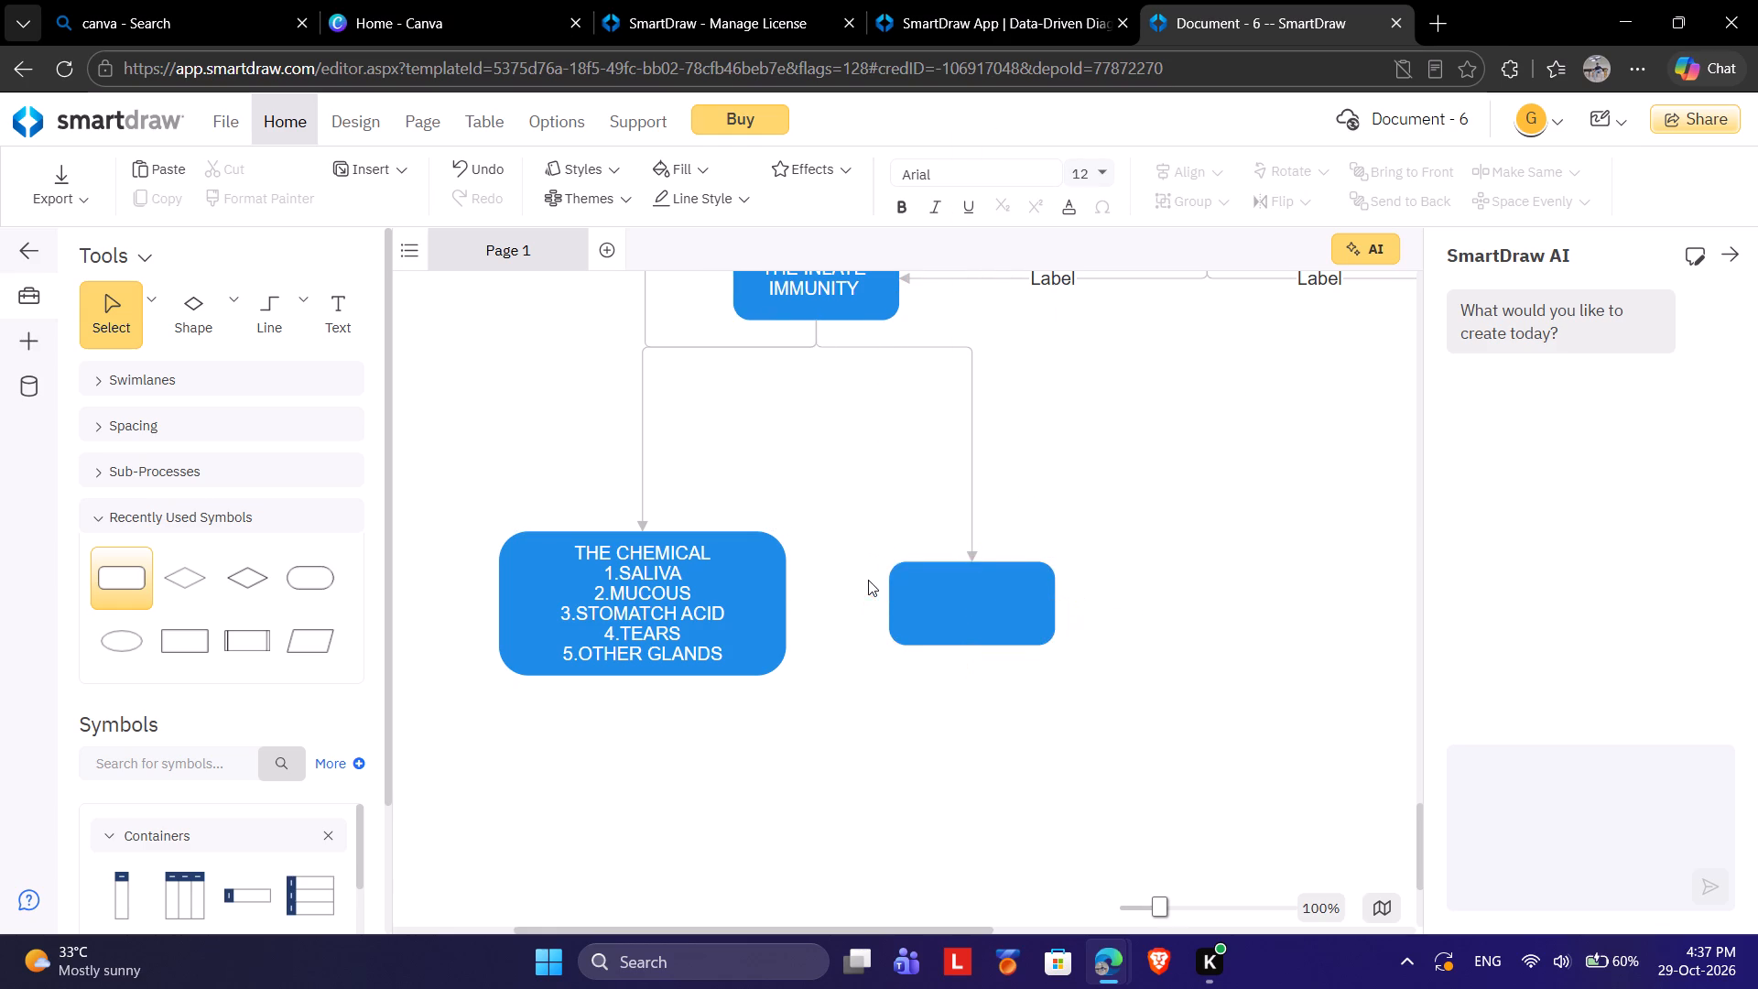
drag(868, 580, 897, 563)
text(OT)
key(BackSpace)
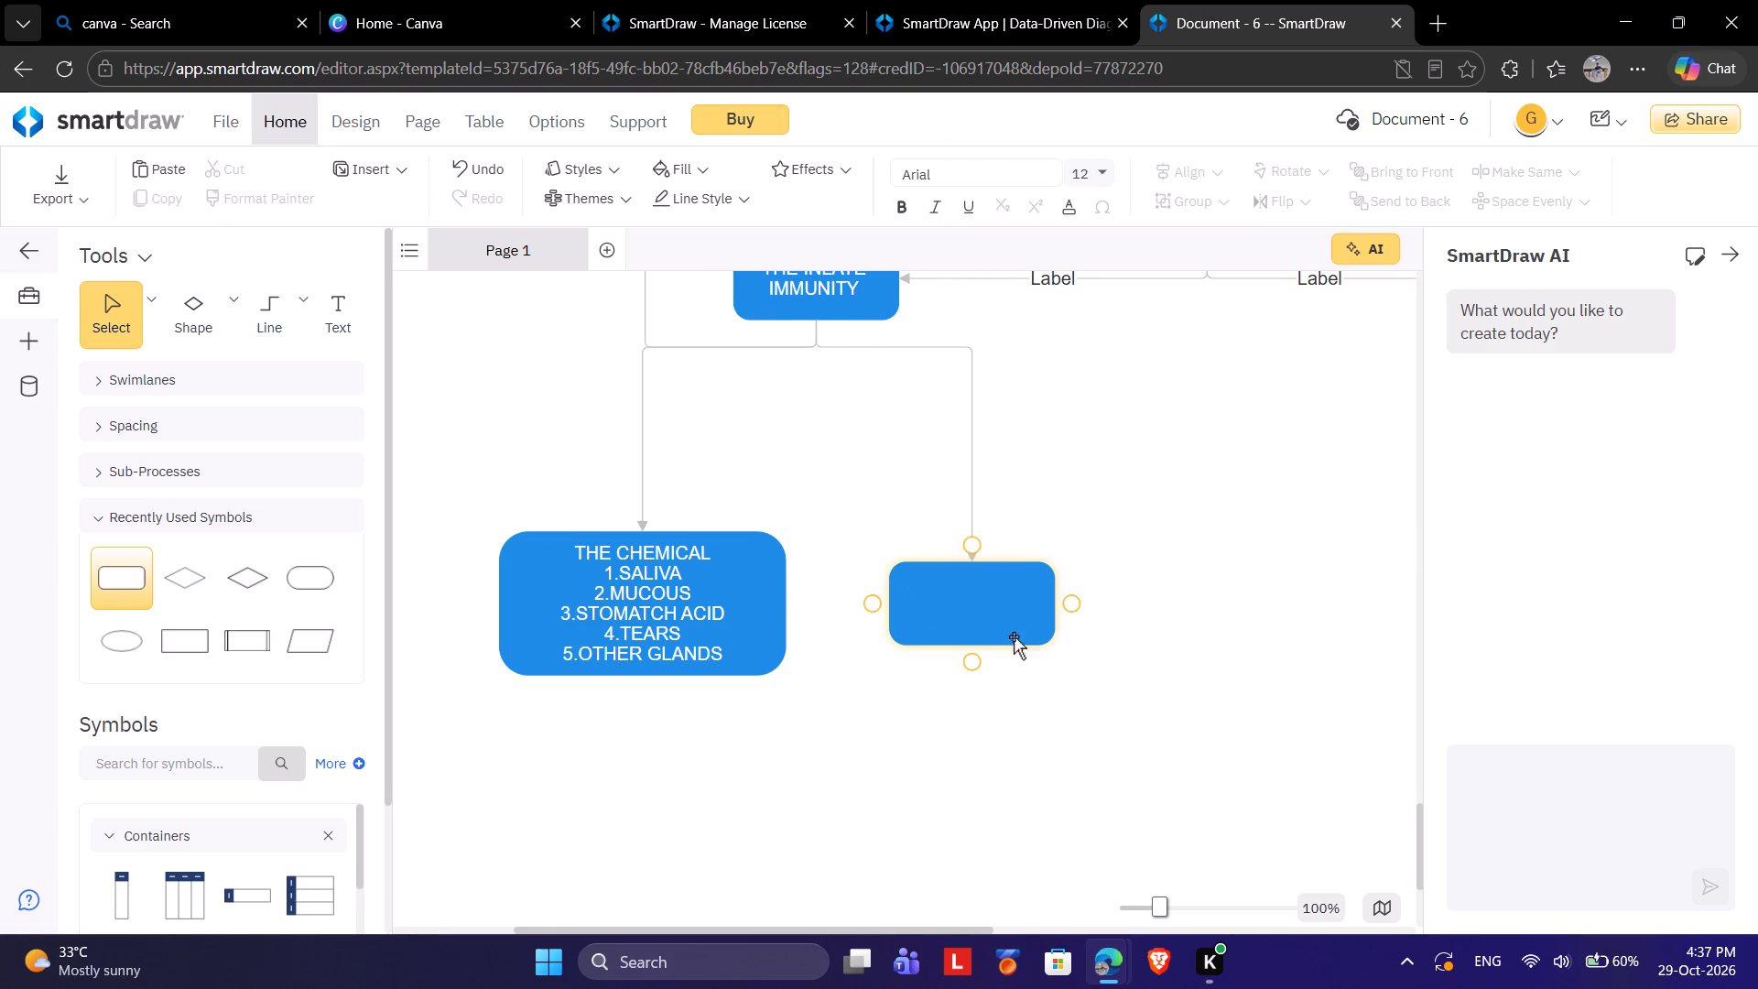
Label the empty rectangle right of THE CHEMICAL with two lines, "OTHER" and "1.INTERFERONS".
double_click(981, 635)
text(OTHER)
key(shift+Return)
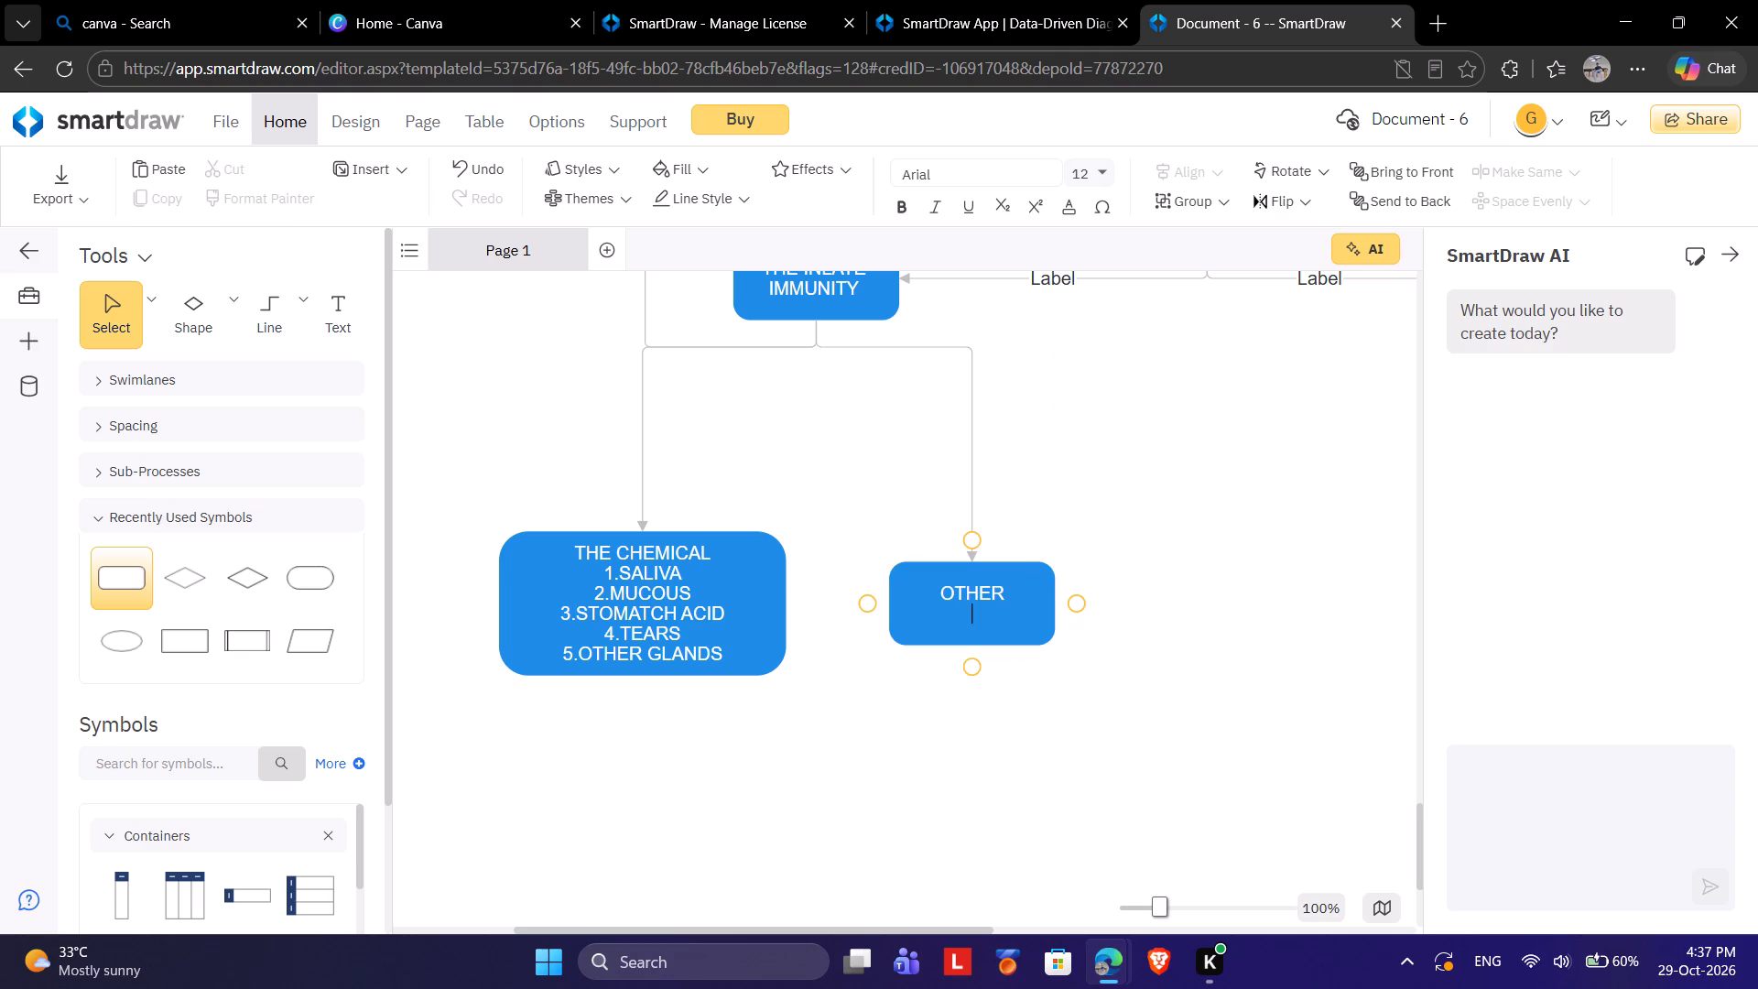
key(1)
key(period)
text(INTER)
key(g)
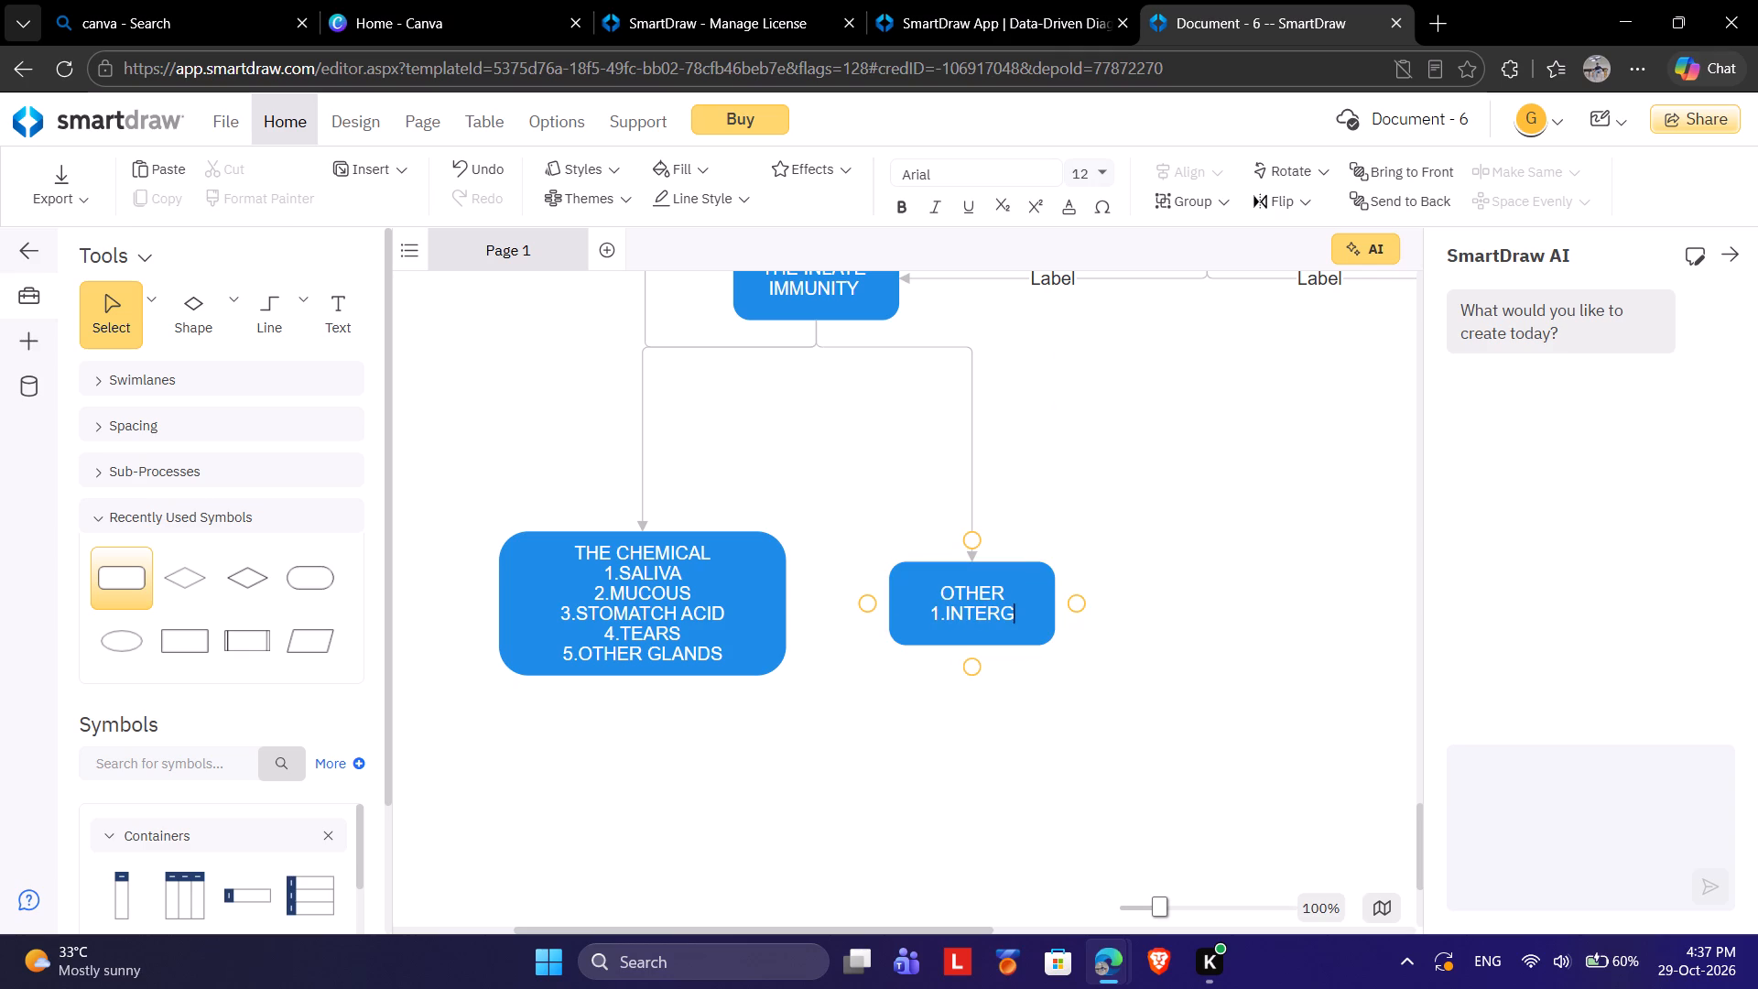
key(BackSpace)
text(FERONS)
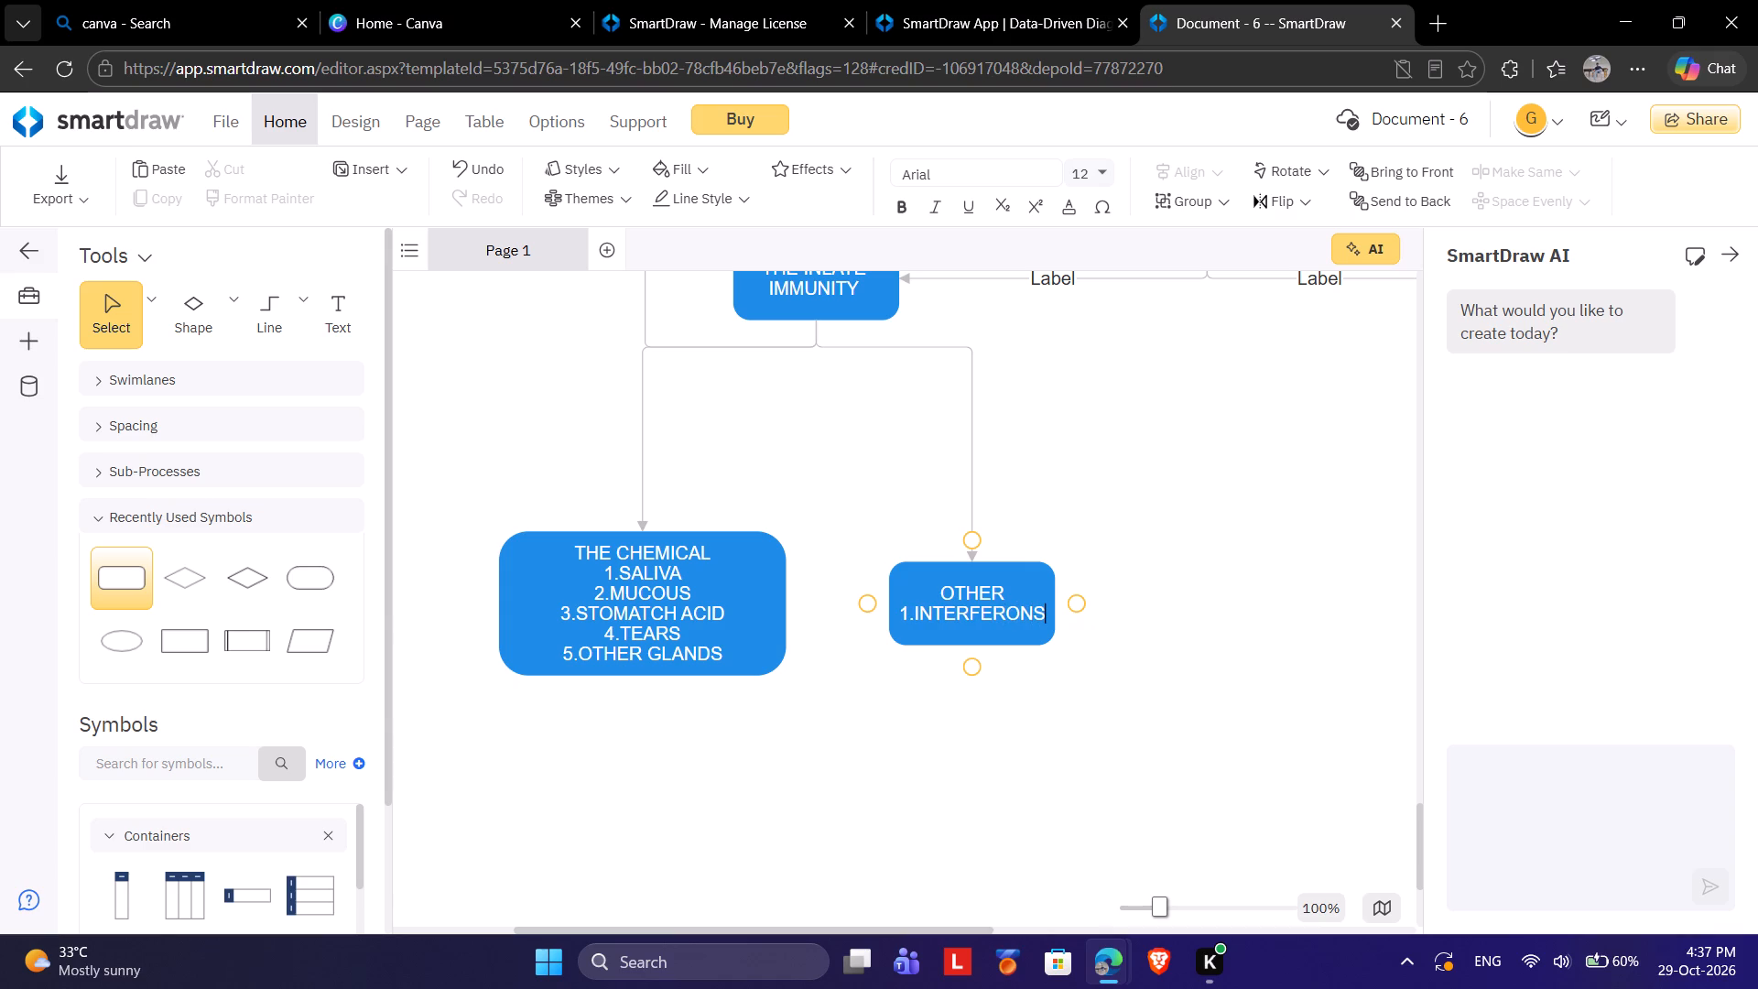
Add the line "2.T-LYMPHOSITES" to the OTHER rectangle.
key(shift+Return)
text(2.)
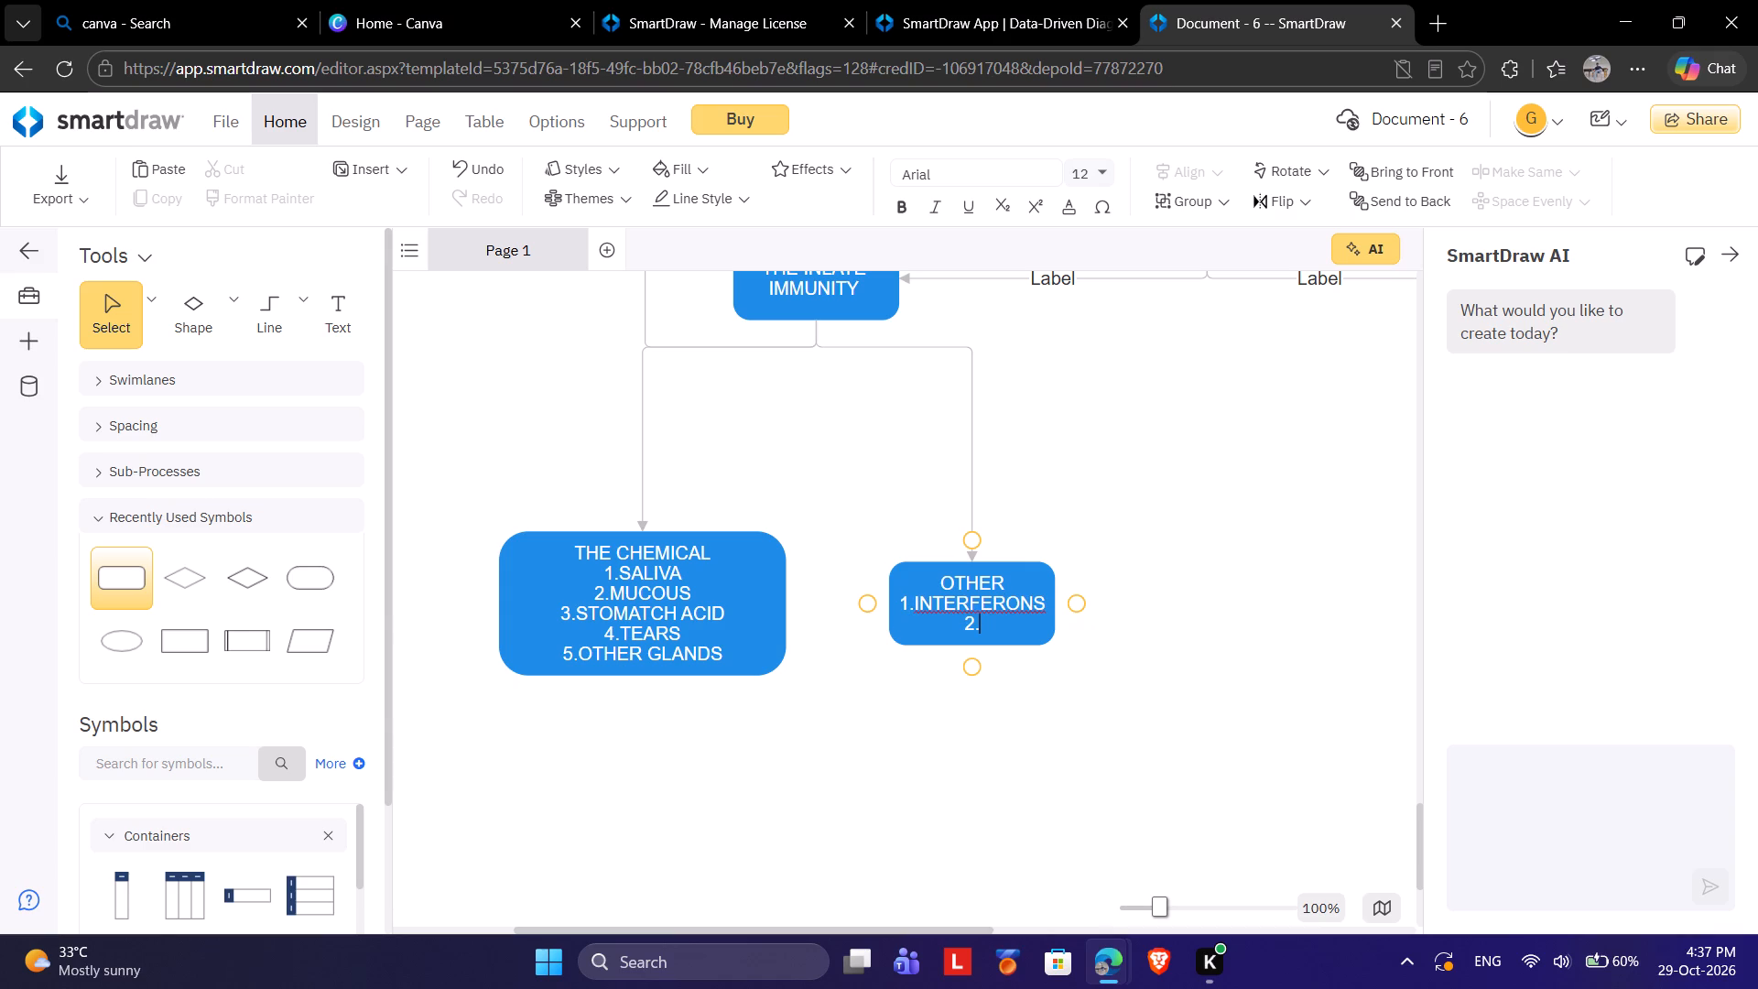
key(t)
key(minus)
key(semicolon)
key(BackSpace)
text(LYMPHOT)
key(BackSpace)
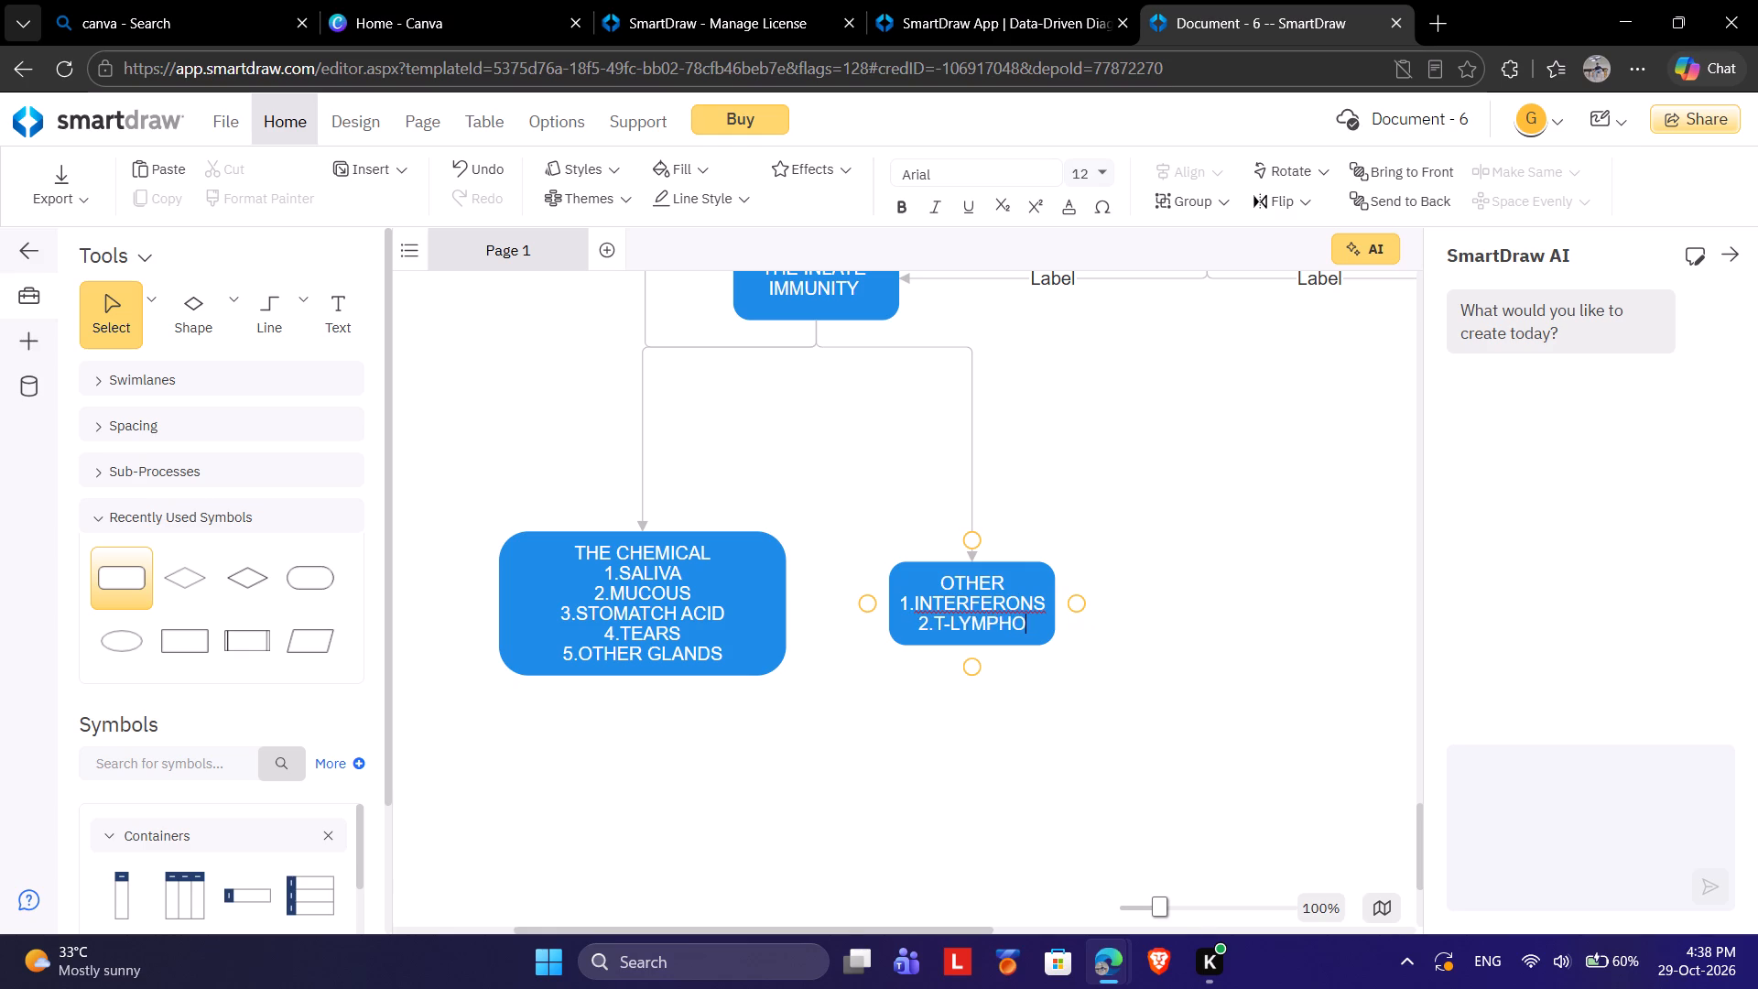
text(DIT)
key(BackSpace)
key(BackSpace)
key(s)
key(BackSpace)
key(BackSpace)
text(SOT)
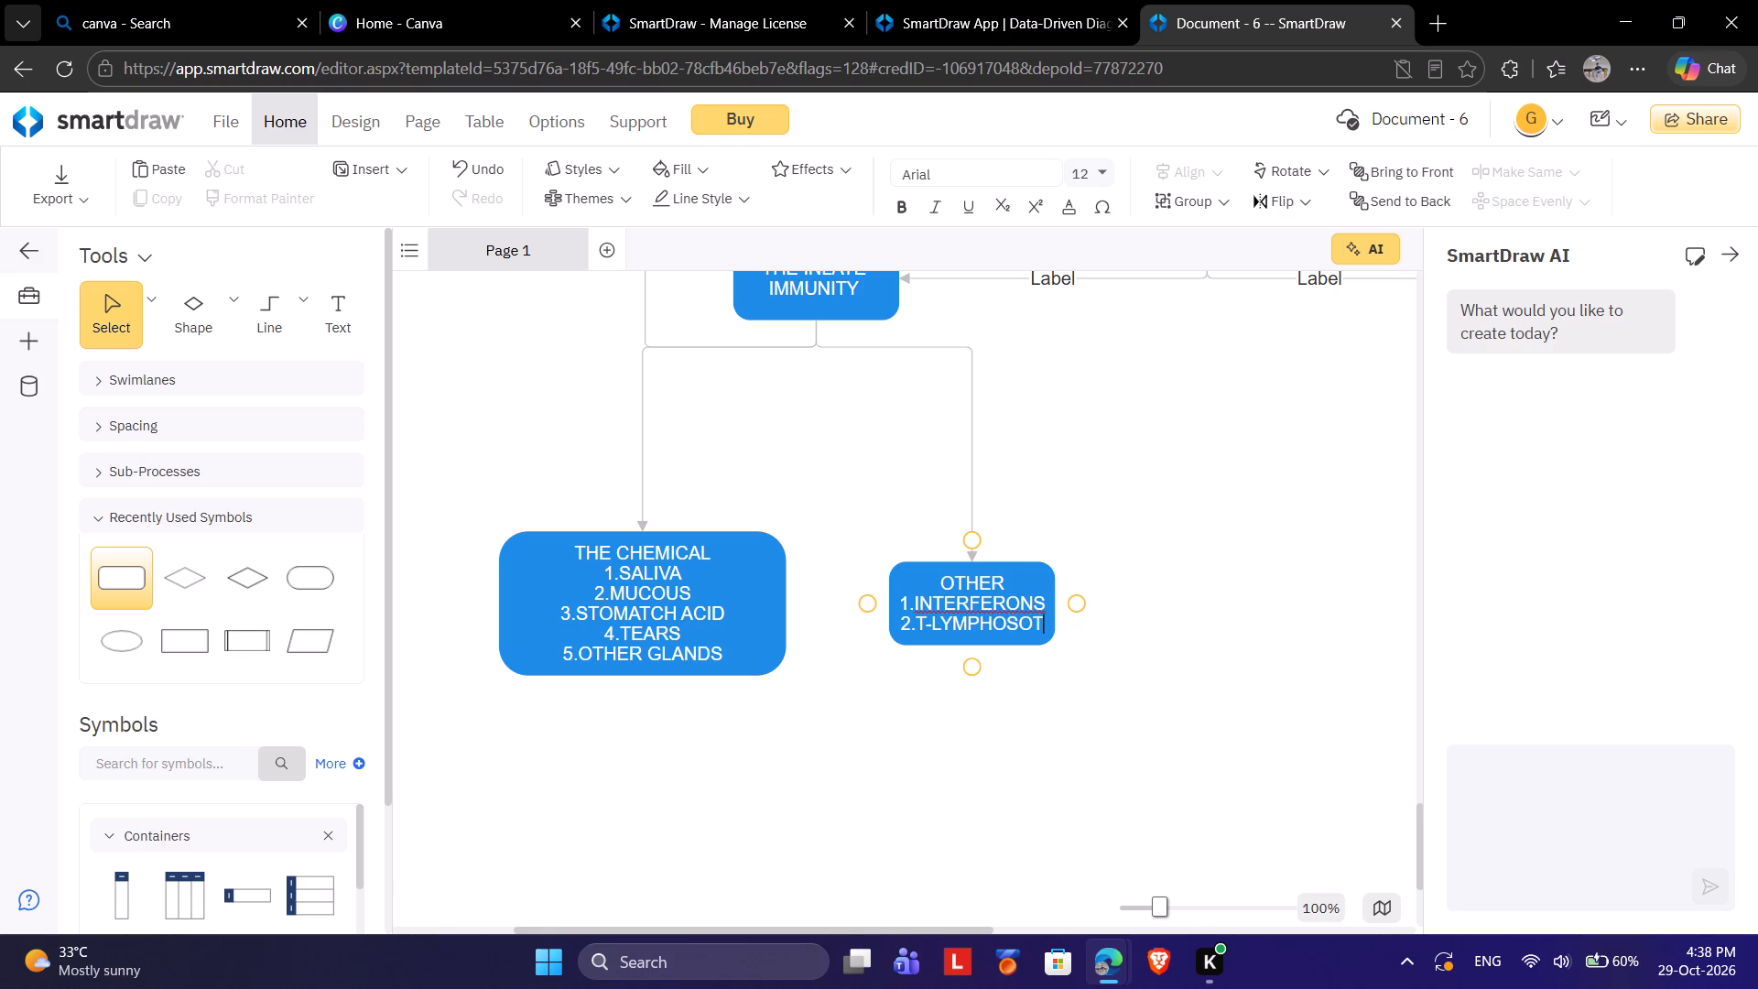
key(BackSpace)
key(BackSpace)
text(OI)
key(BackSpace)
key(BackSpace)
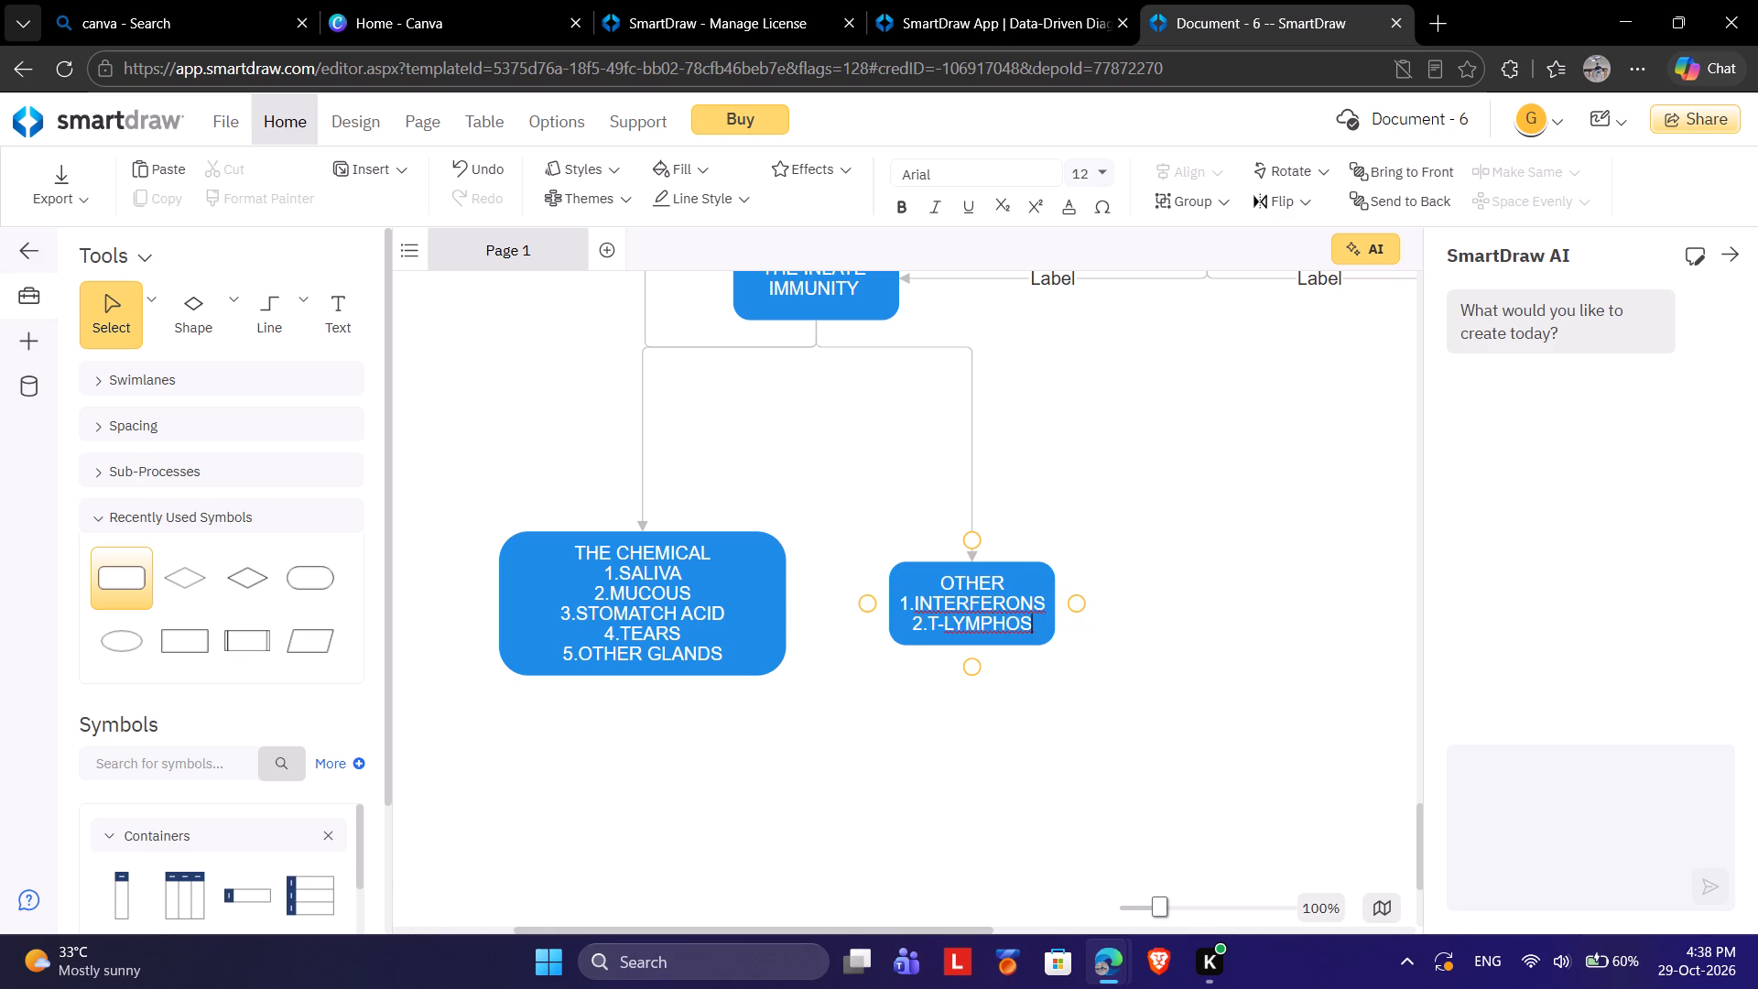
key(o)
key(BackSpace)
text(ITES)
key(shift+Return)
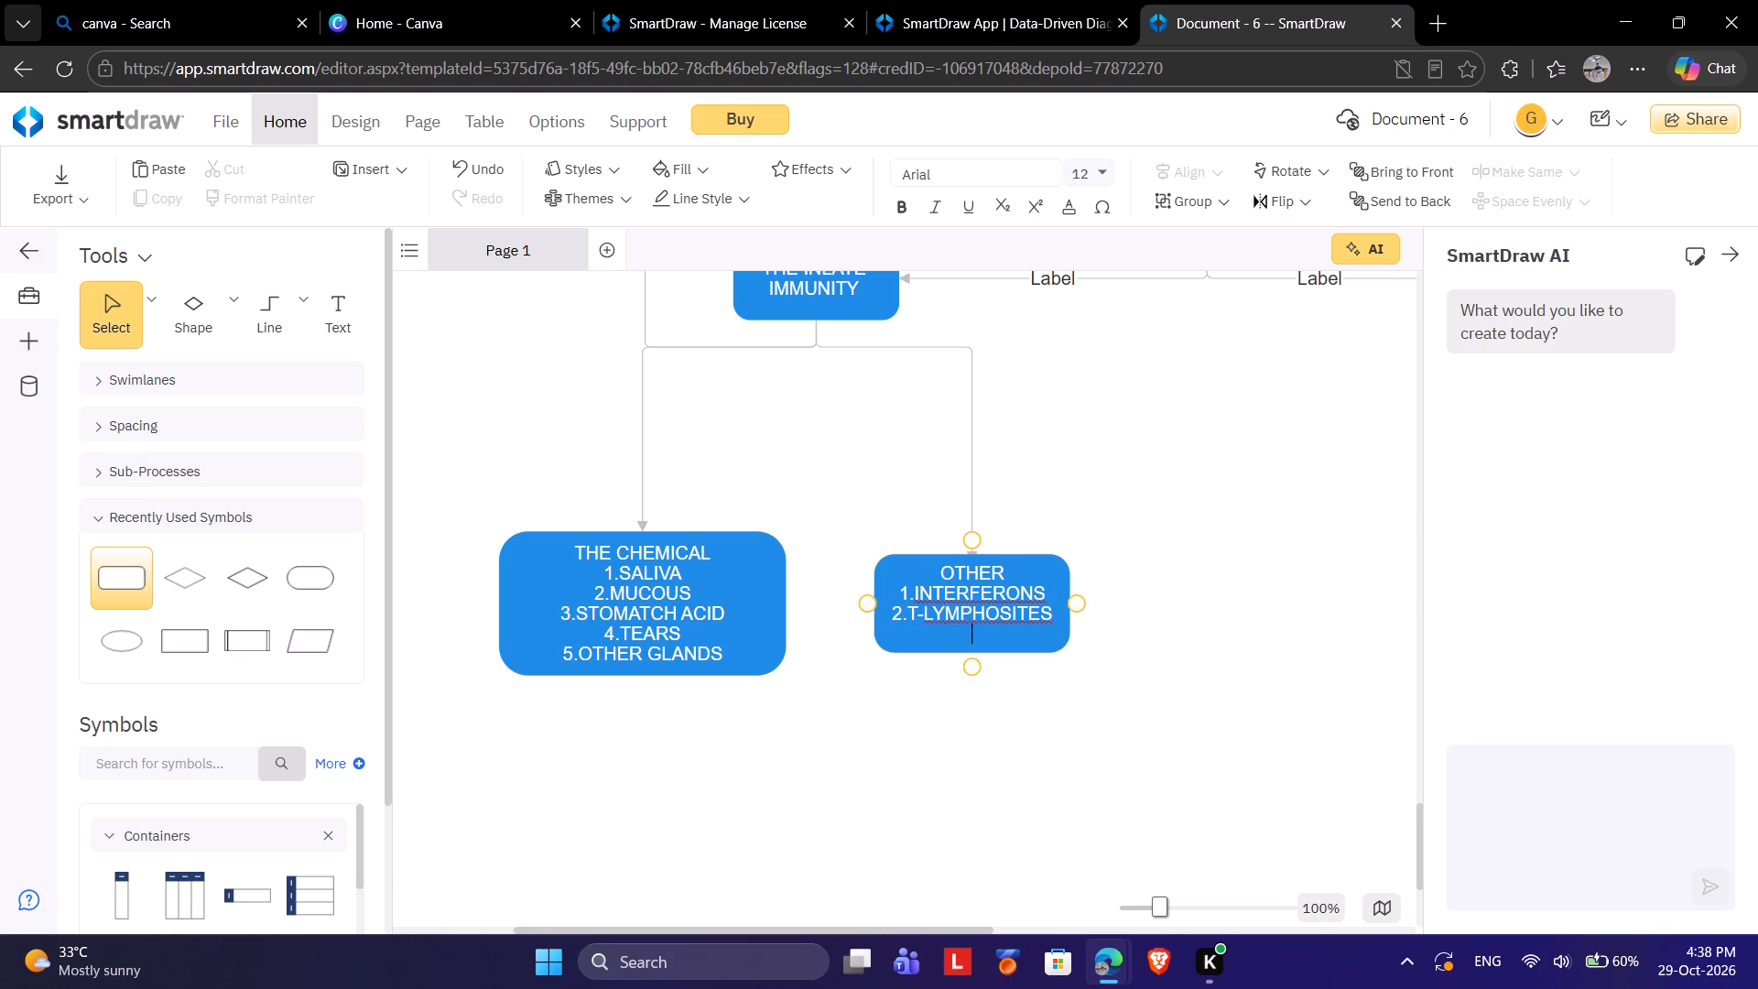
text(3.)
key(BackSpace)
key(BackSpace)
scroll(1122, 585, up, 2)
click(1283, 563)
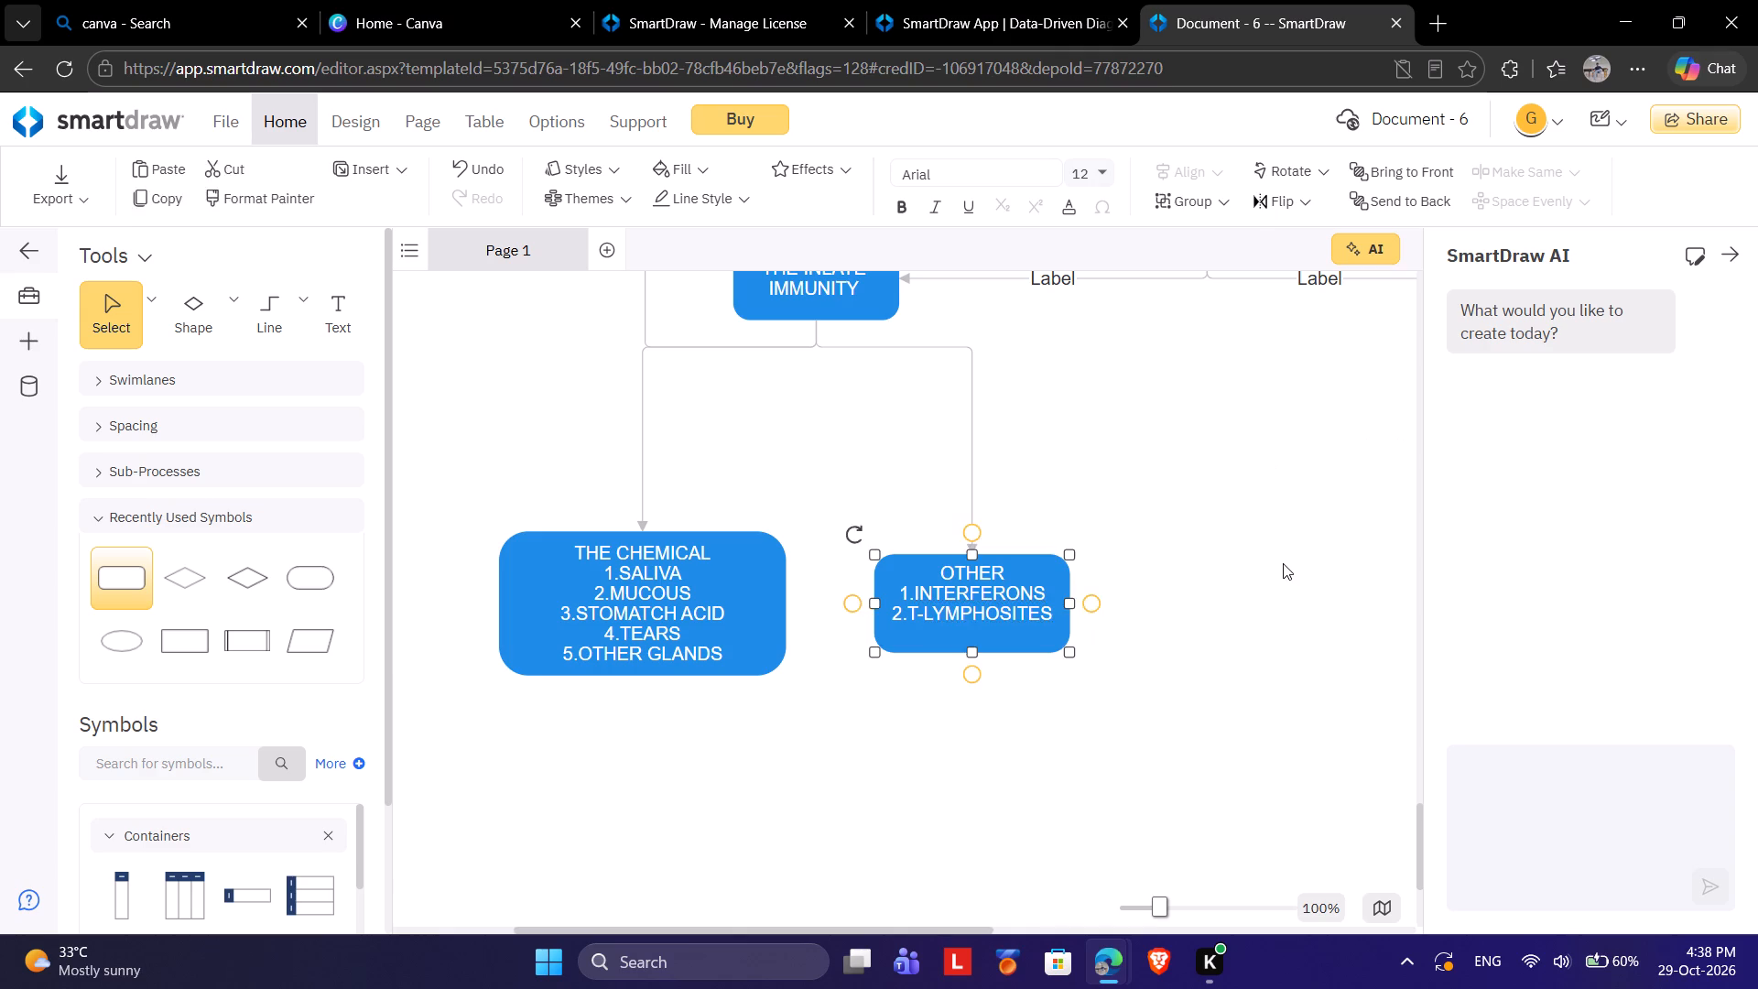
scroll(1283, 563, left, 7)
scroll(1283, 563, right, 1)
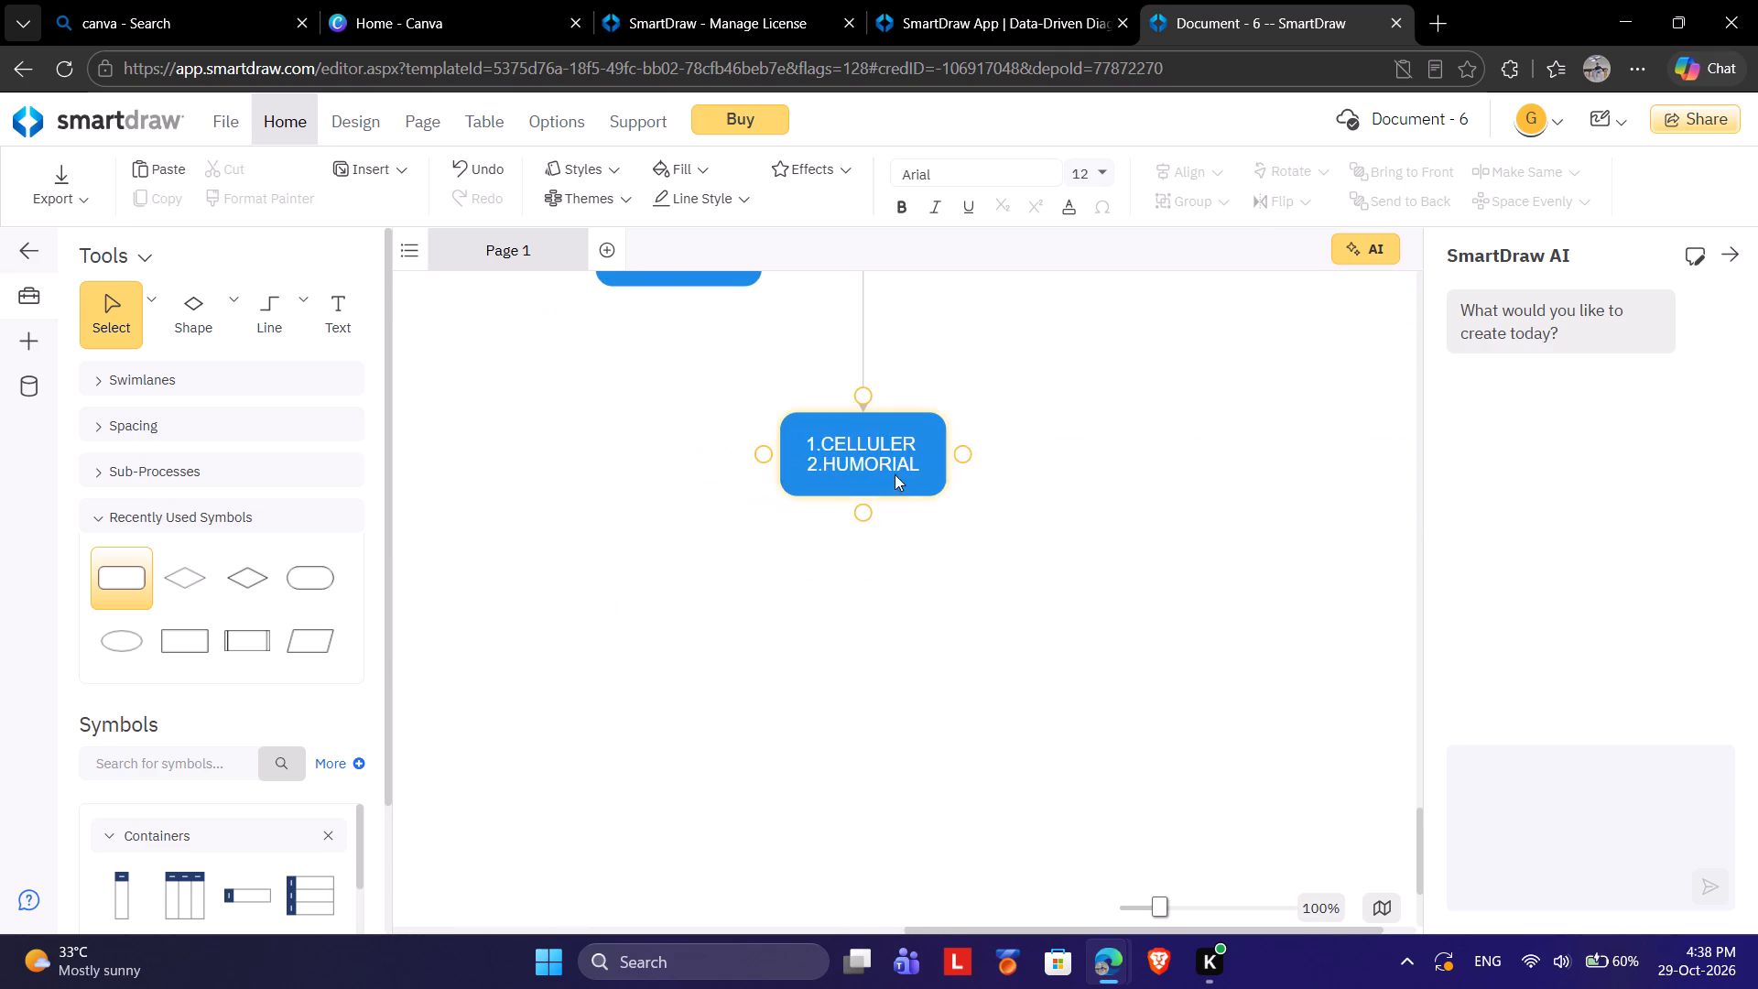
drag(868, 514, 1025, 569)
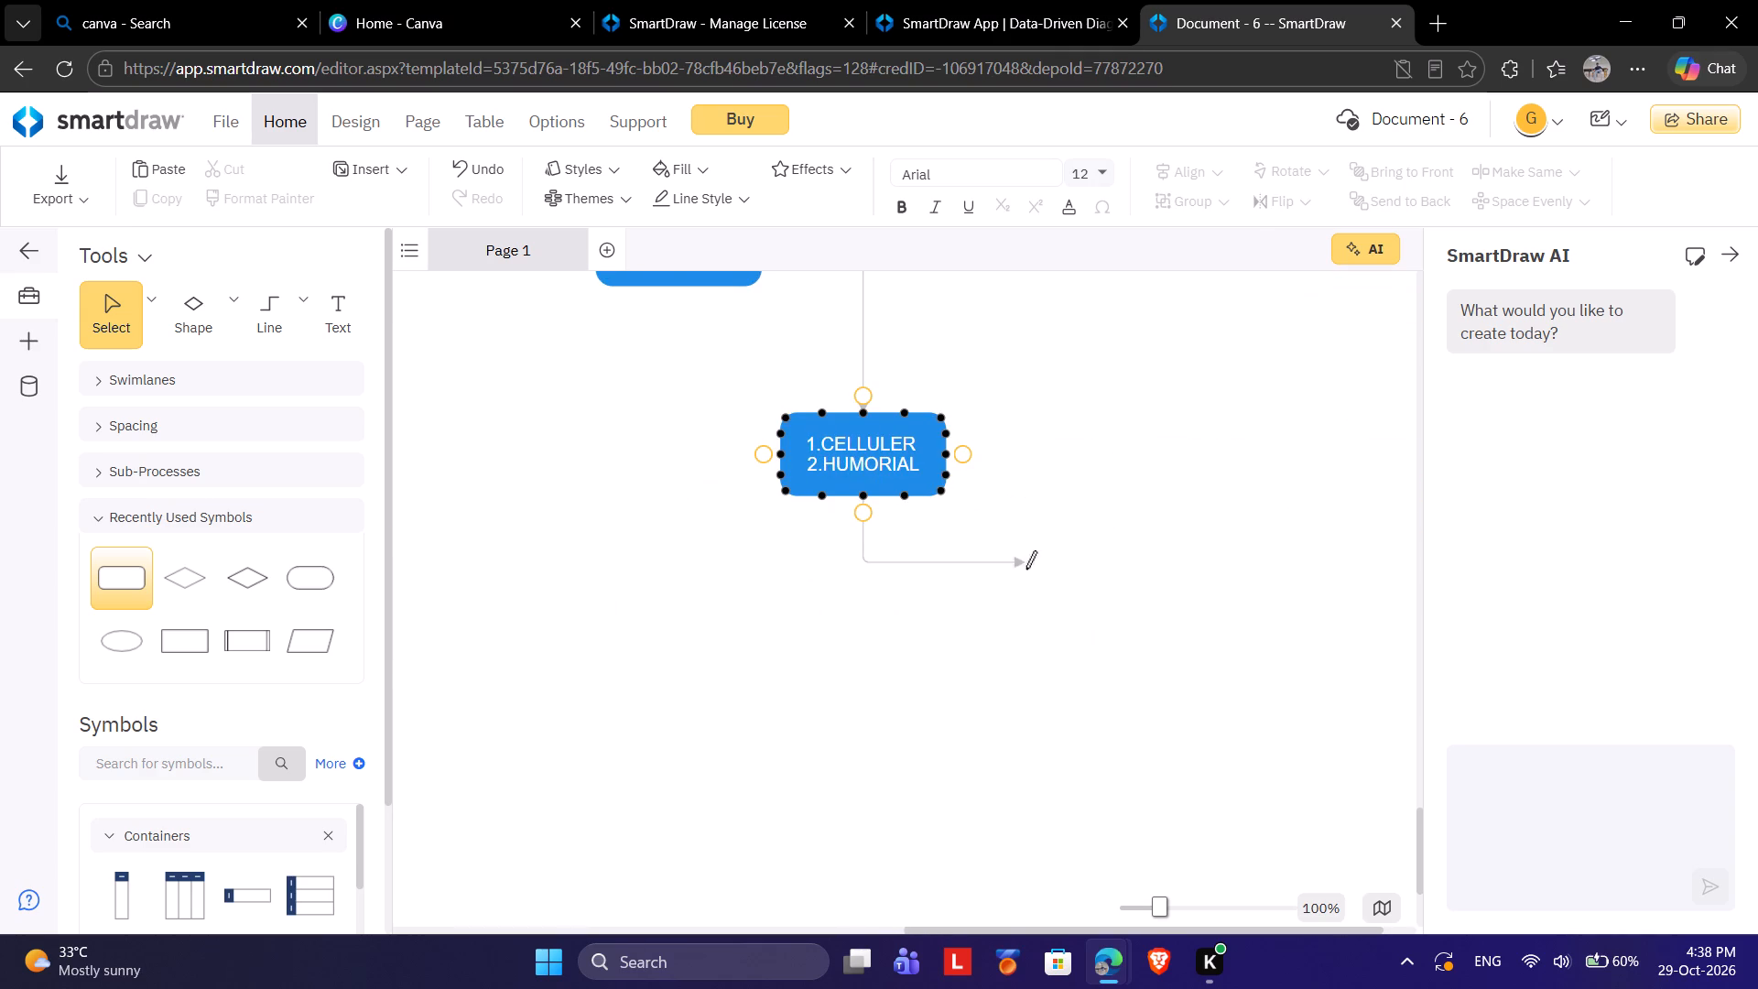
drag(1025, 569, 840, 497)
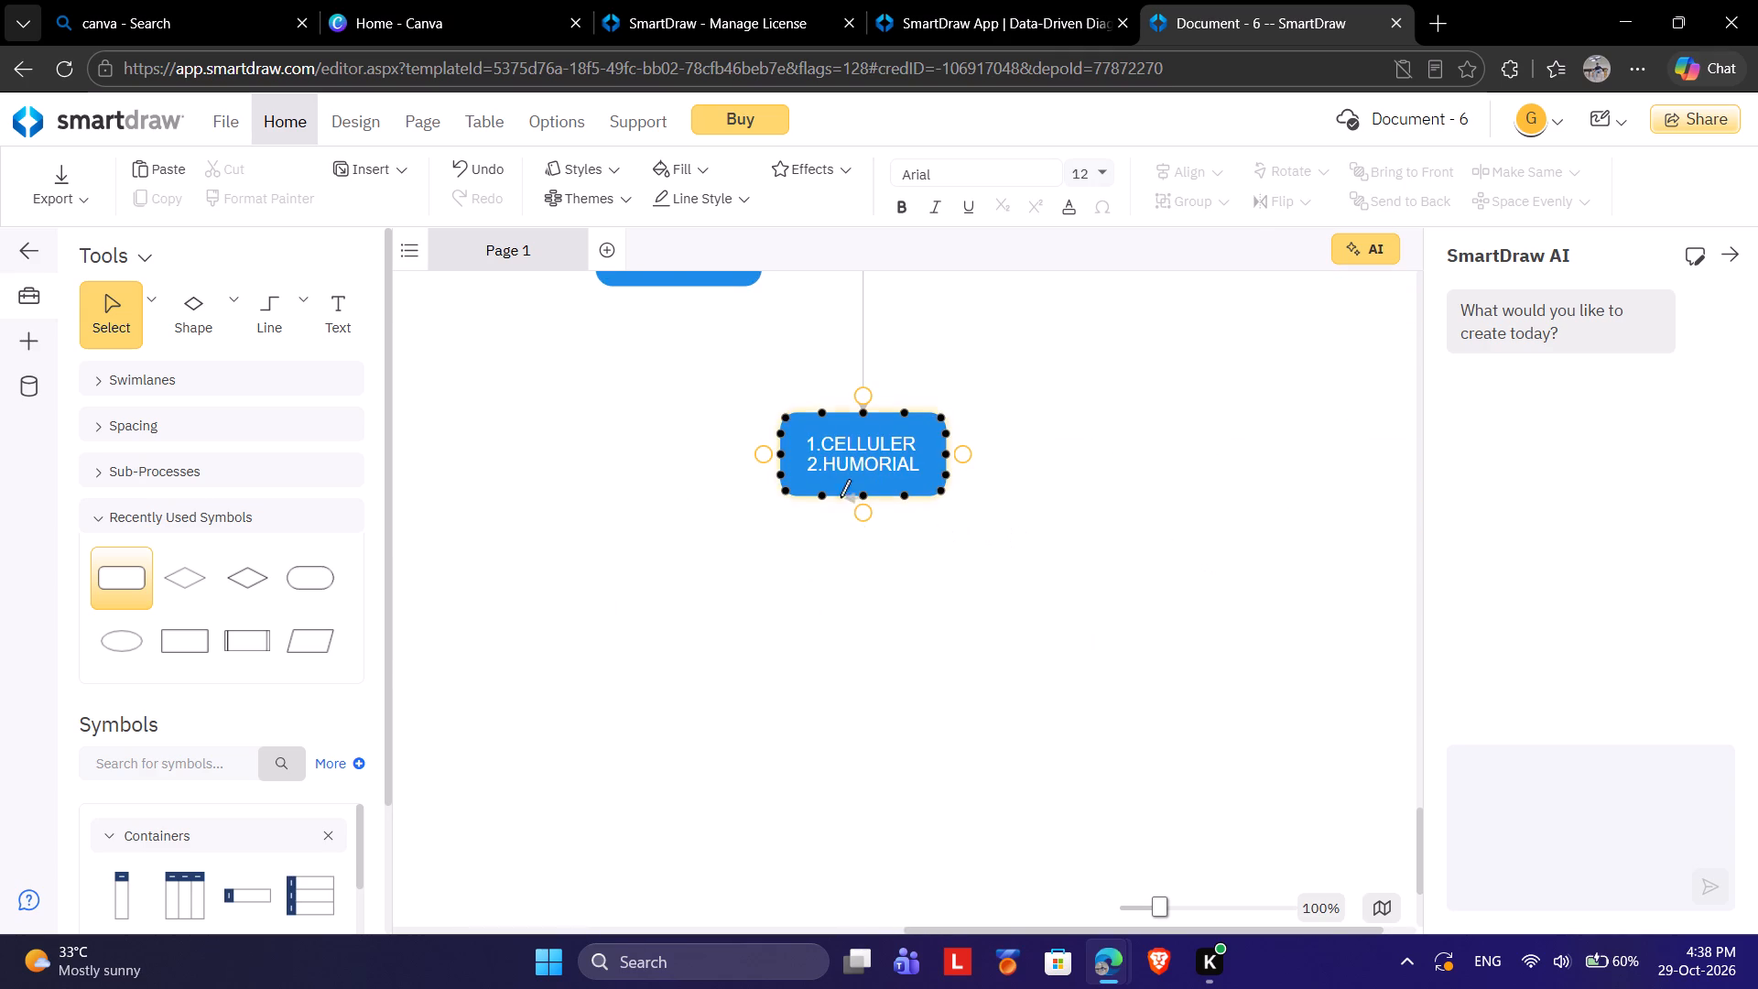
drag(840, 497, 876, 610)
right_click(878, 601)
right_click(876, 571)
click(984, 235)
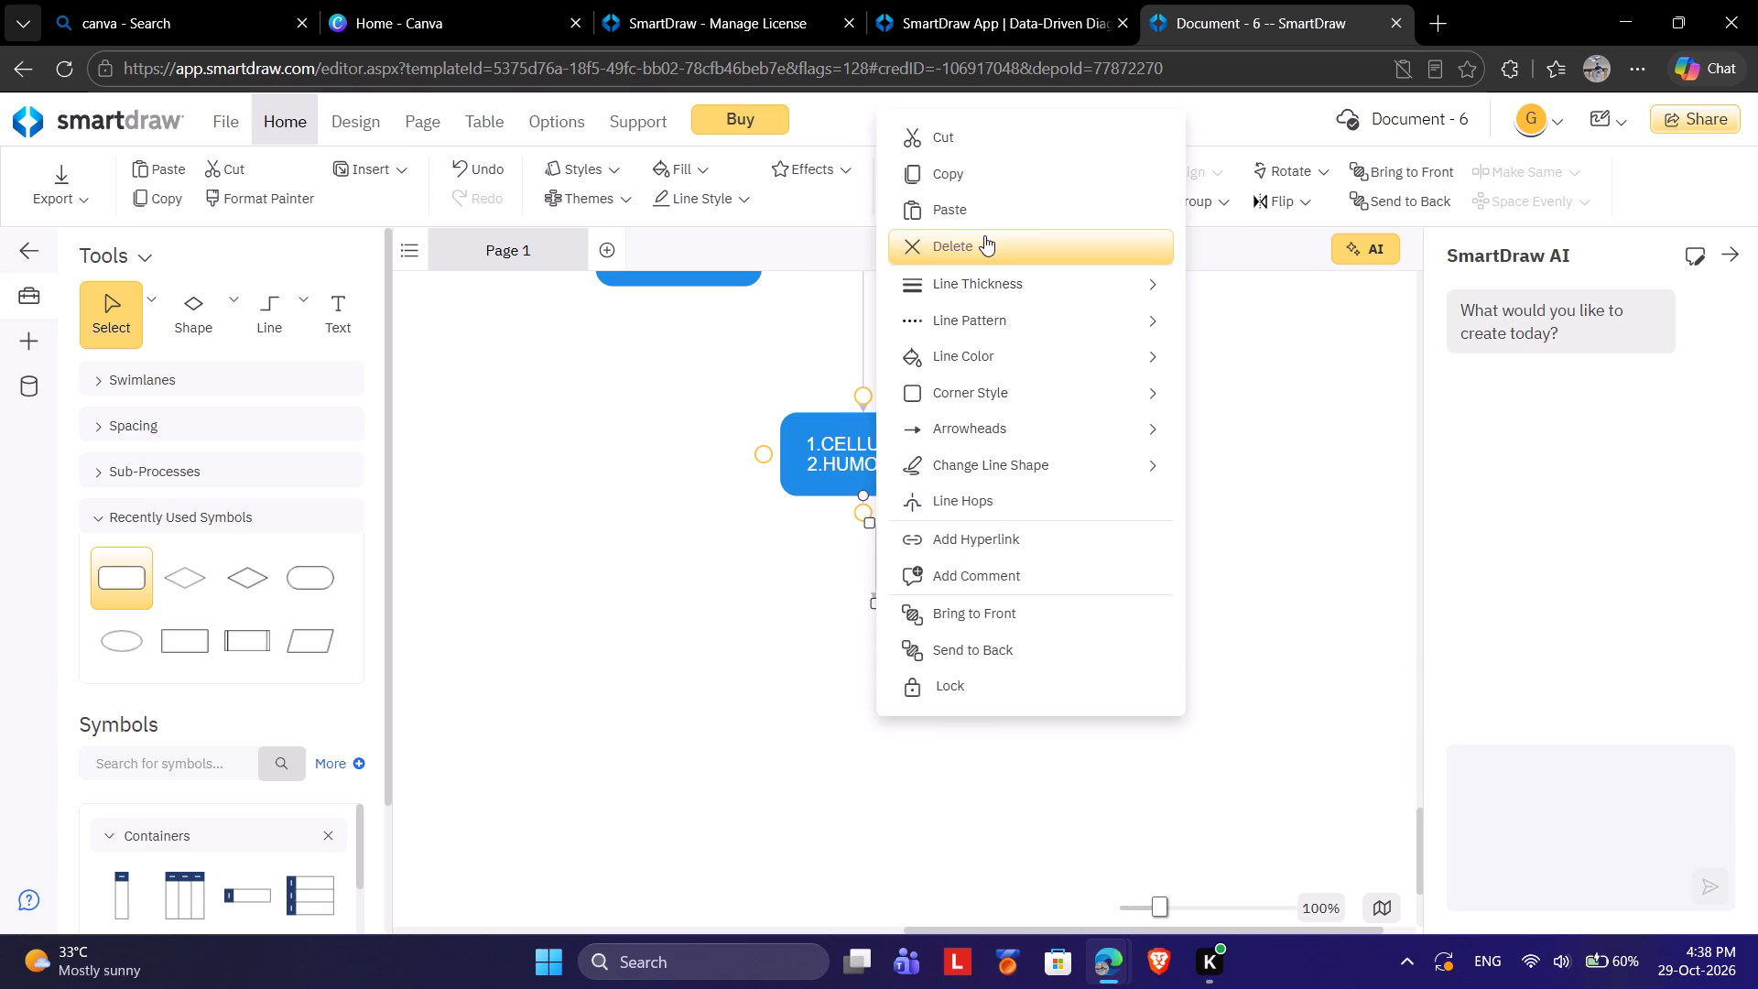
Draw a connector from the right side of the 1.CELLULER 2.HUMORIAL rectangle down to a new rounded rectangle.
click(950, 446)
click(934, 461)
drag(976, 454, 1042, 471)
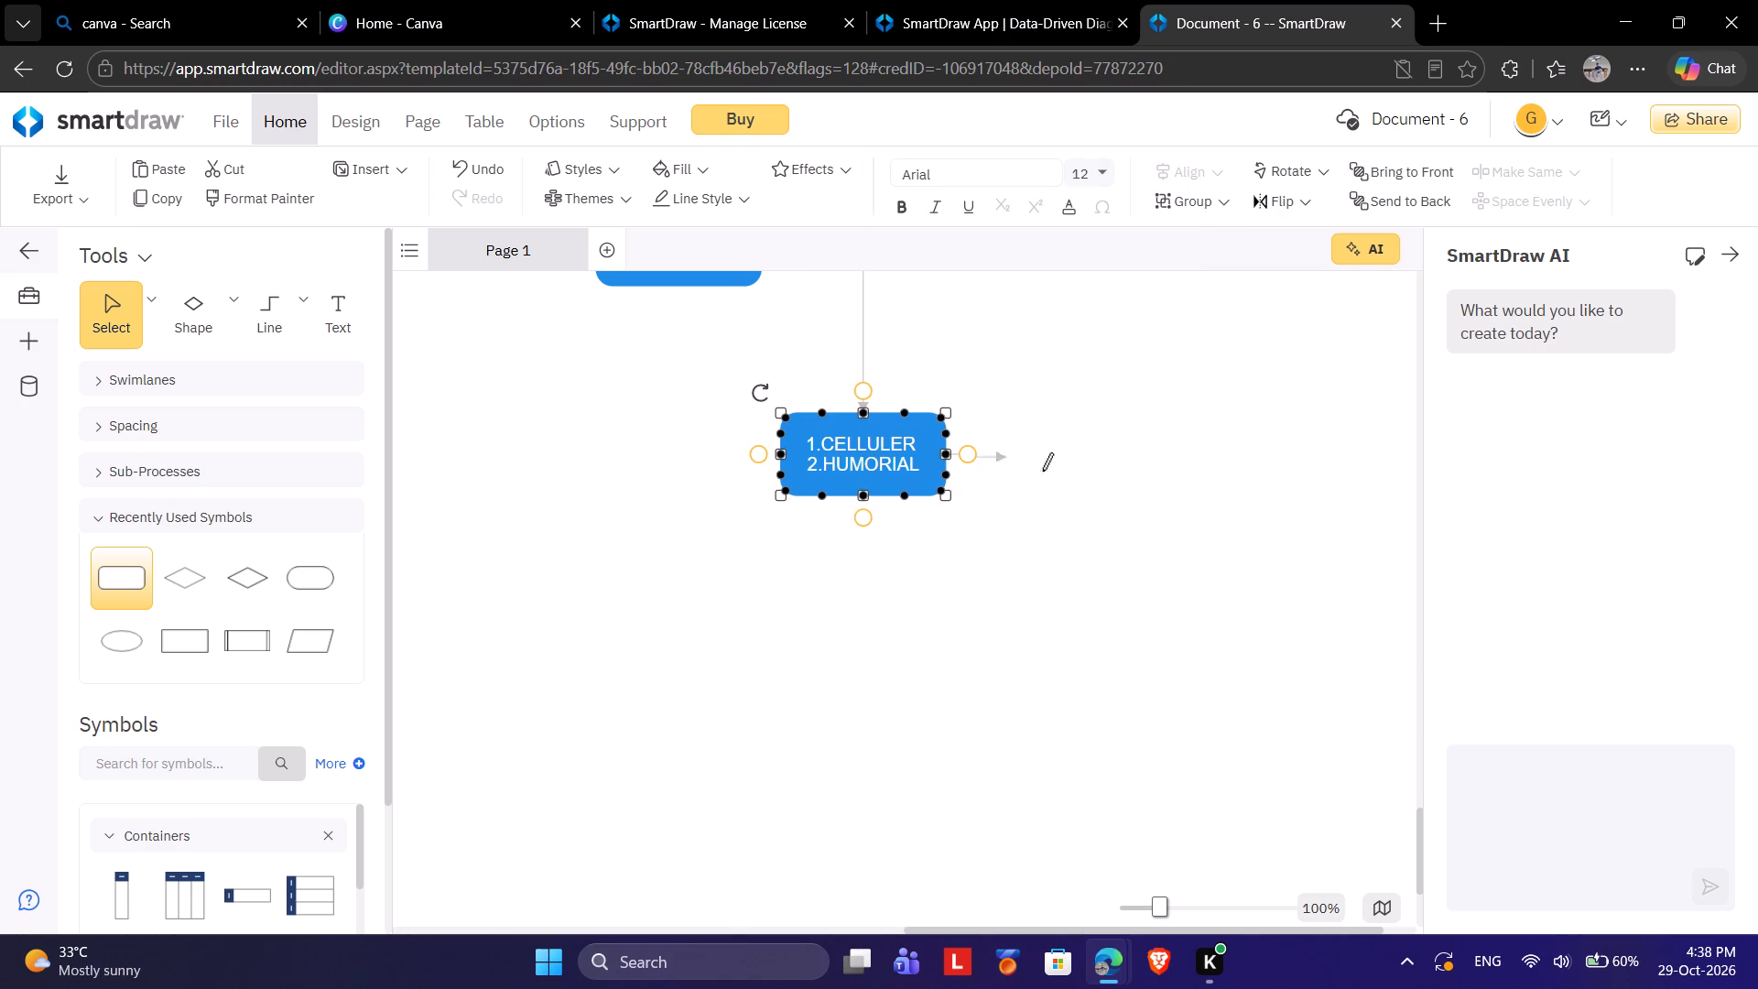
drag(1042, 471, 1190, 600)
drag(1190, 600, 1094, 689)
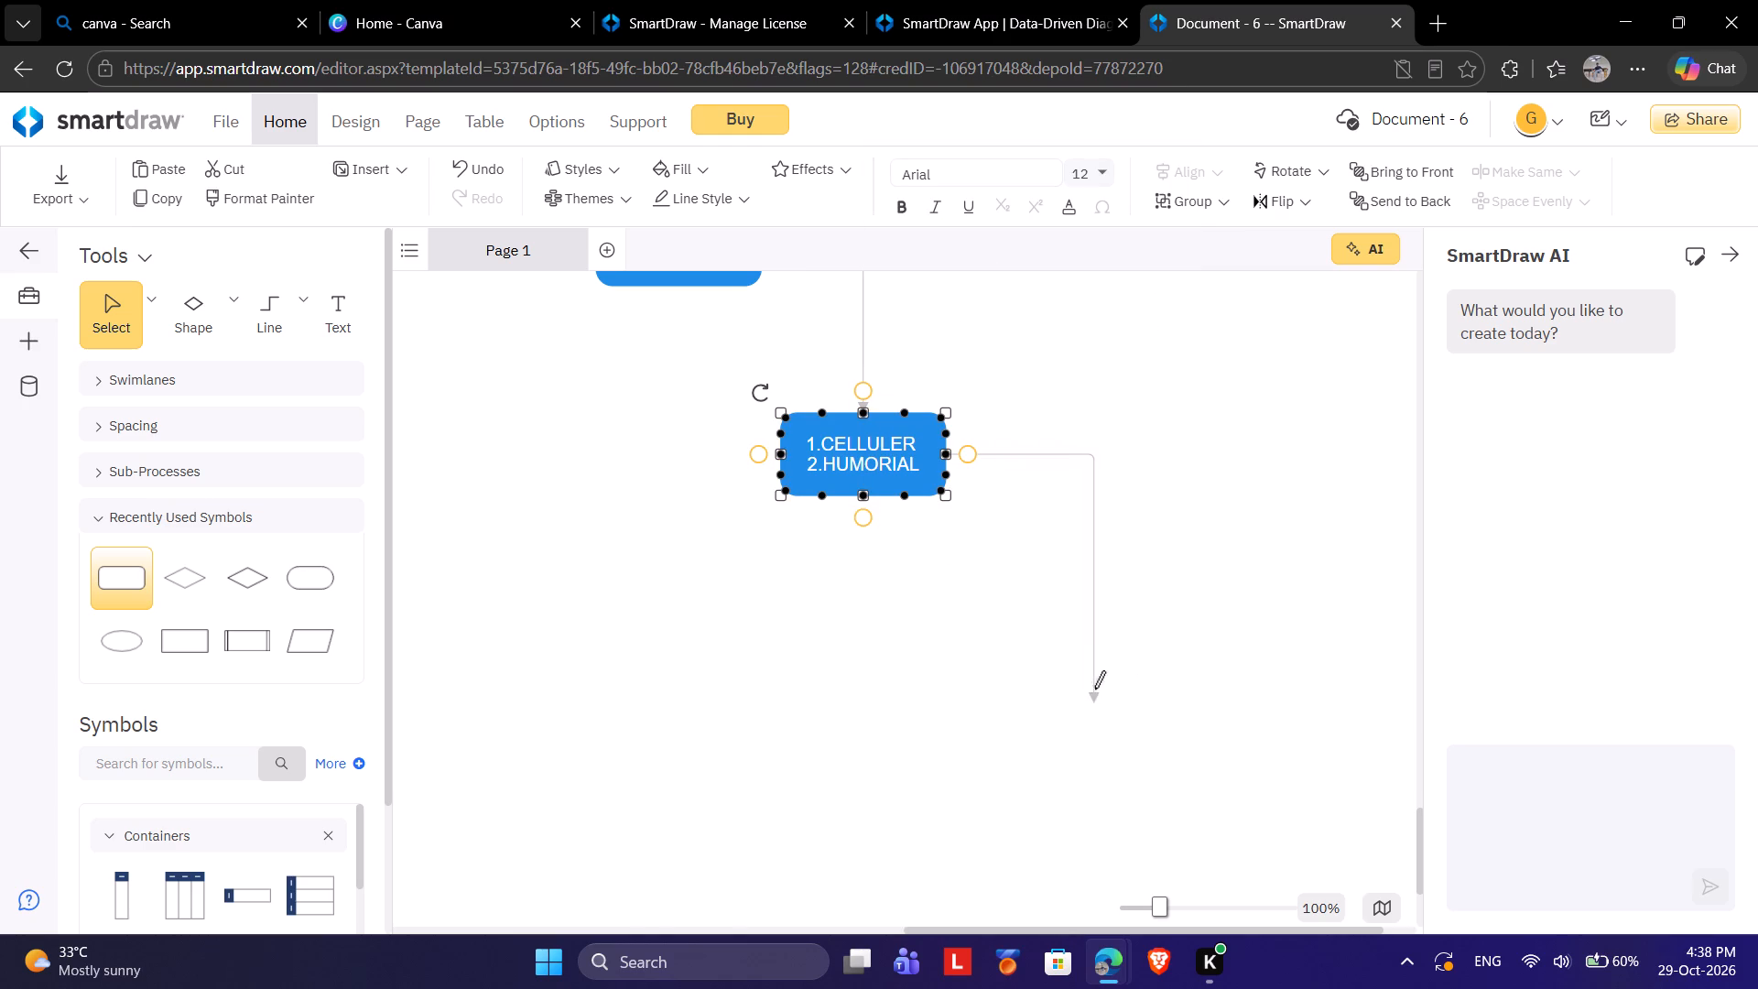
drag(1094, 689, 1094, 701)
click(1121, 730)
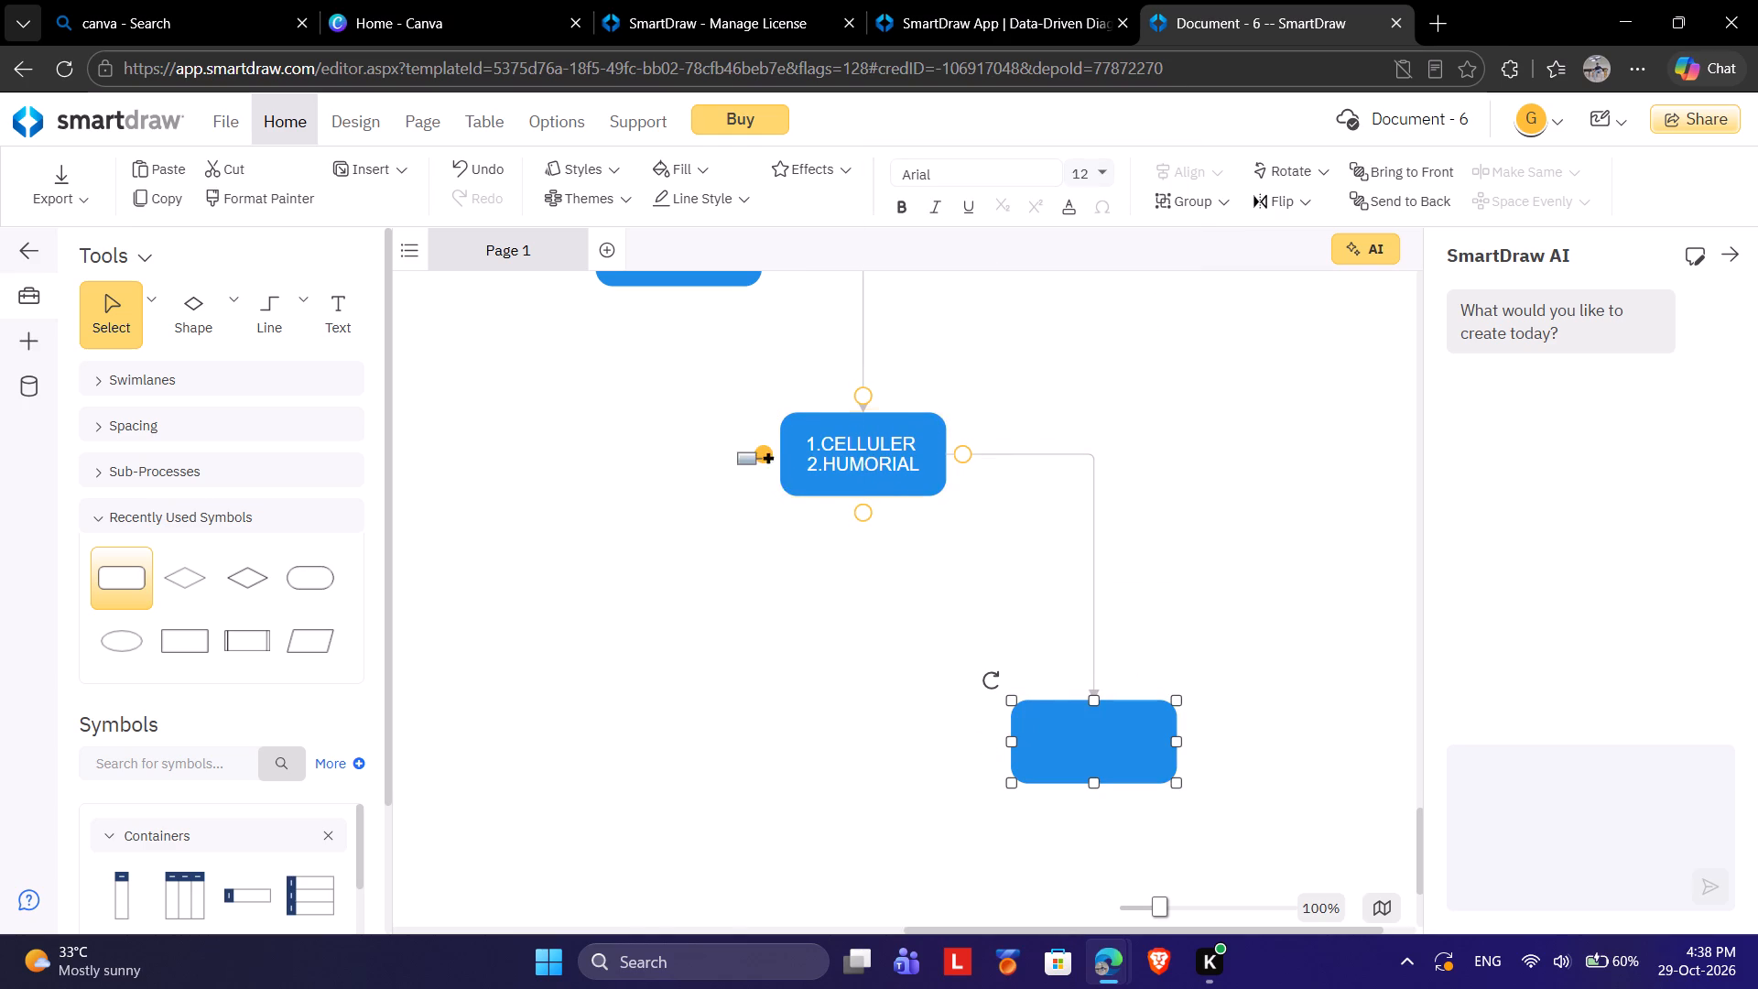
Draw a connector from the left side of the 1.CELLULER 2.HUMORIAL rectangle to a second rounded rectangle, level with the first.
drag(767, 458, 592, 701)
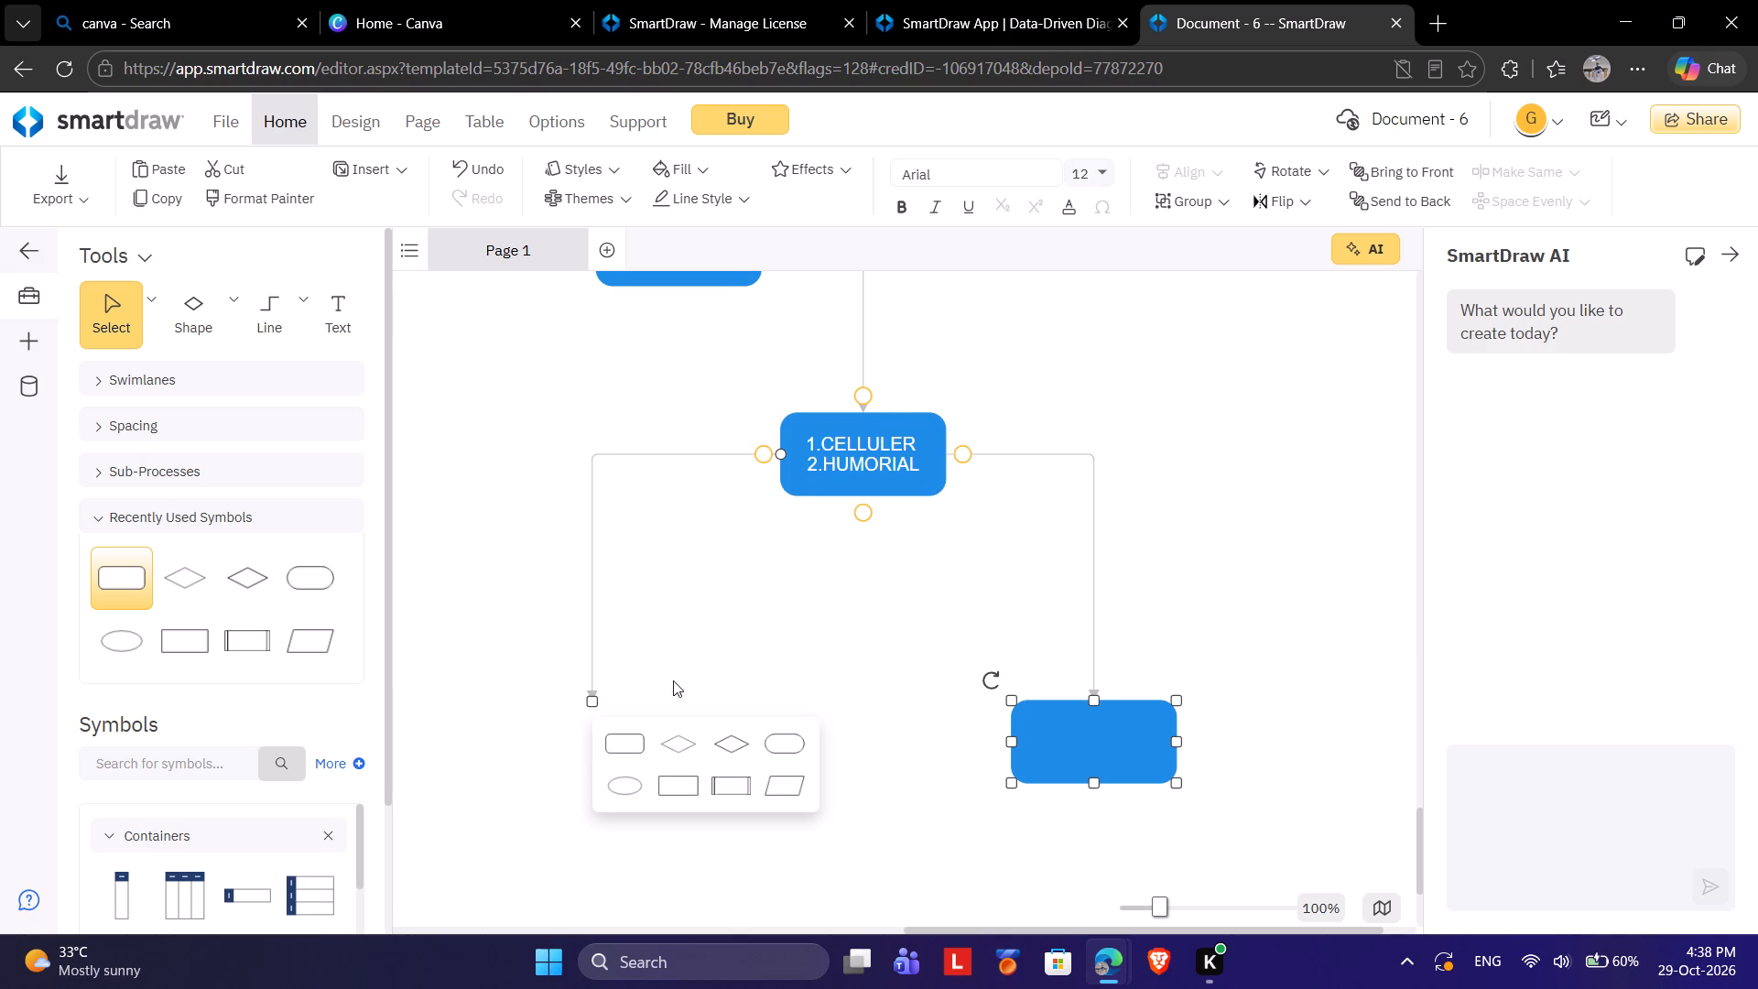
click(618, 733)
drag(616, 731, 617, 748)
drag(618, 737, 623, 713)
Label the empty rectangle on the left branch "CELLULER".
double_click(1024, 707)
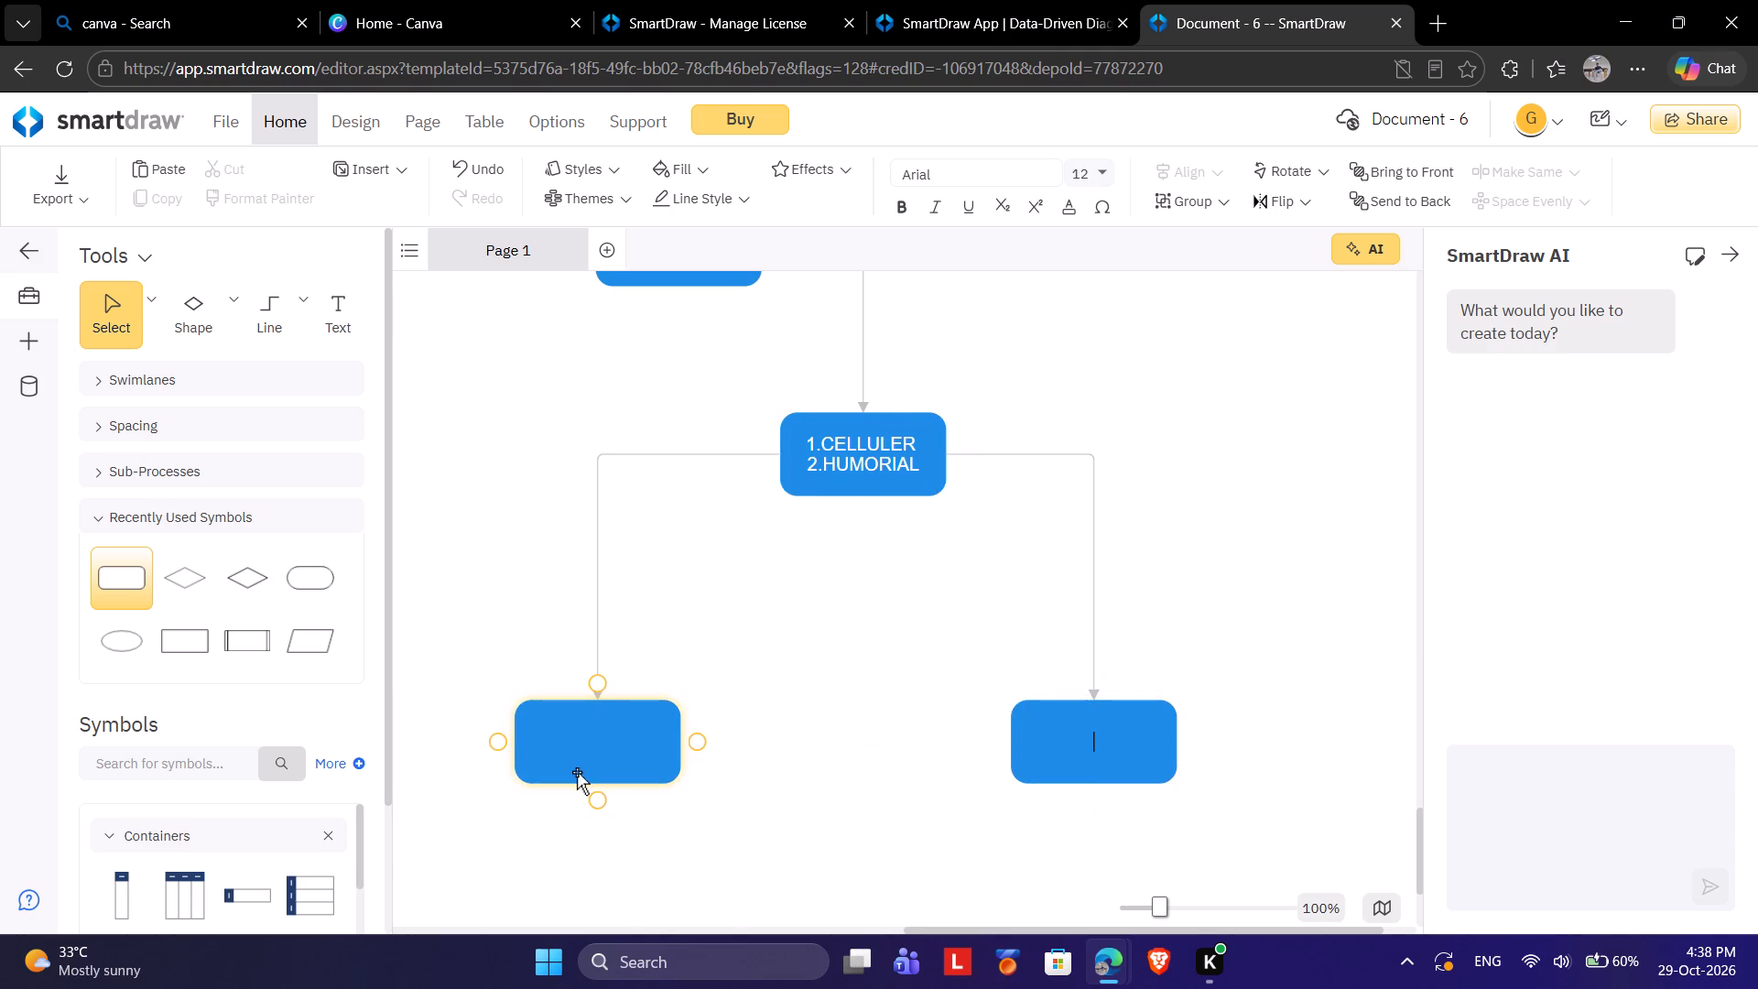
click(579, 755)
click(579, 747)
text(CELLULER)
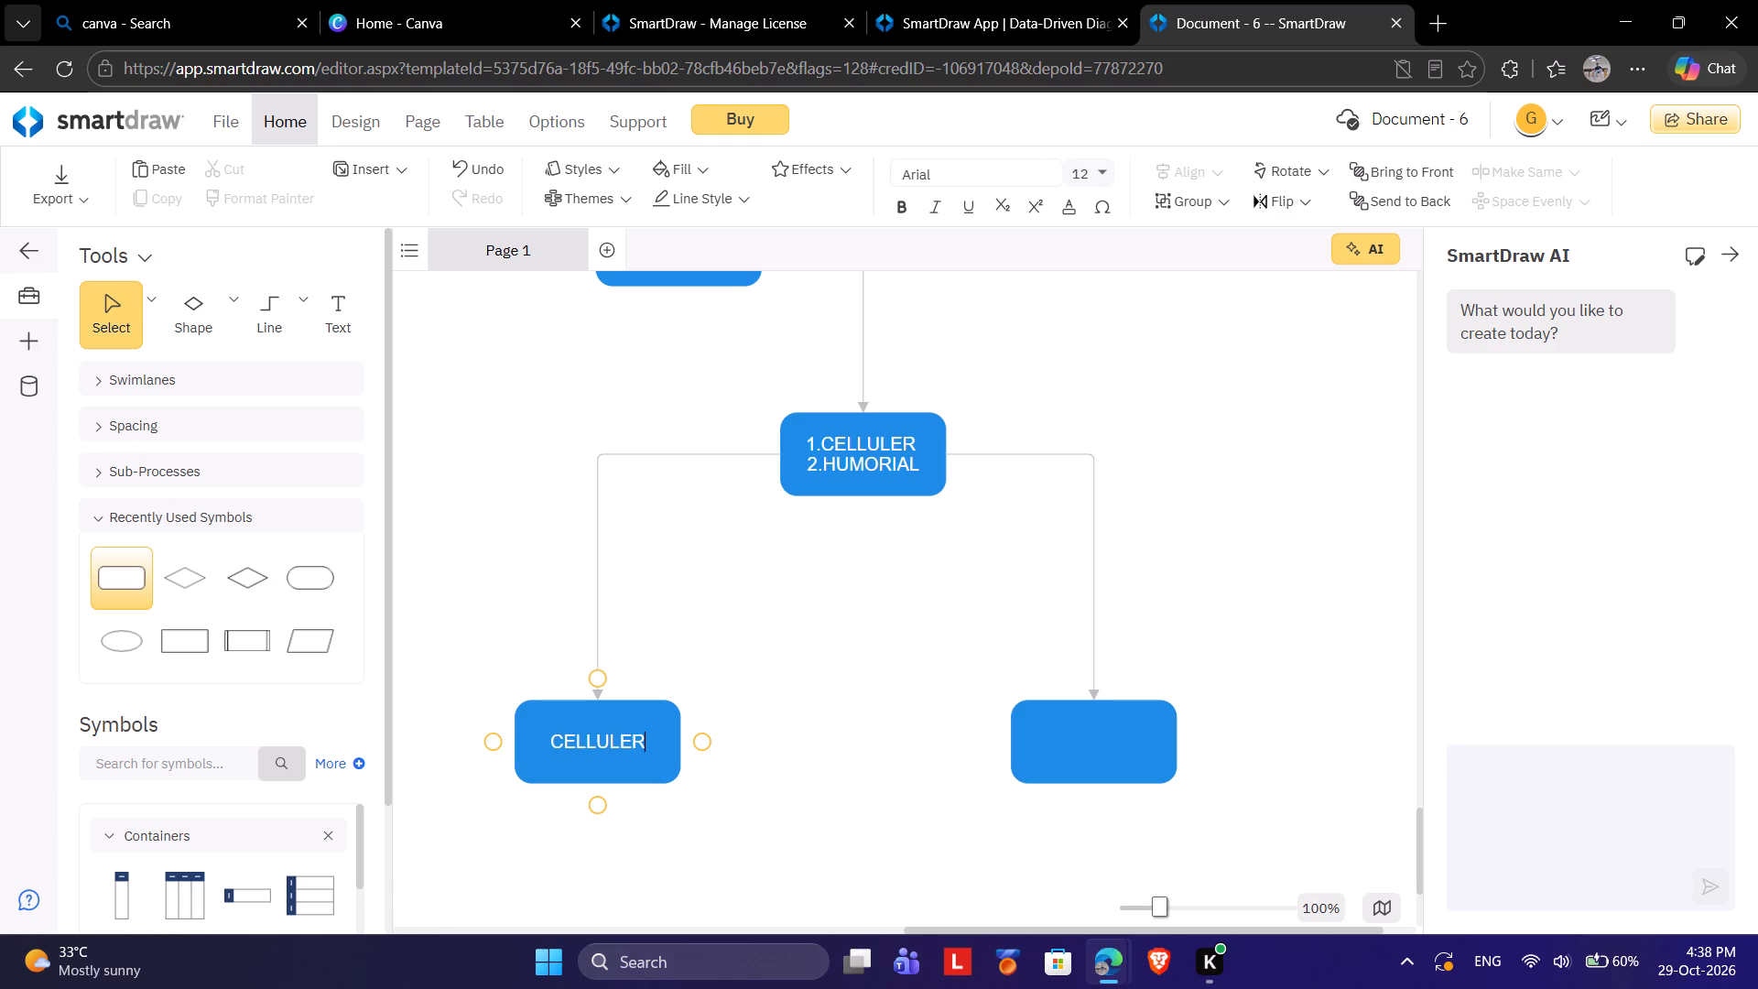
Move the CELLULER rectangle and the empty right-branch rectangle up and inward toward their parent, keeping them level with each other.
drag(610, 752, 624, 639)
drag(624, 639, 625, 636)
click(633, 744)
click(794, 625)
drag(618, 724, 617, 665)
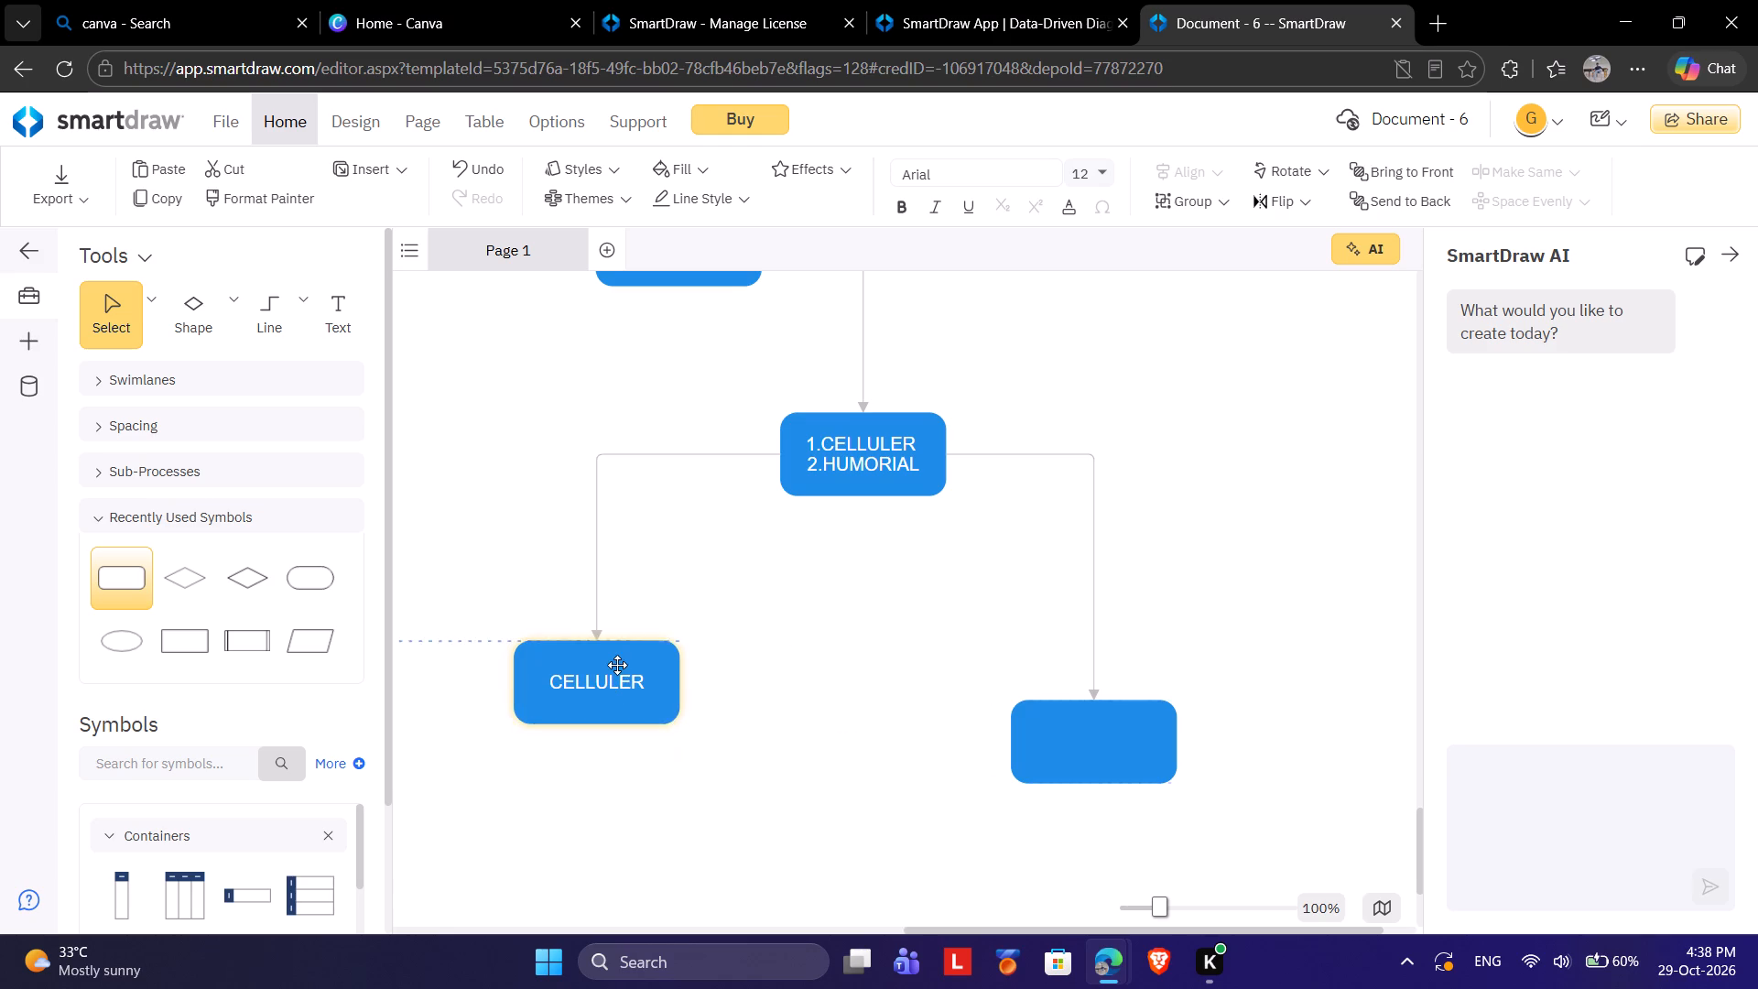
drag(617, 665, 647, 614)
click(1109, 748)
drag(1109, 748, 1069, 636)
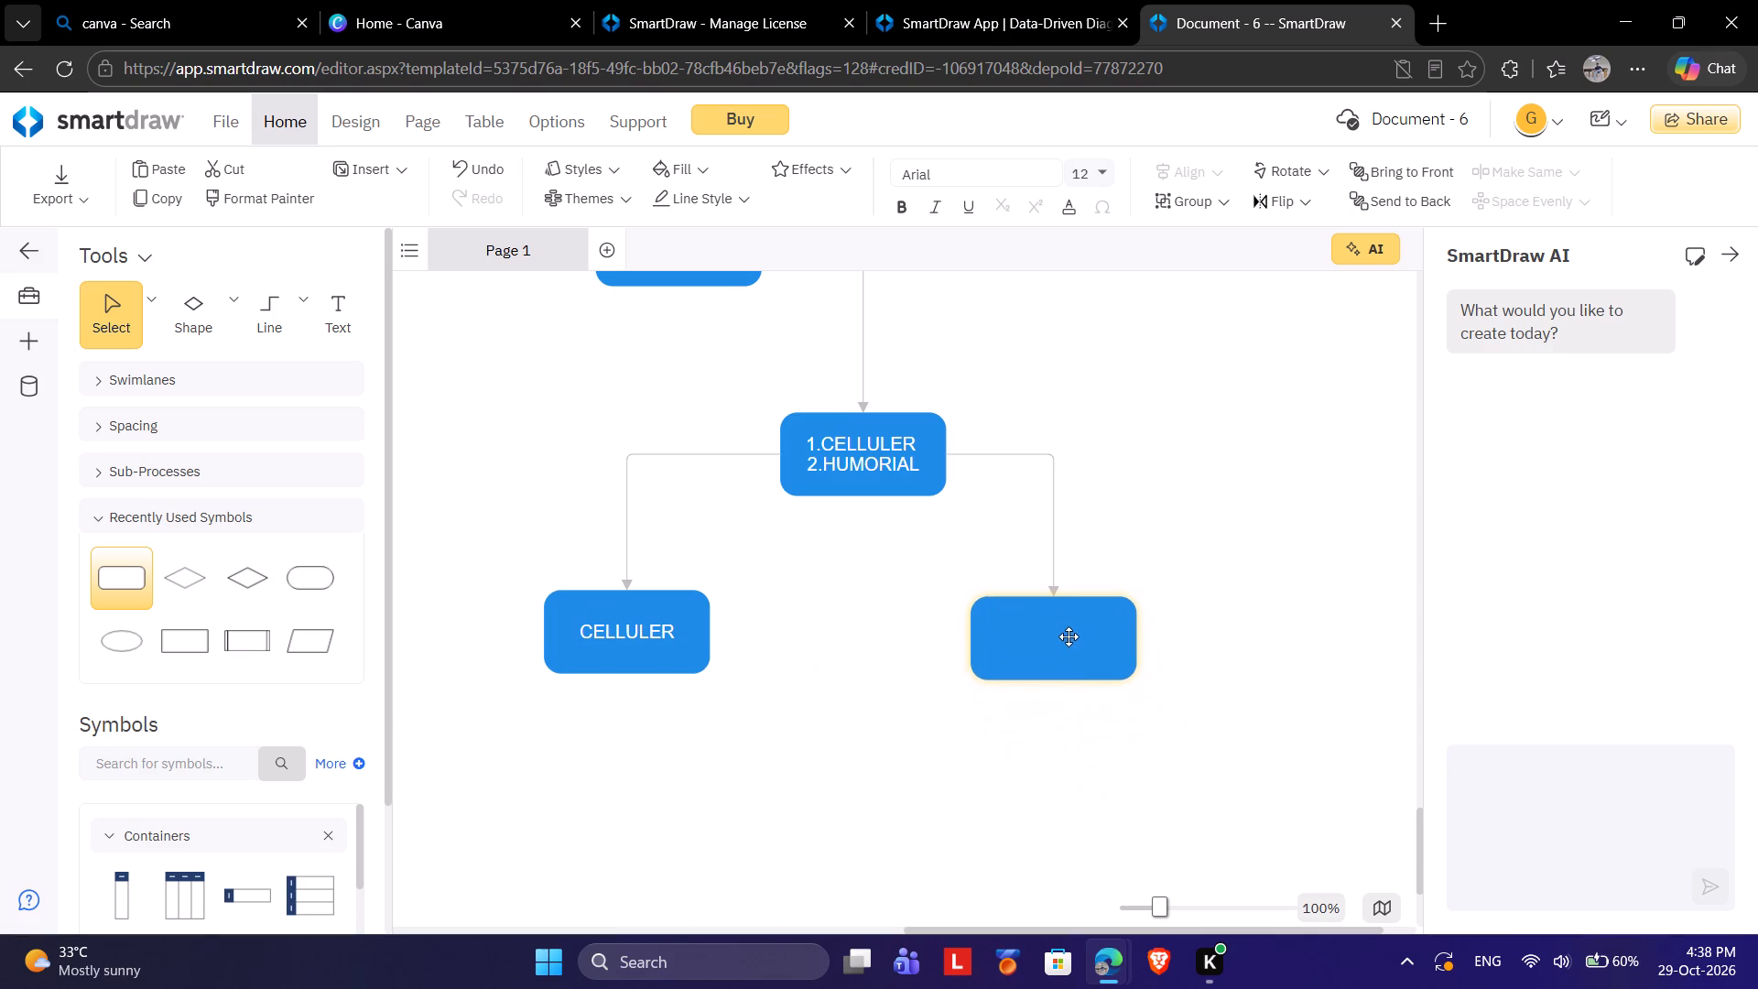
drag(1069, 636, 1067, 636)
Label the empty rectangle on the right branch "HUMORIAL".
double_click(1053, 640)
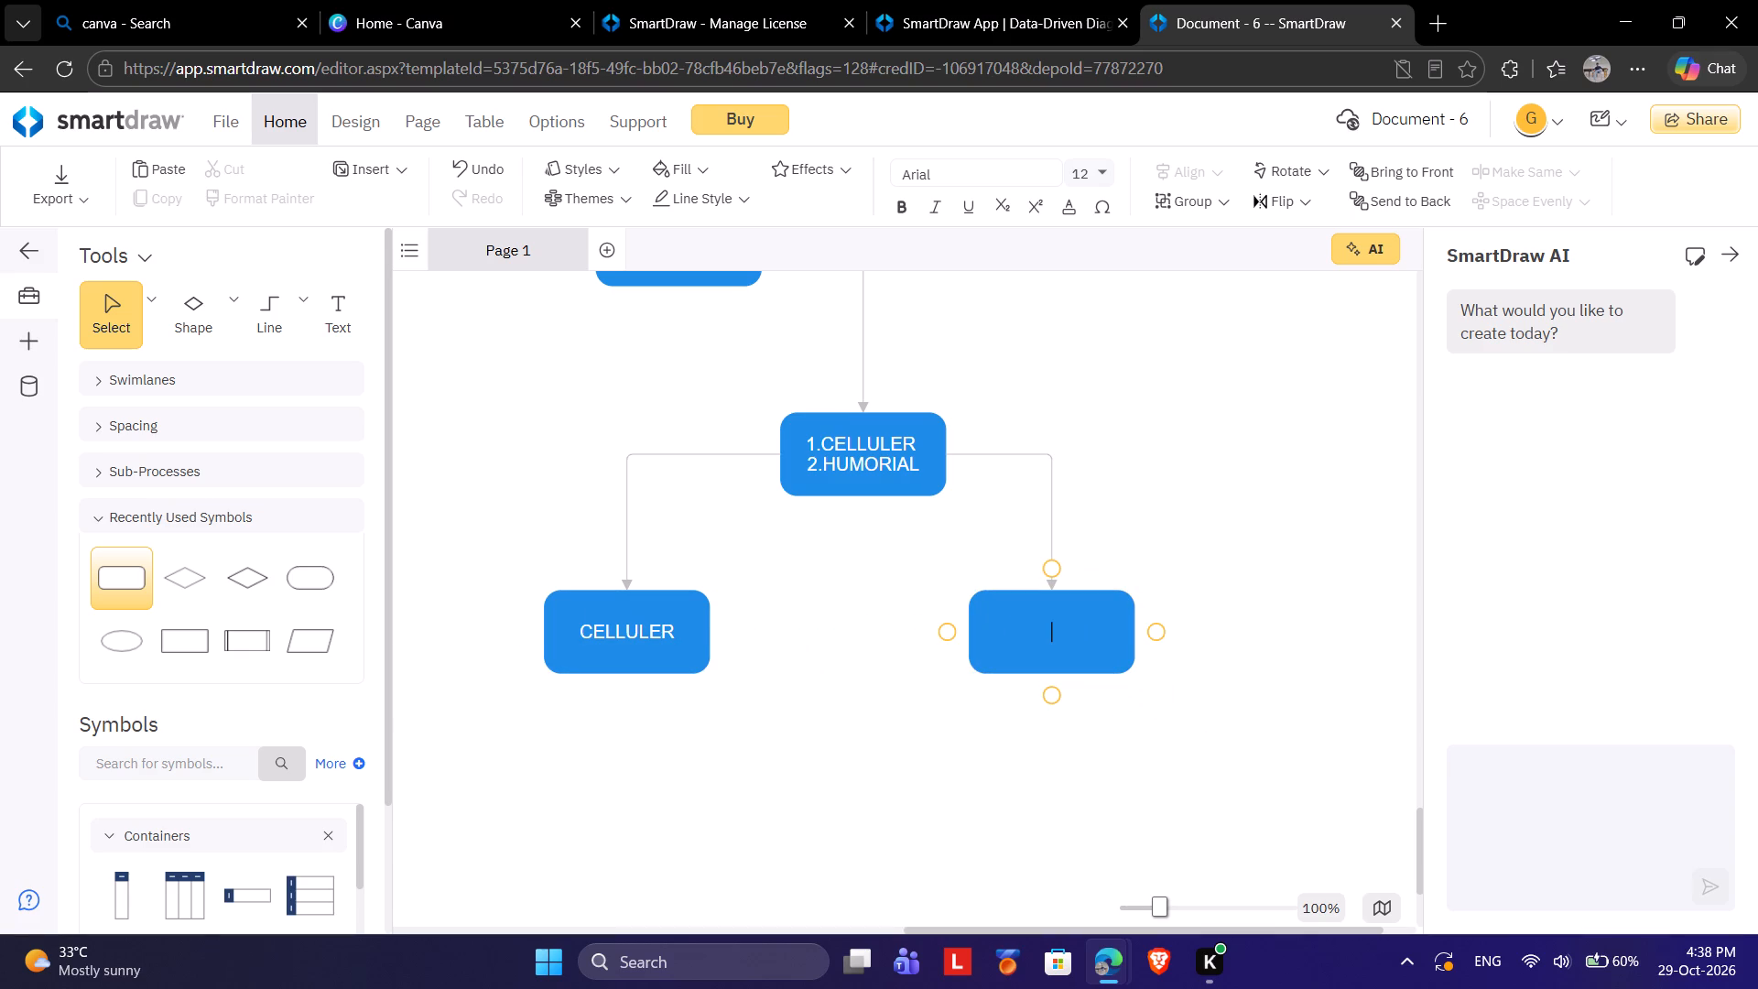
text(HUMOR)
text(OA)
key(BackSpace)
key(BackSpace)
text(OIA)
key(BackSpace)
key(BackSpace)
key(BackSpace)
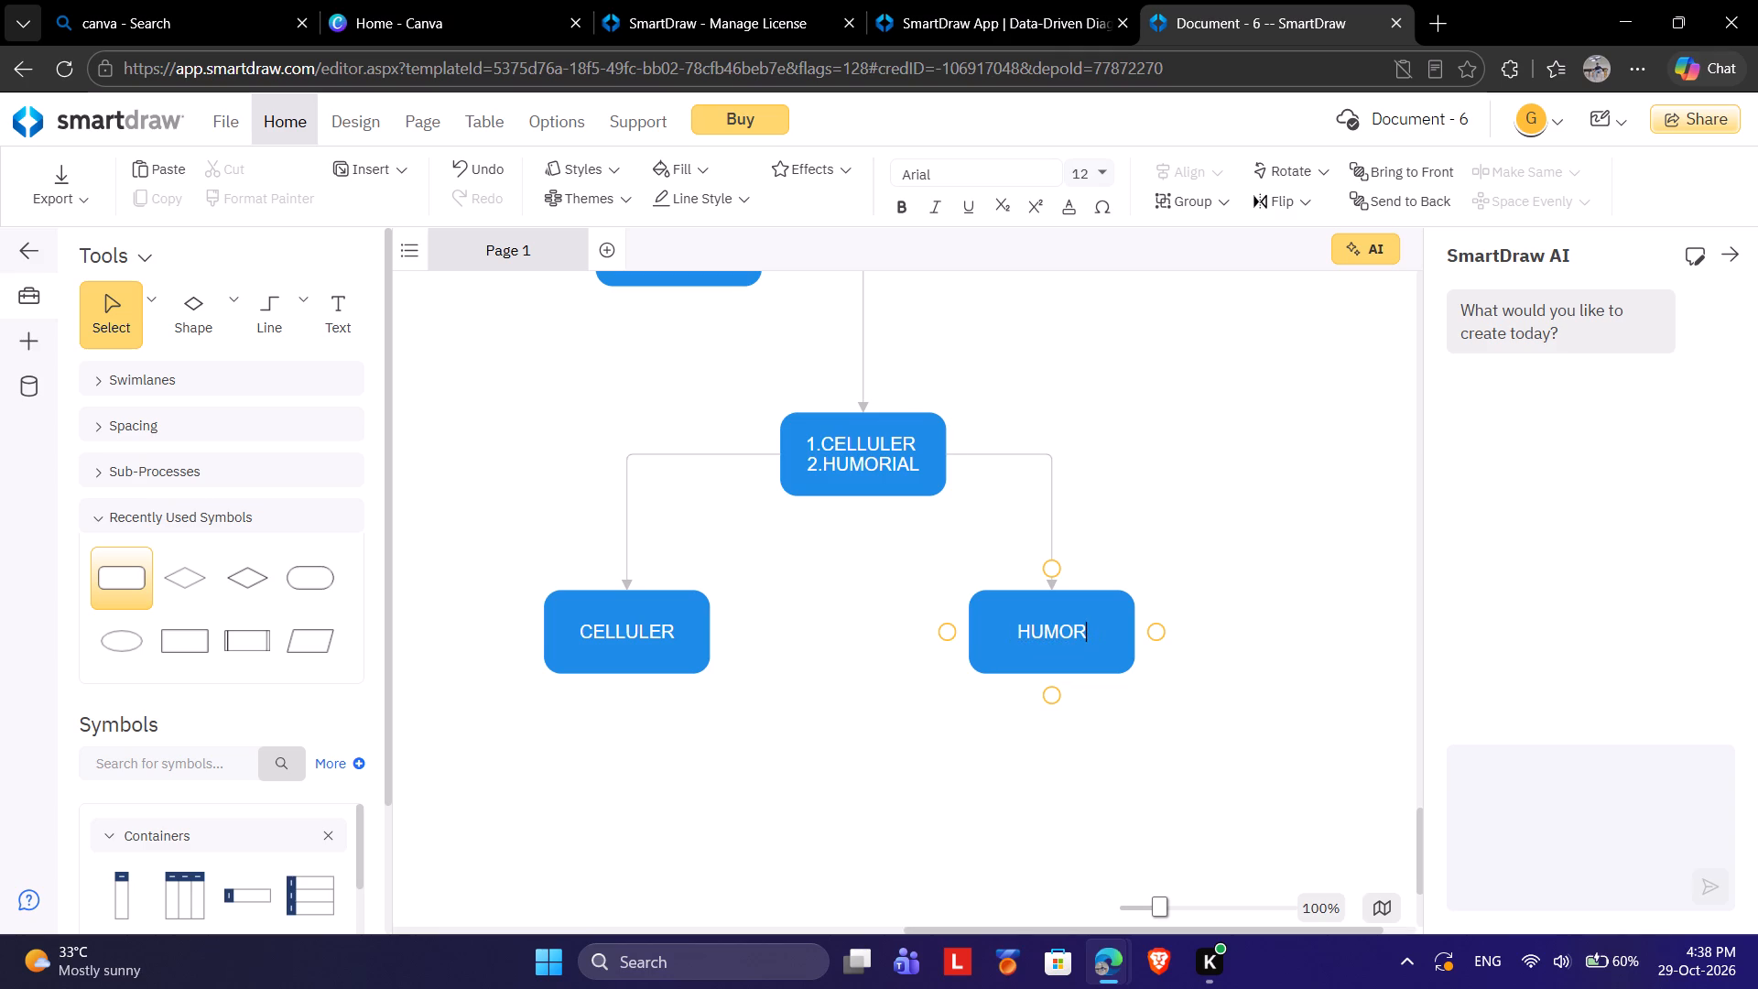
text(IAL)
click(1054, 625)
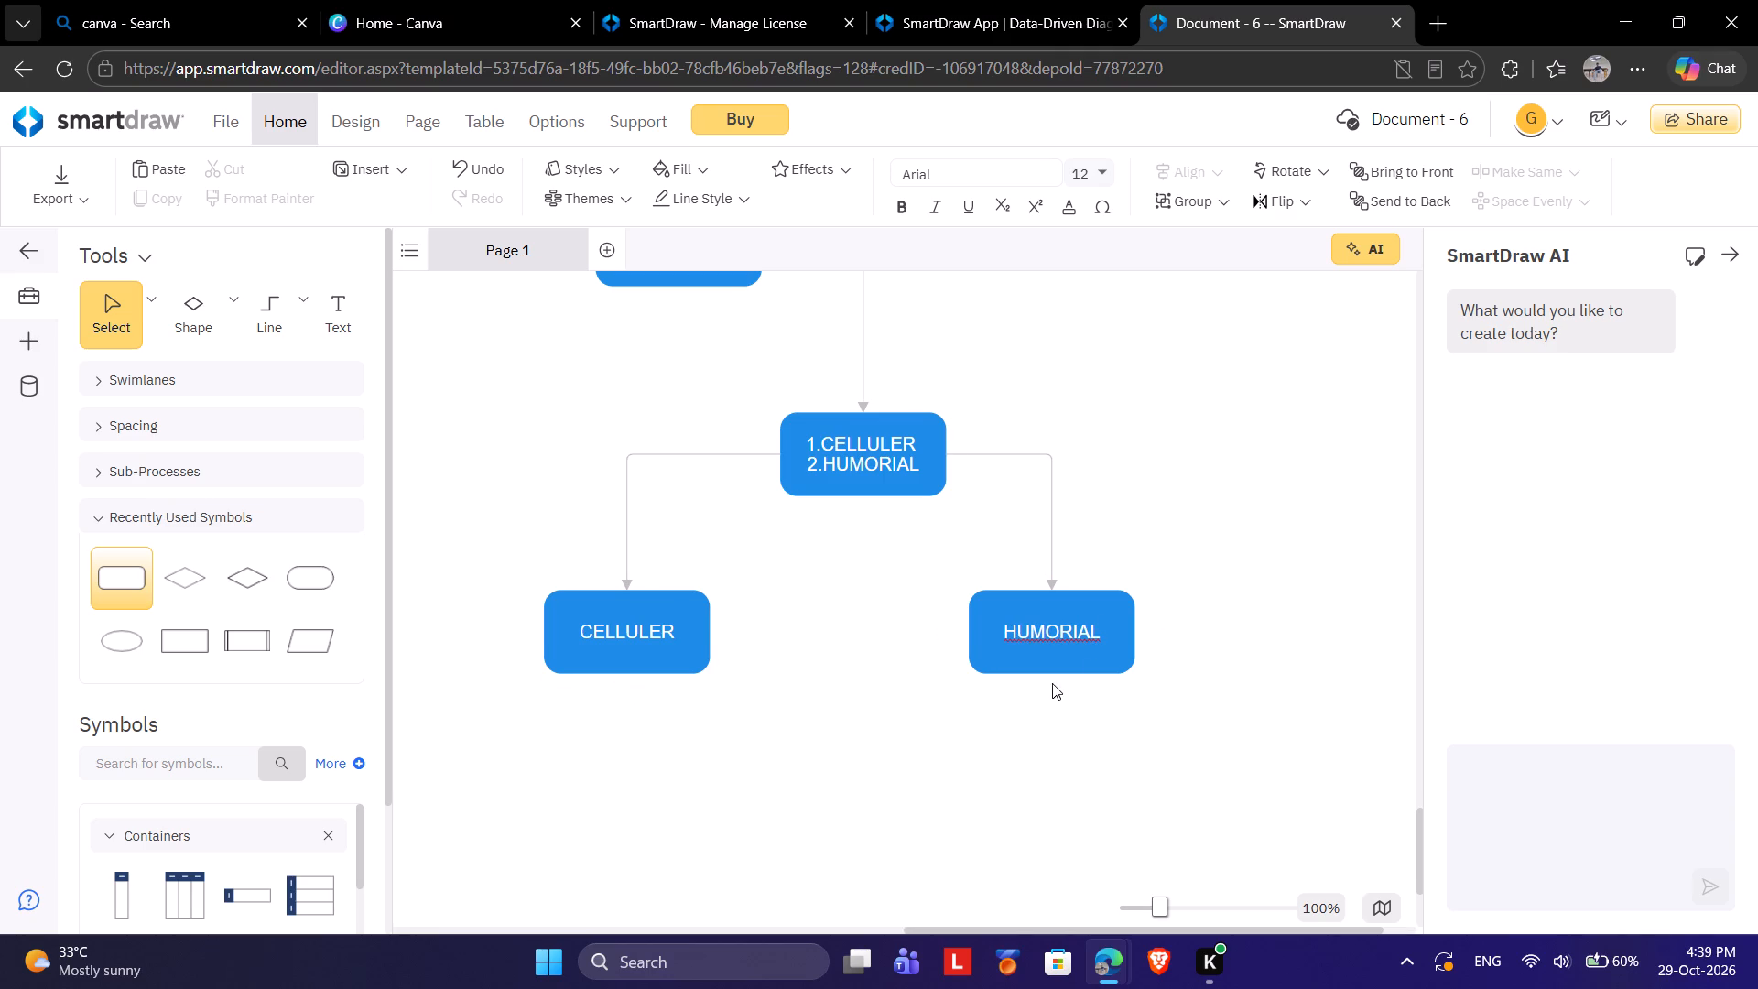
click(1067, 649)
click(979, 641)
click(924, 658)
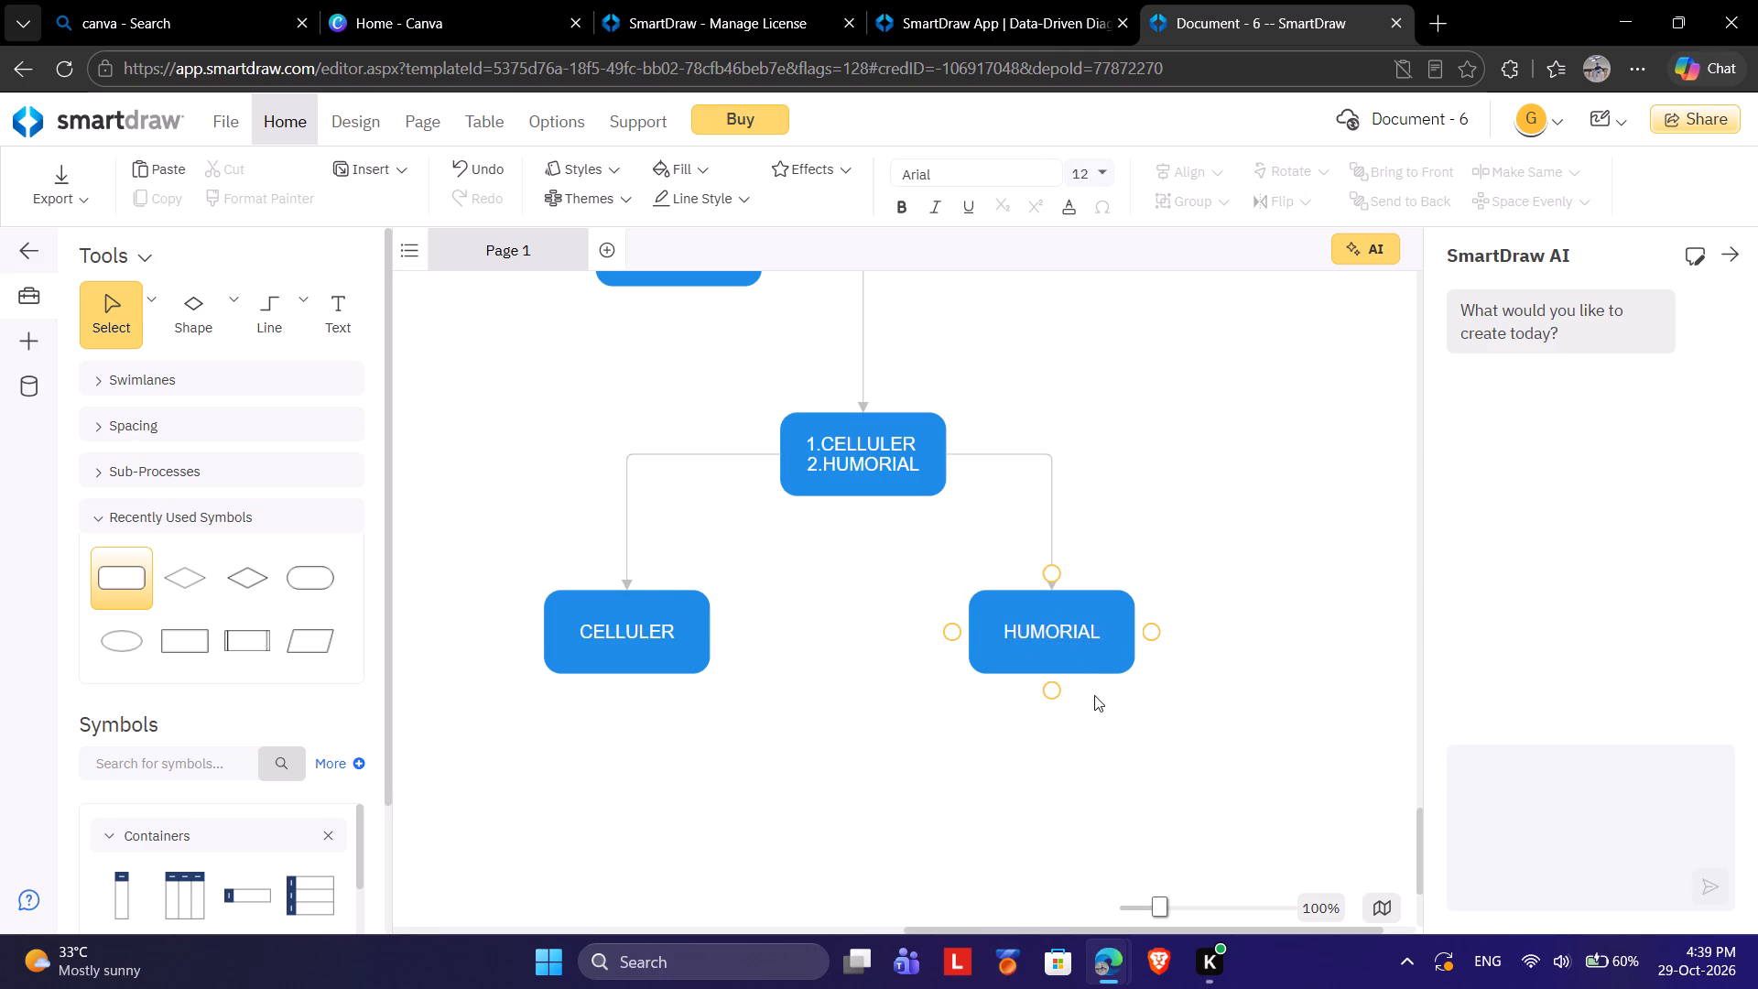
Draw a connector from the bottom of the HUMORIAL rectangle to a new diamond shape directly below it.
drag(1049, 690, 1054, 756)
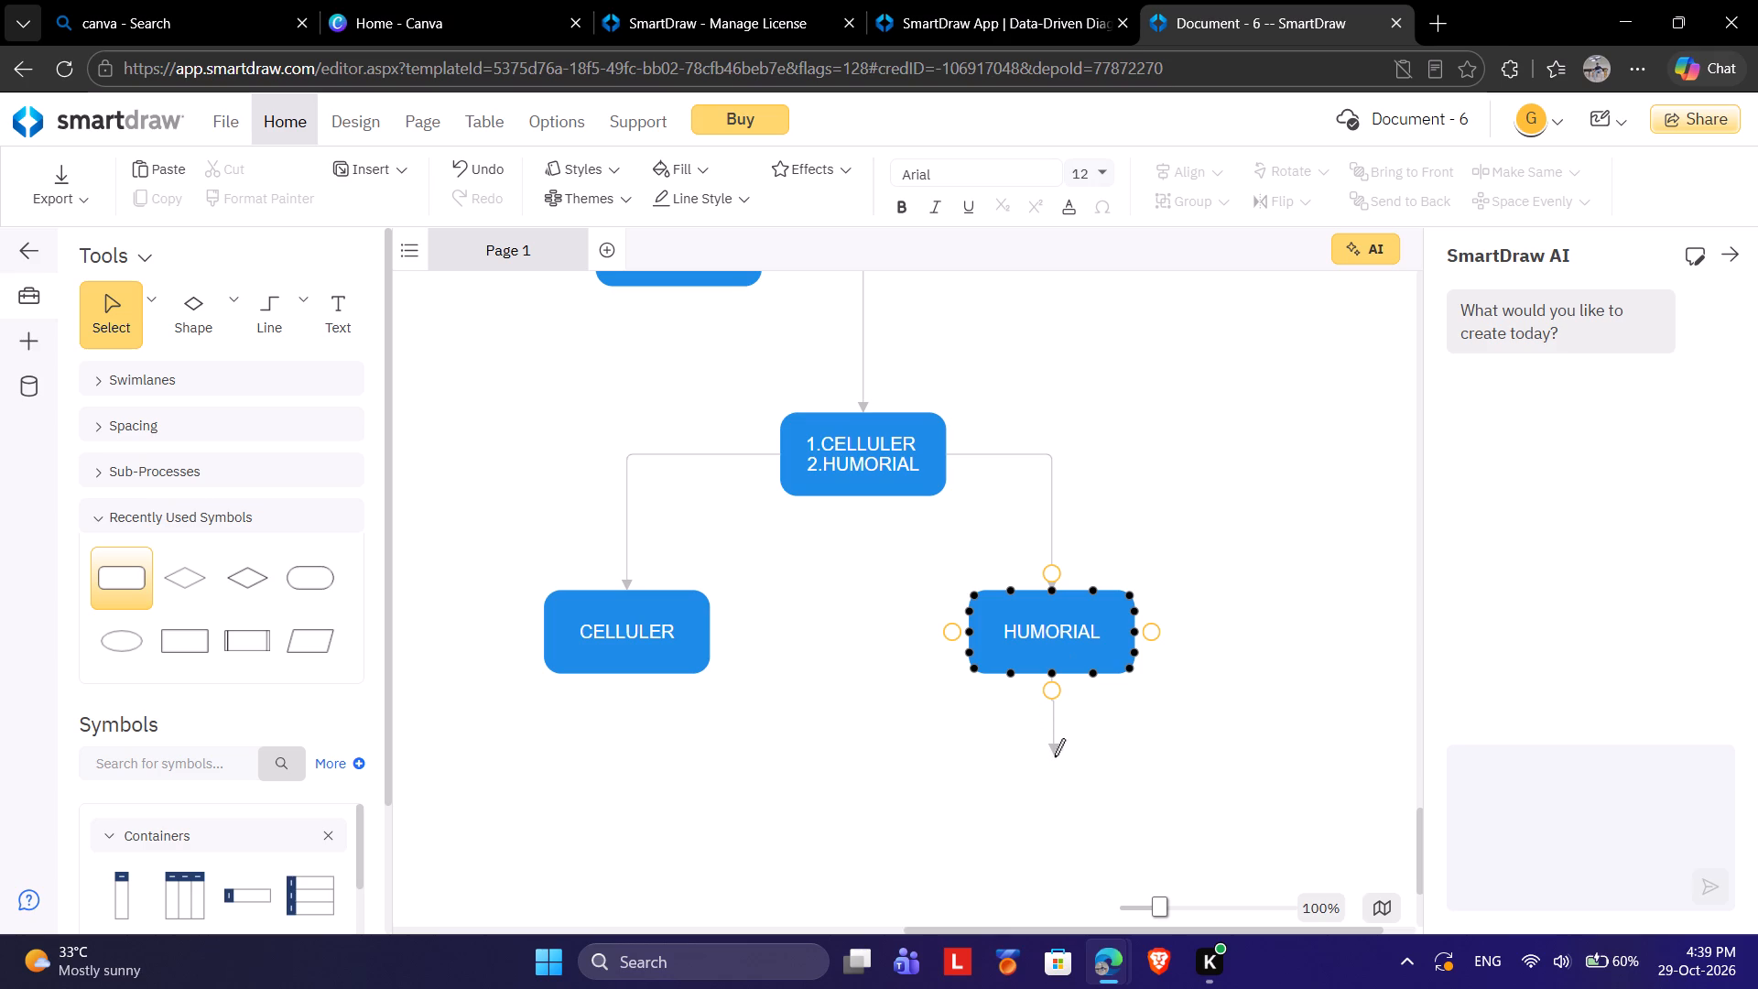
drag(1054, 756, 1051, 756)
click(1122, 802)
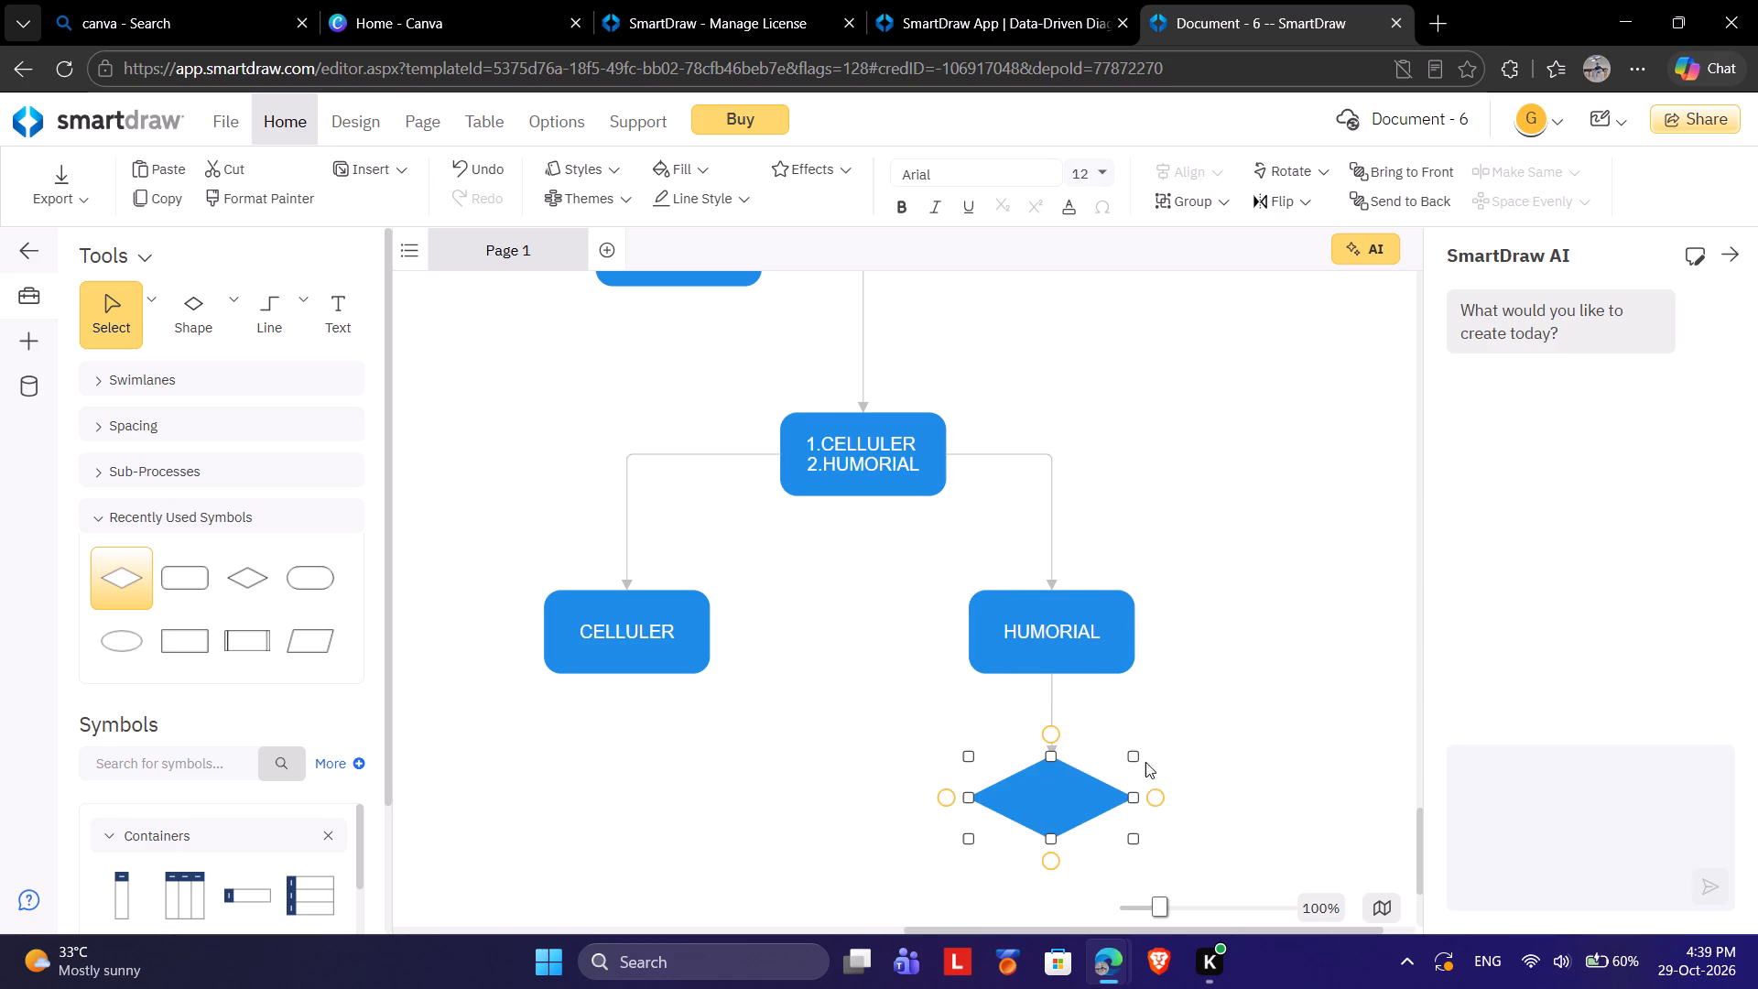